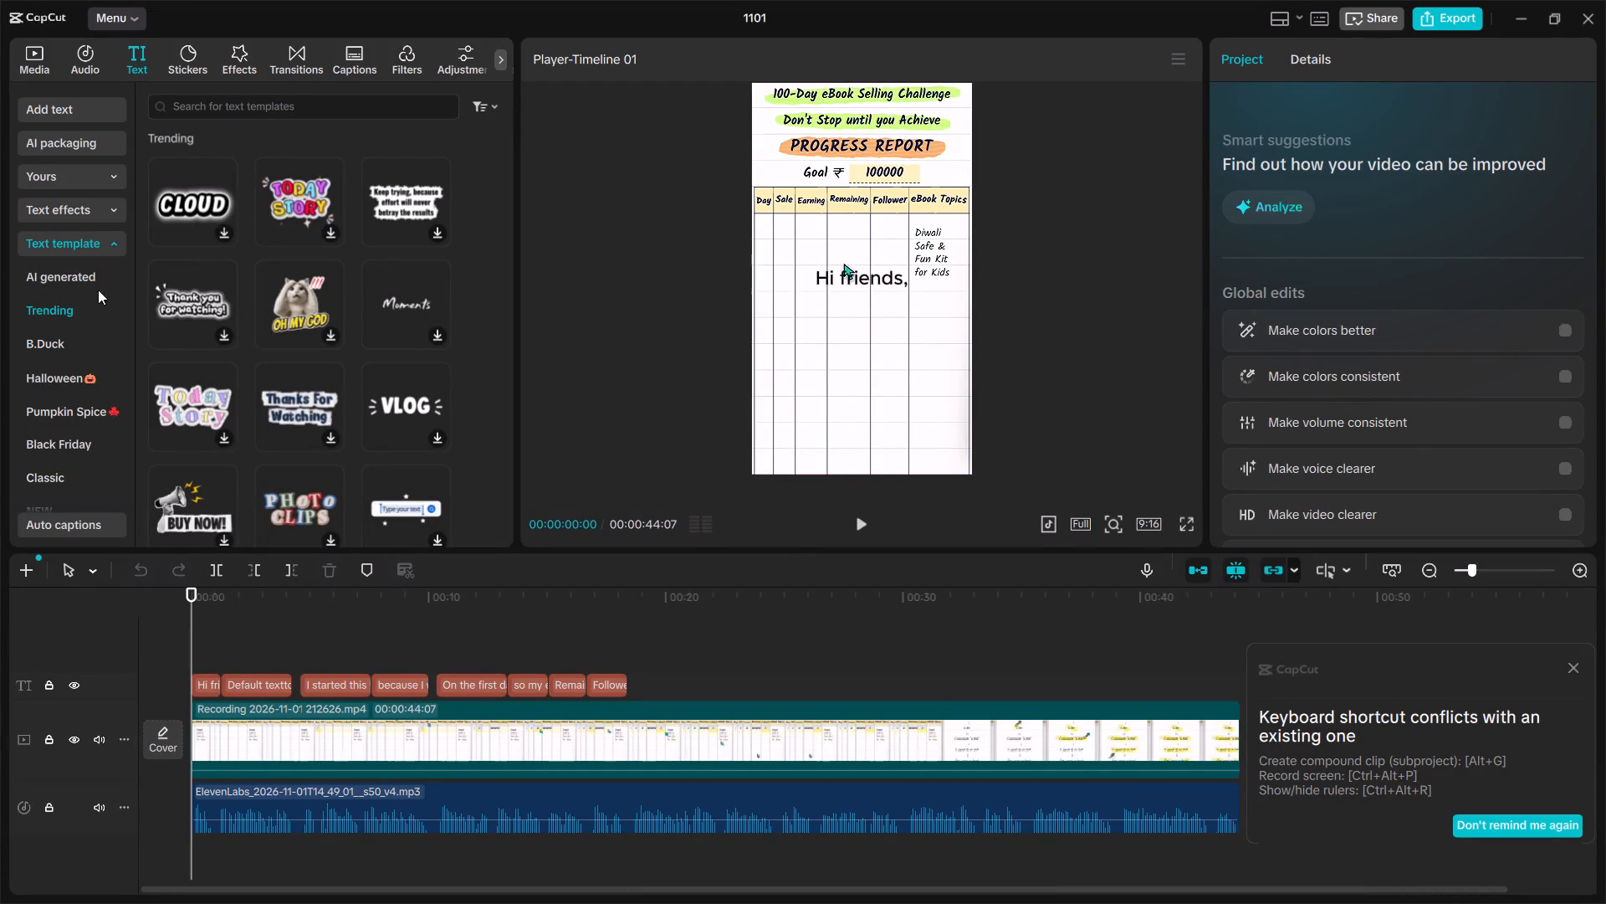
Browse the text templates, text effects and entrance animations available for the "Hi friends," text clip.
click(82, 306)
scroll(368, 361, down, 2)
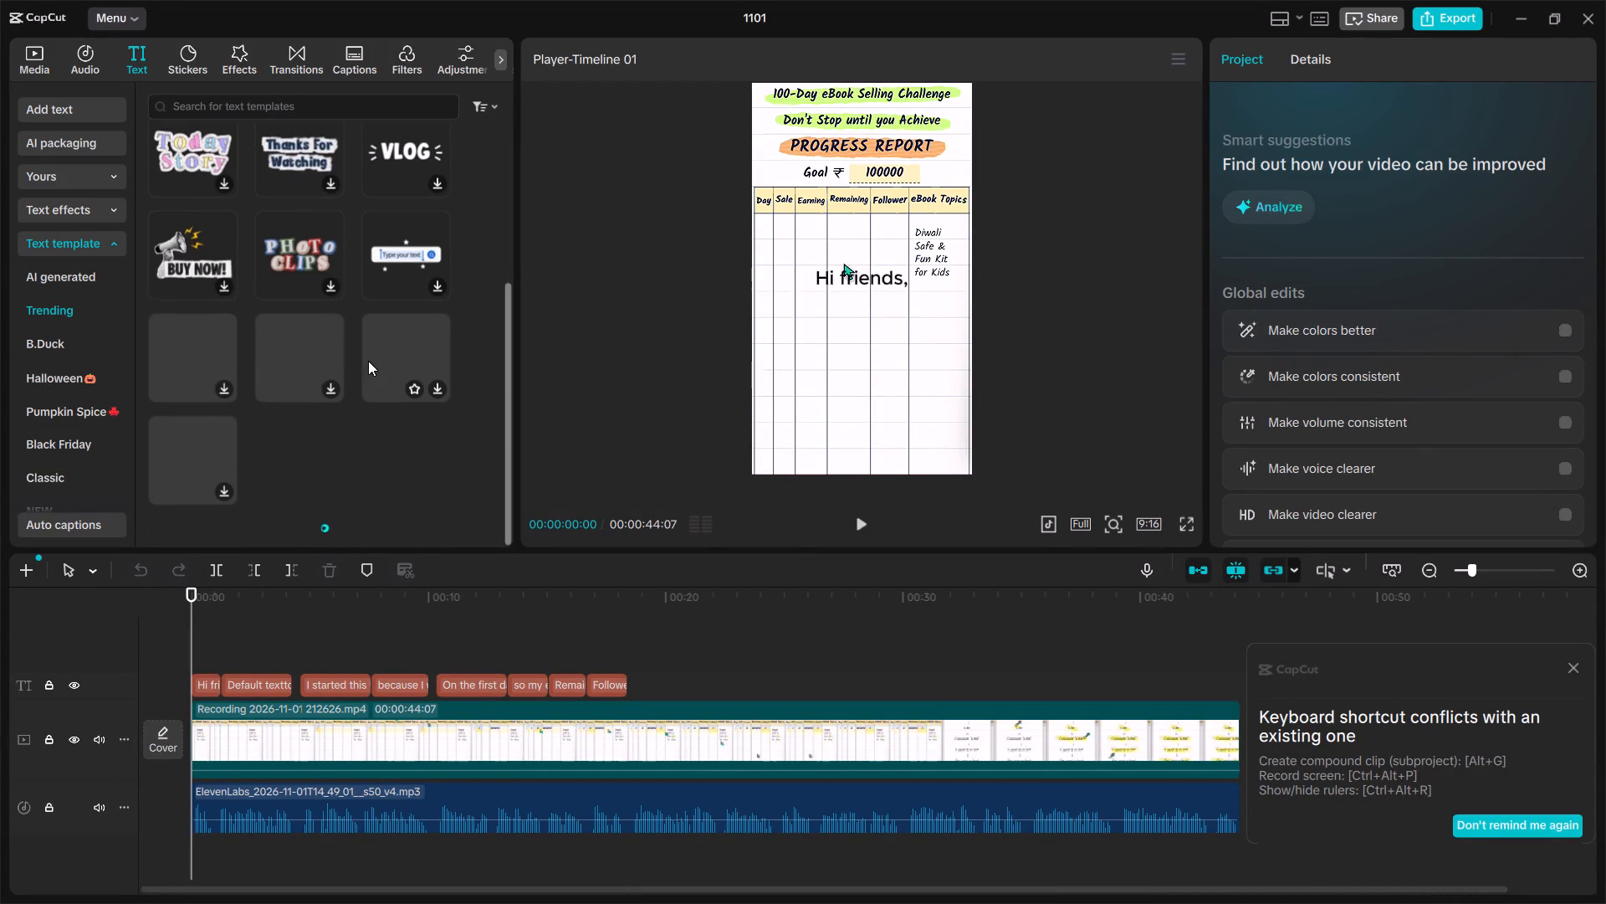
click(204, 685)
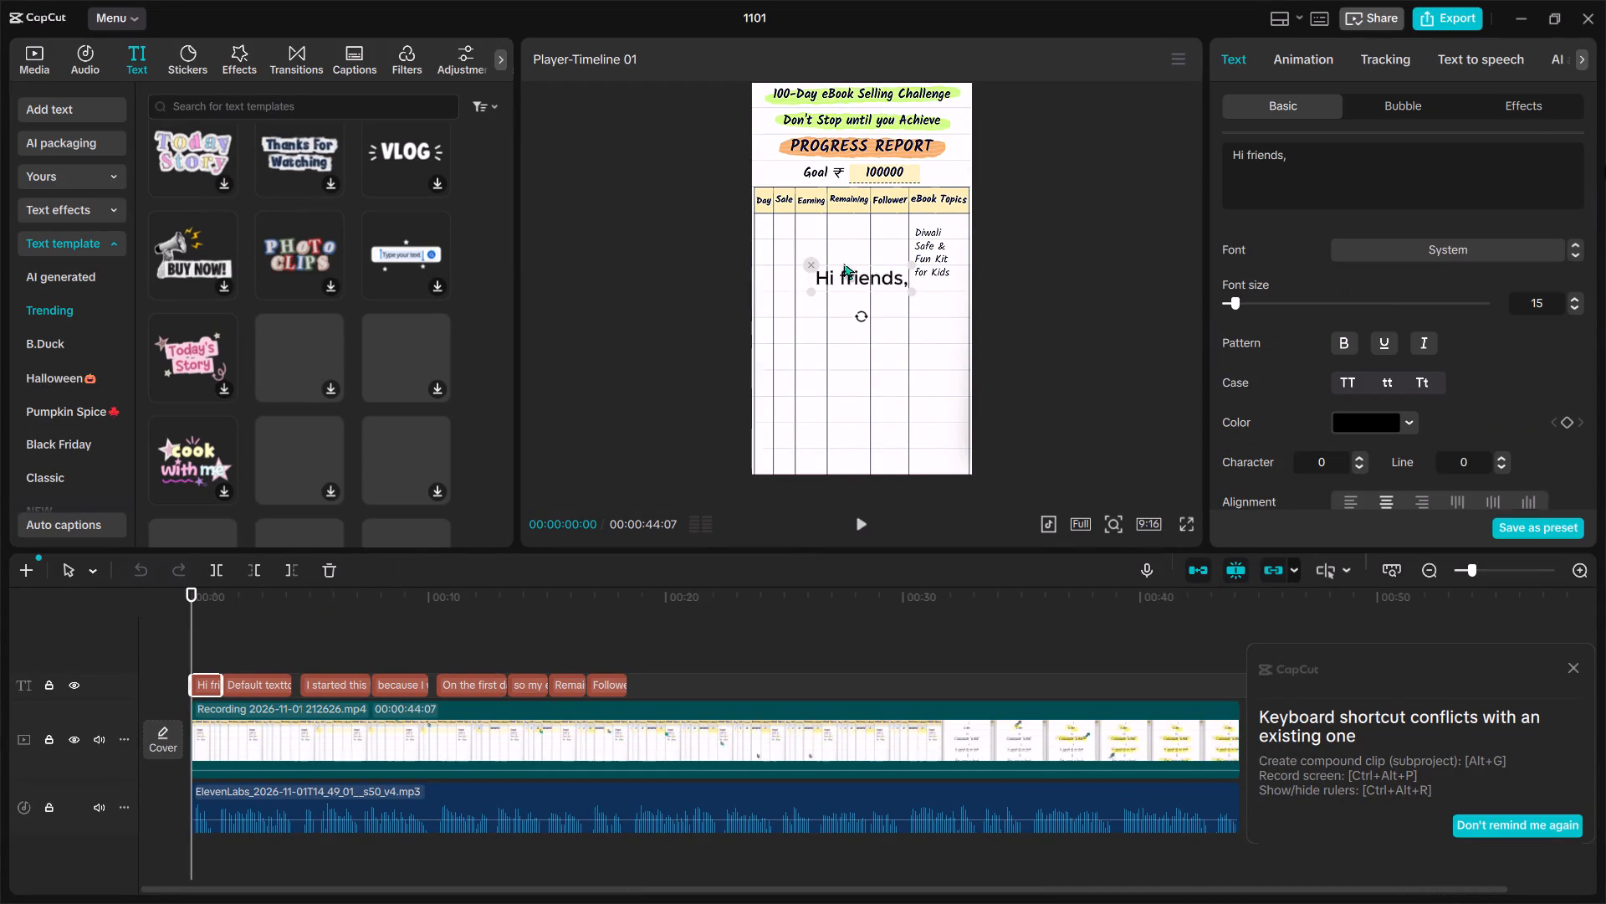
click(1511, 102)
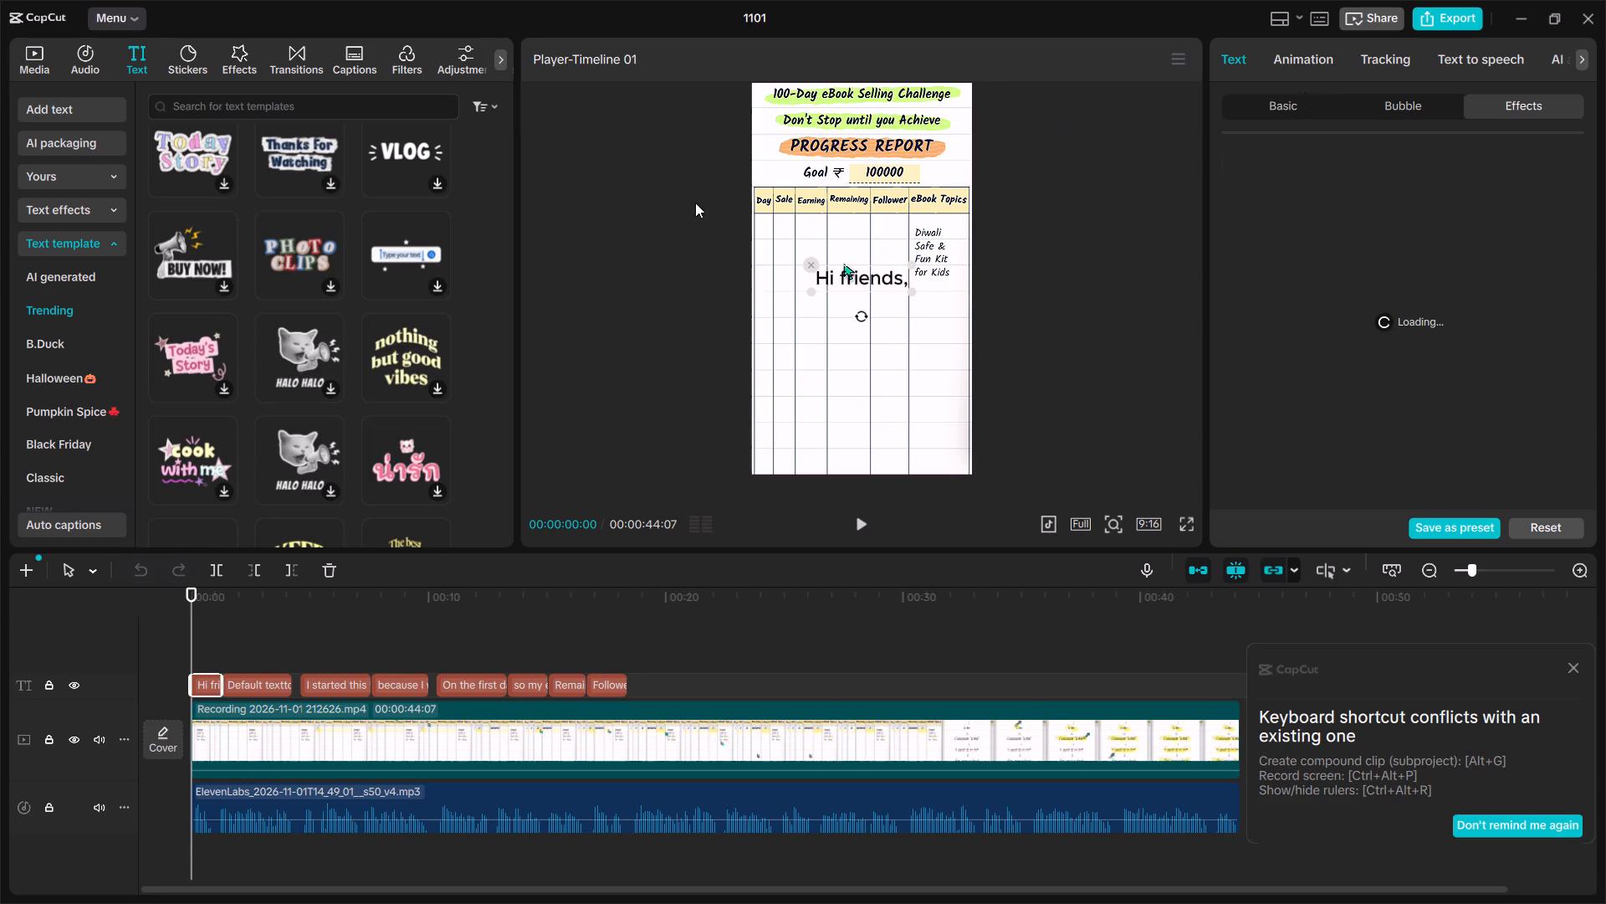
scroll(351, 286, up, 6)
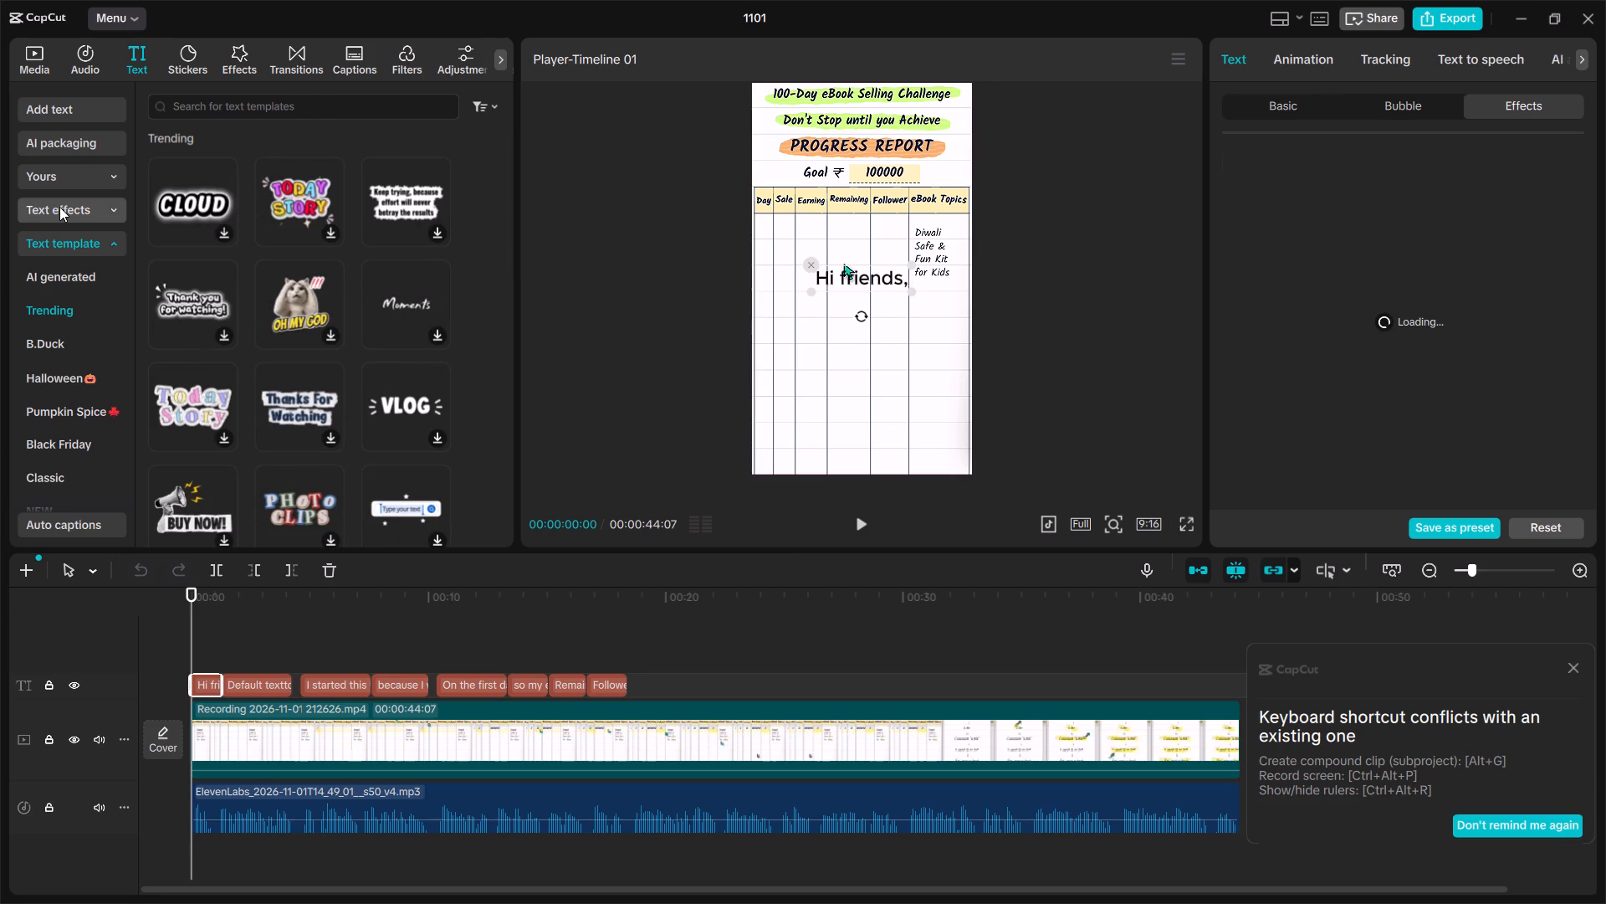
click(59, 207)
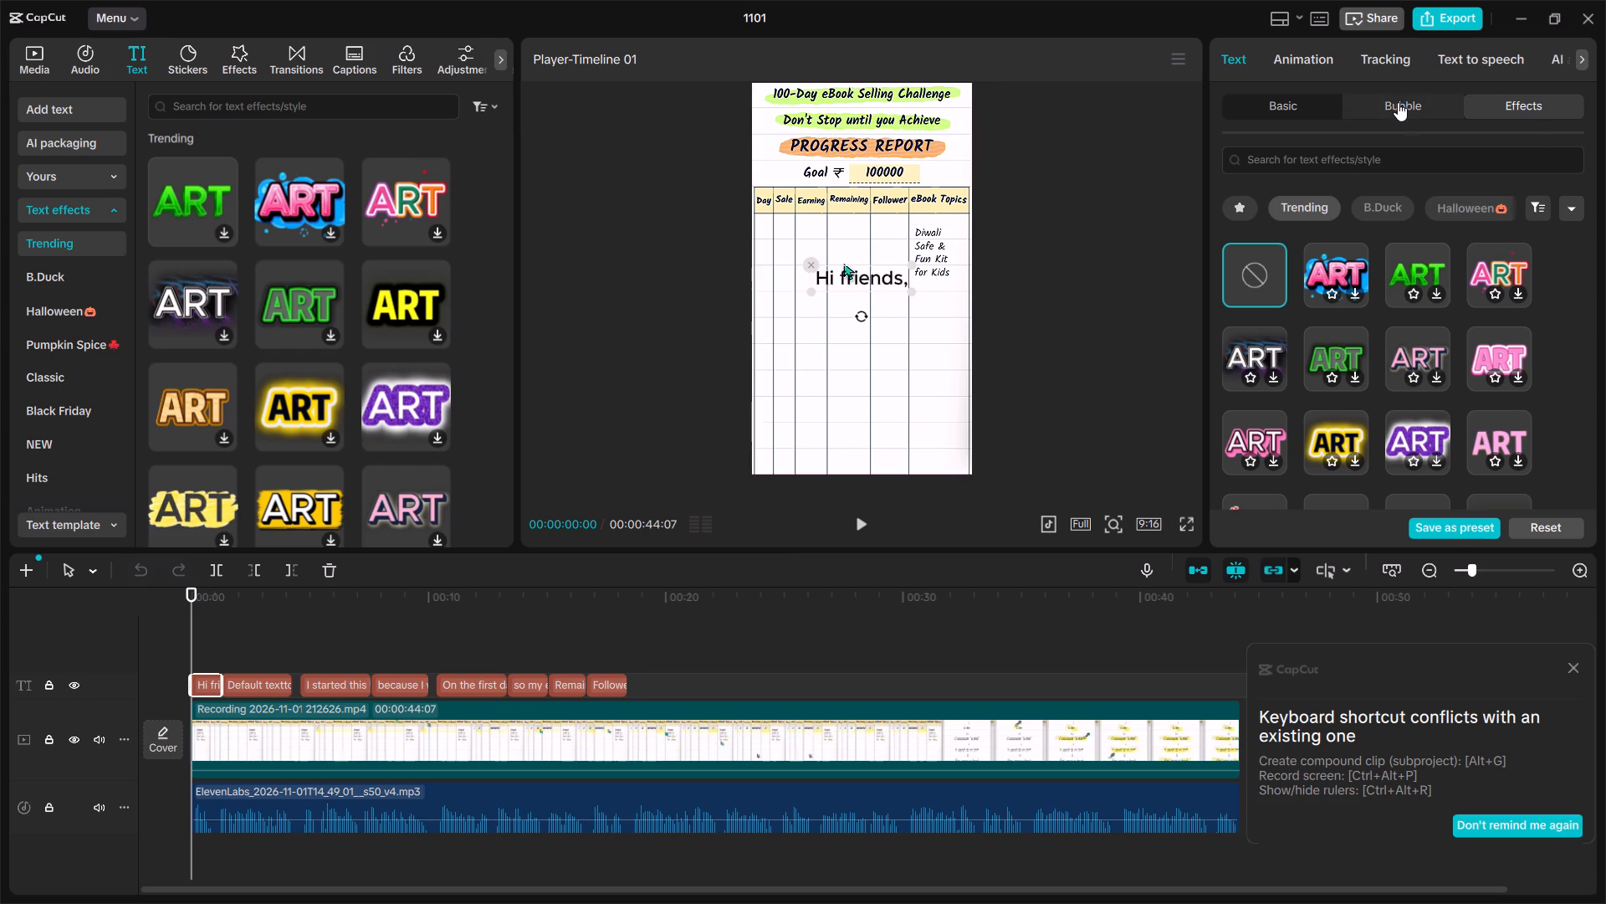
click(1289, 52)
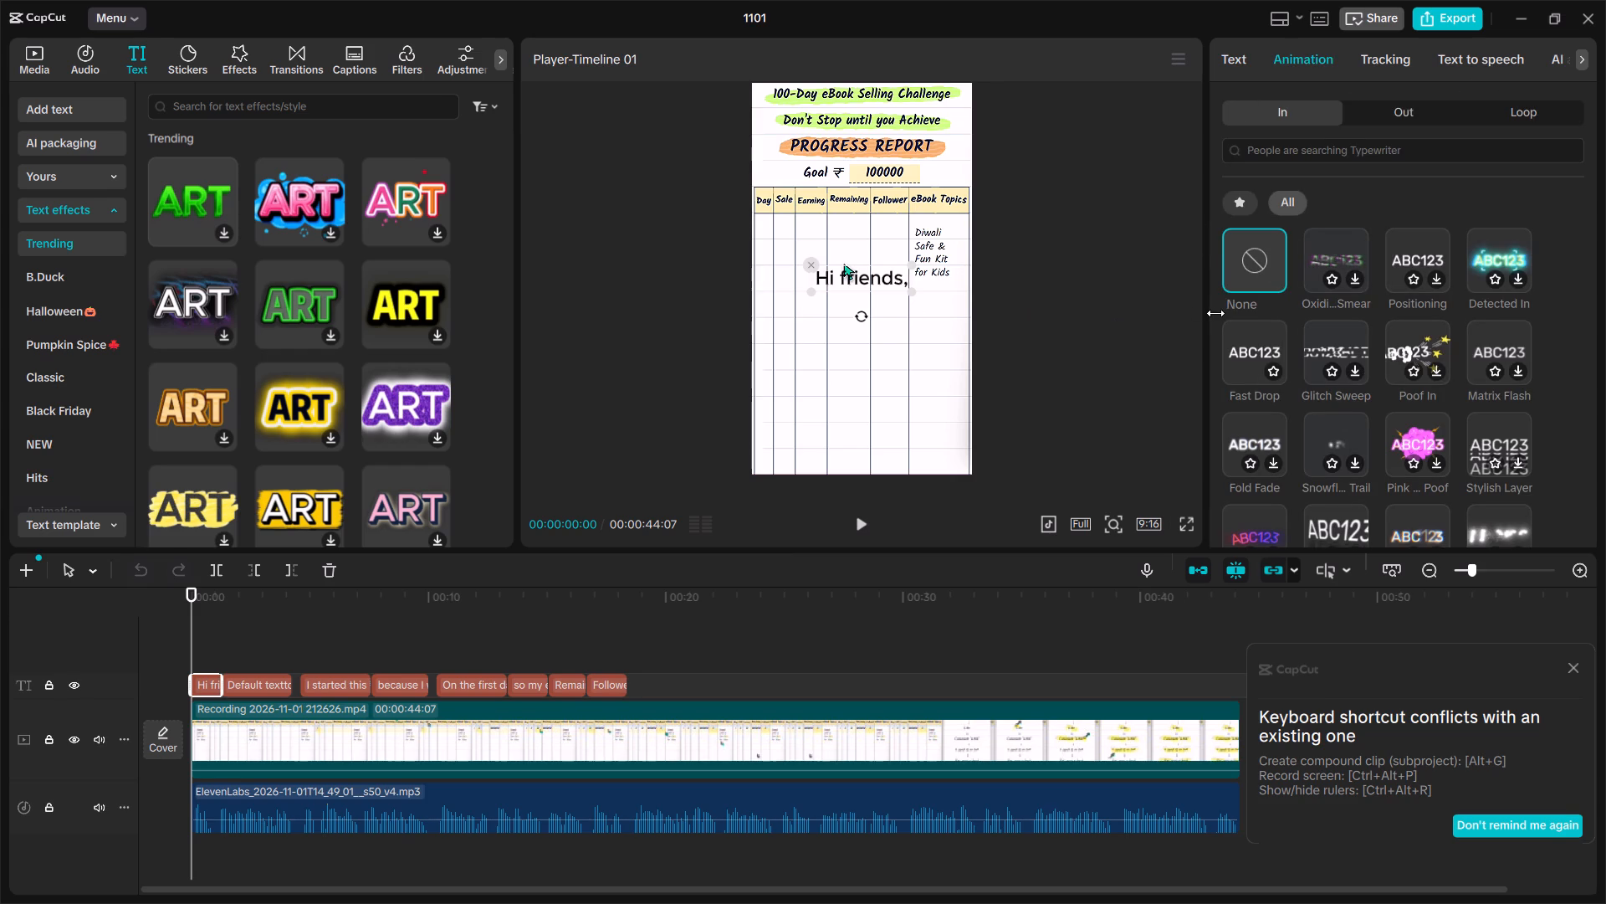
scroll(232, 492, down, 1)
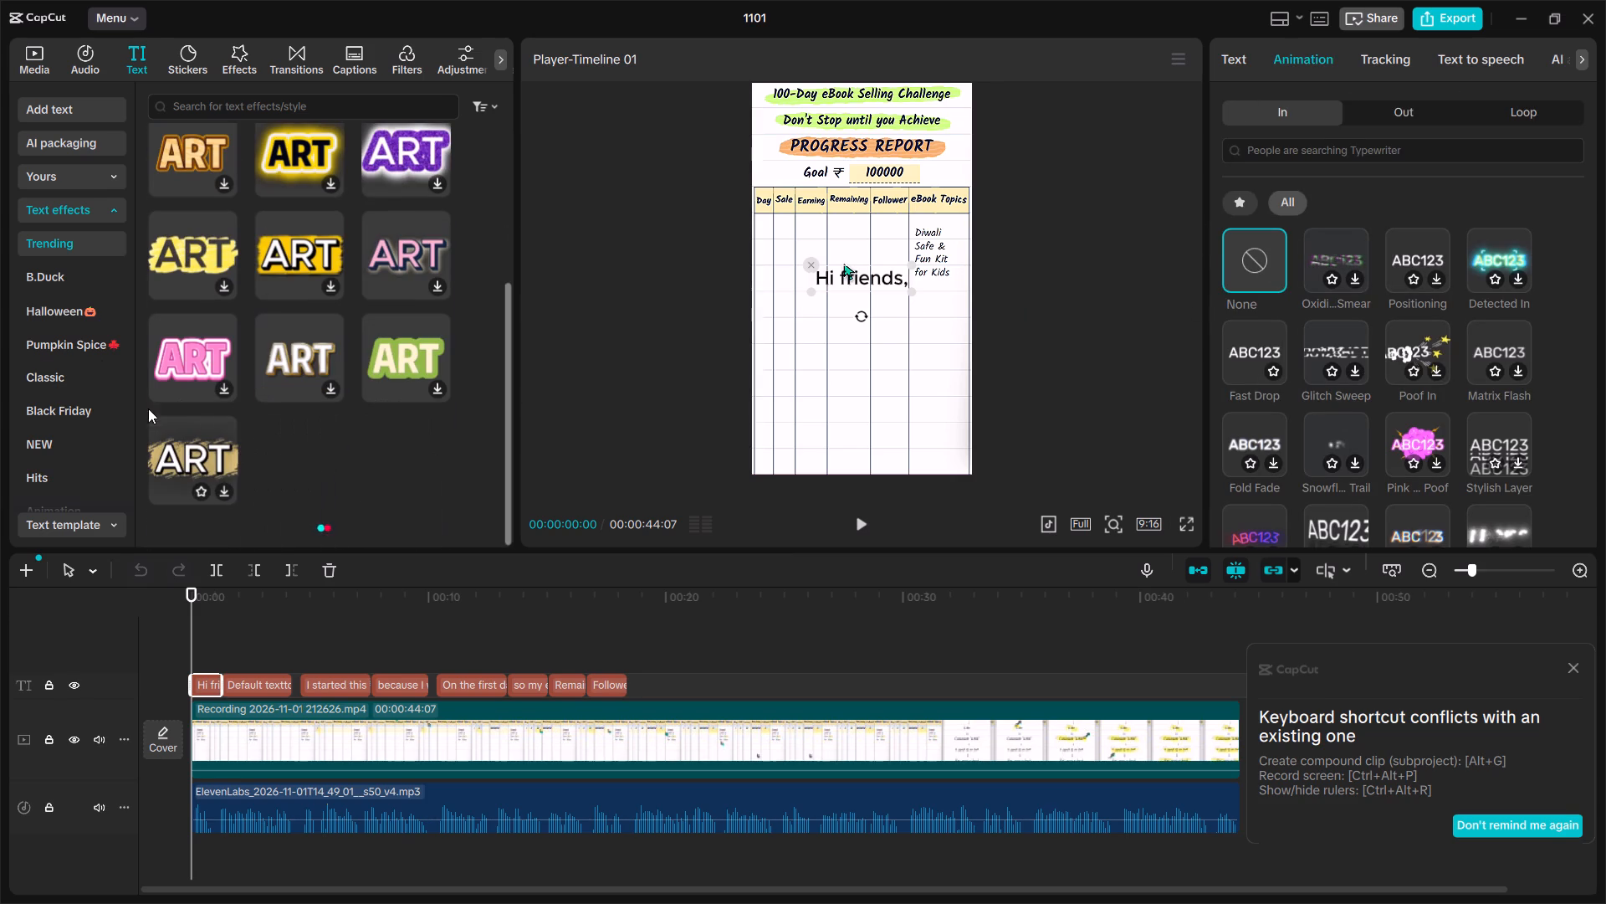
click(52, 272)
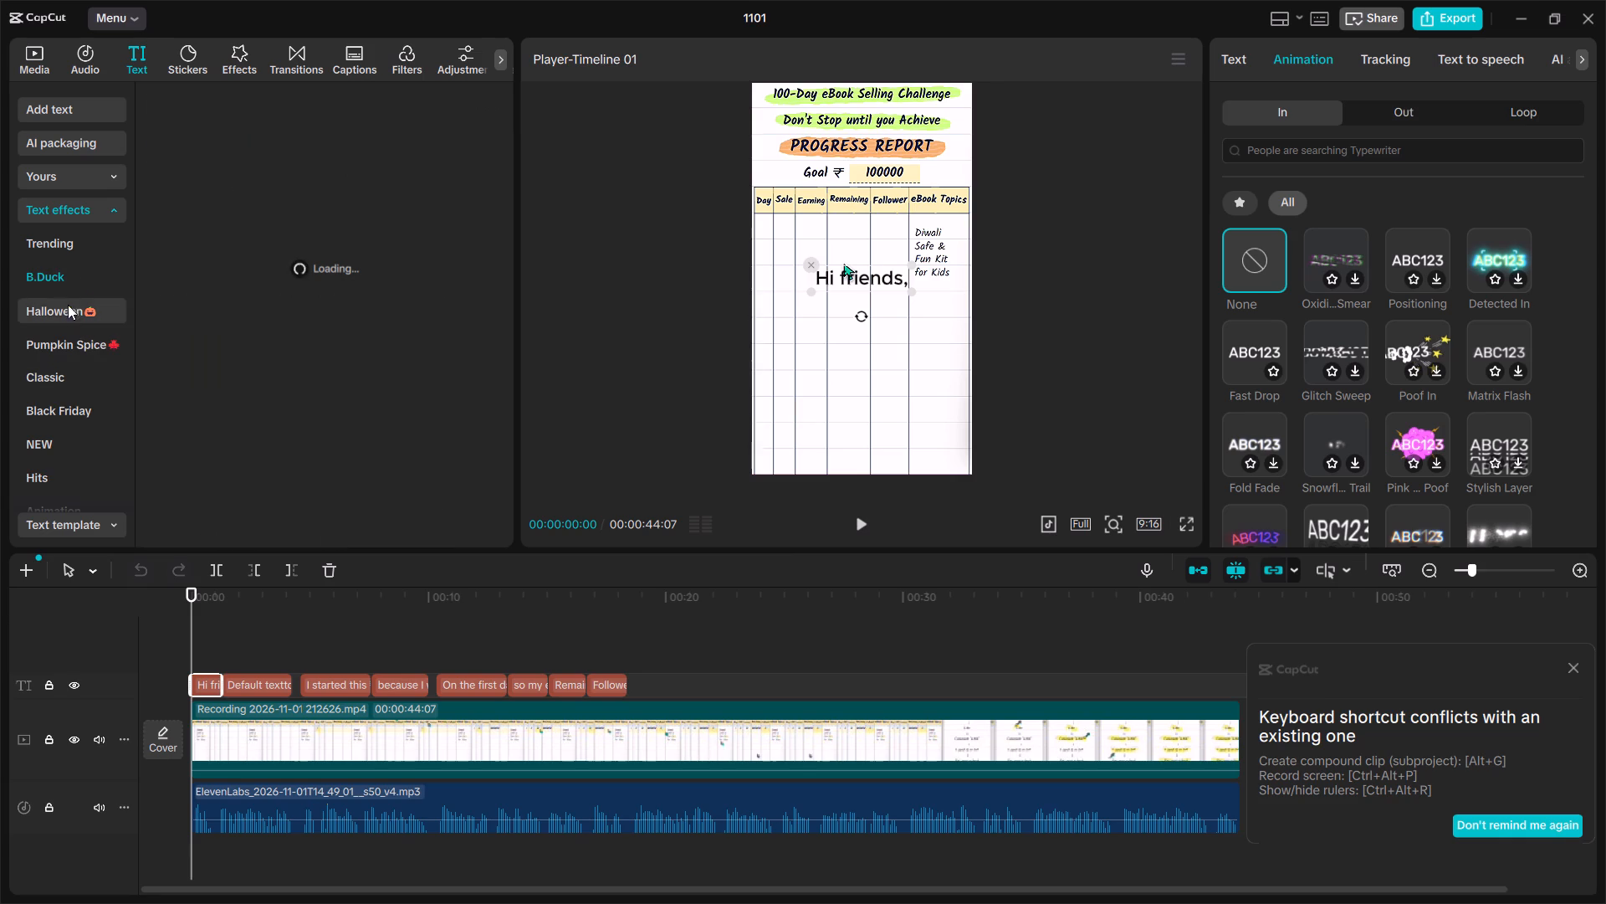
click(68, 532)
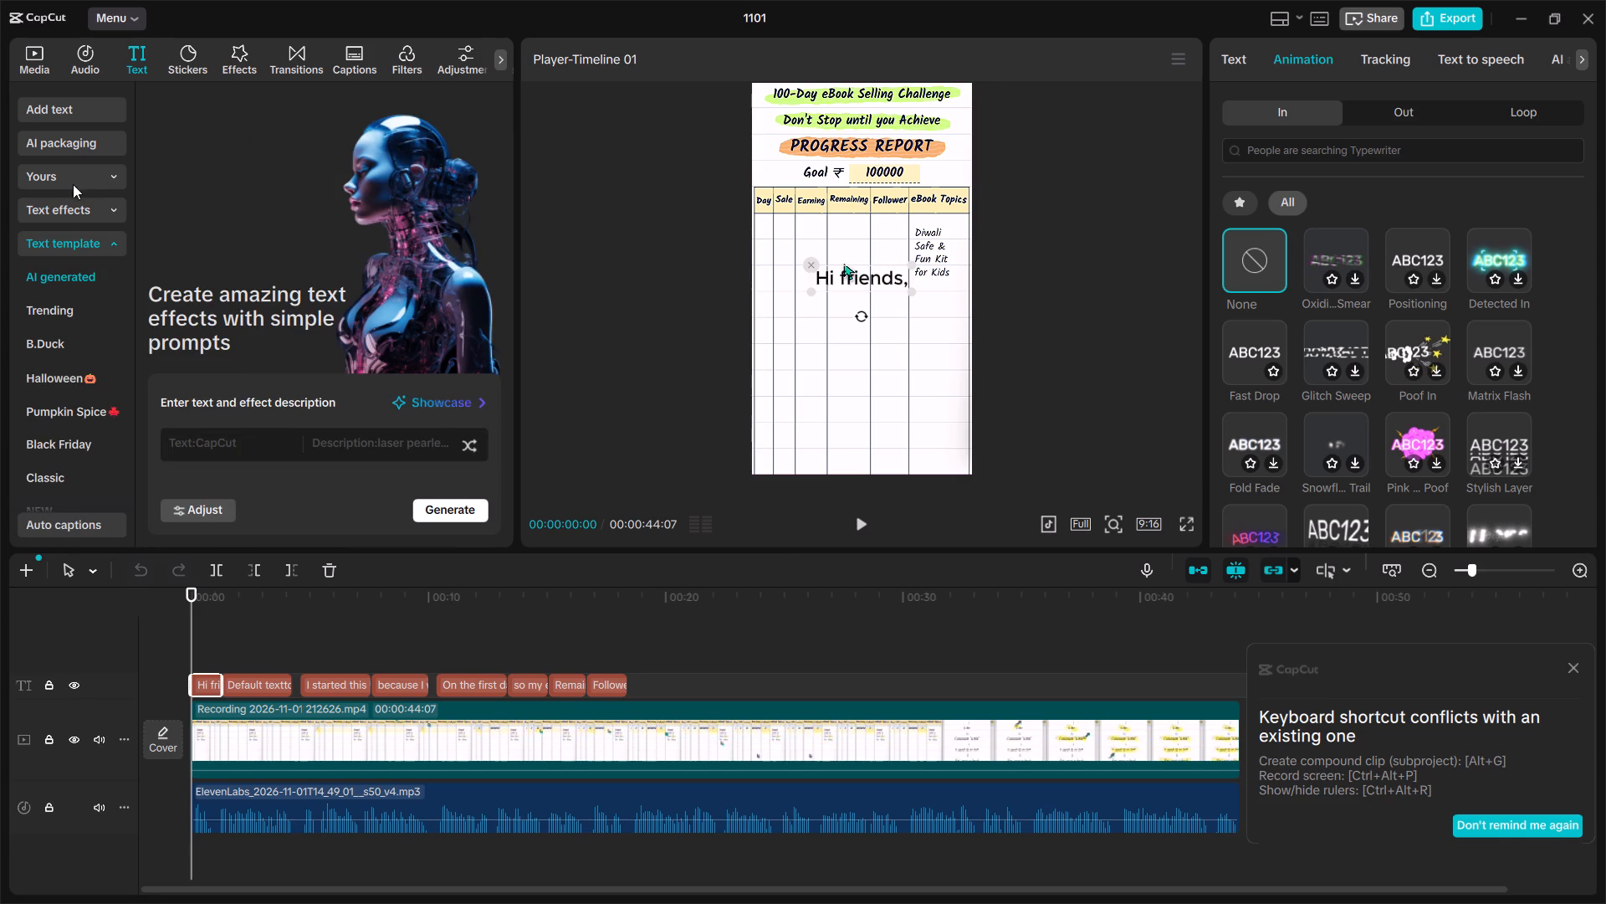
click(74, 174)
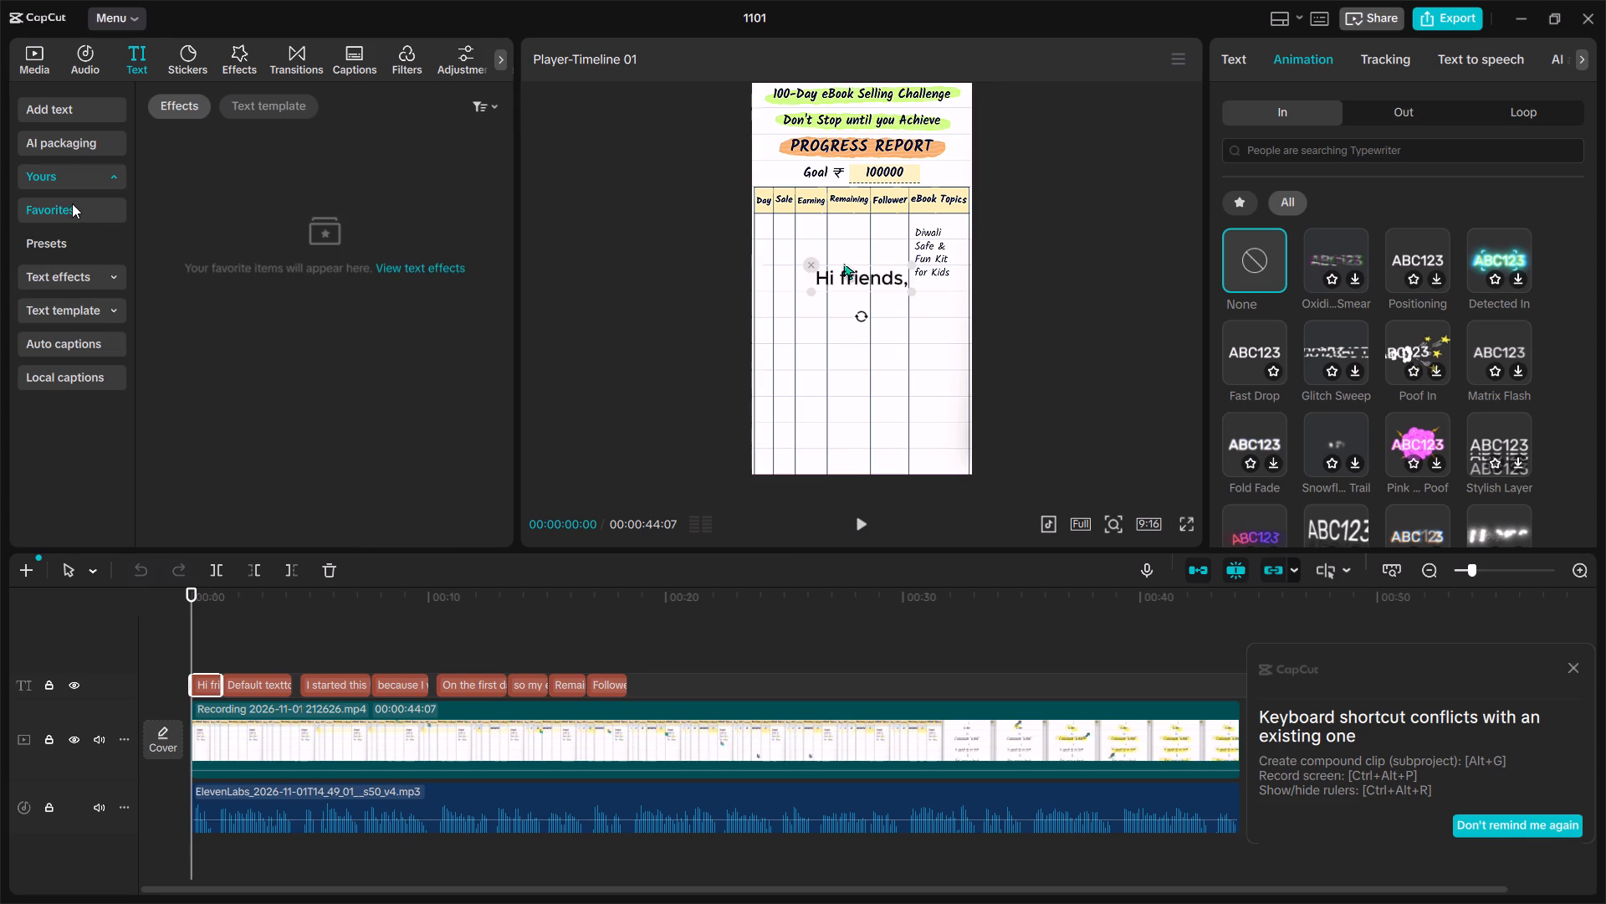
click(55, 311)
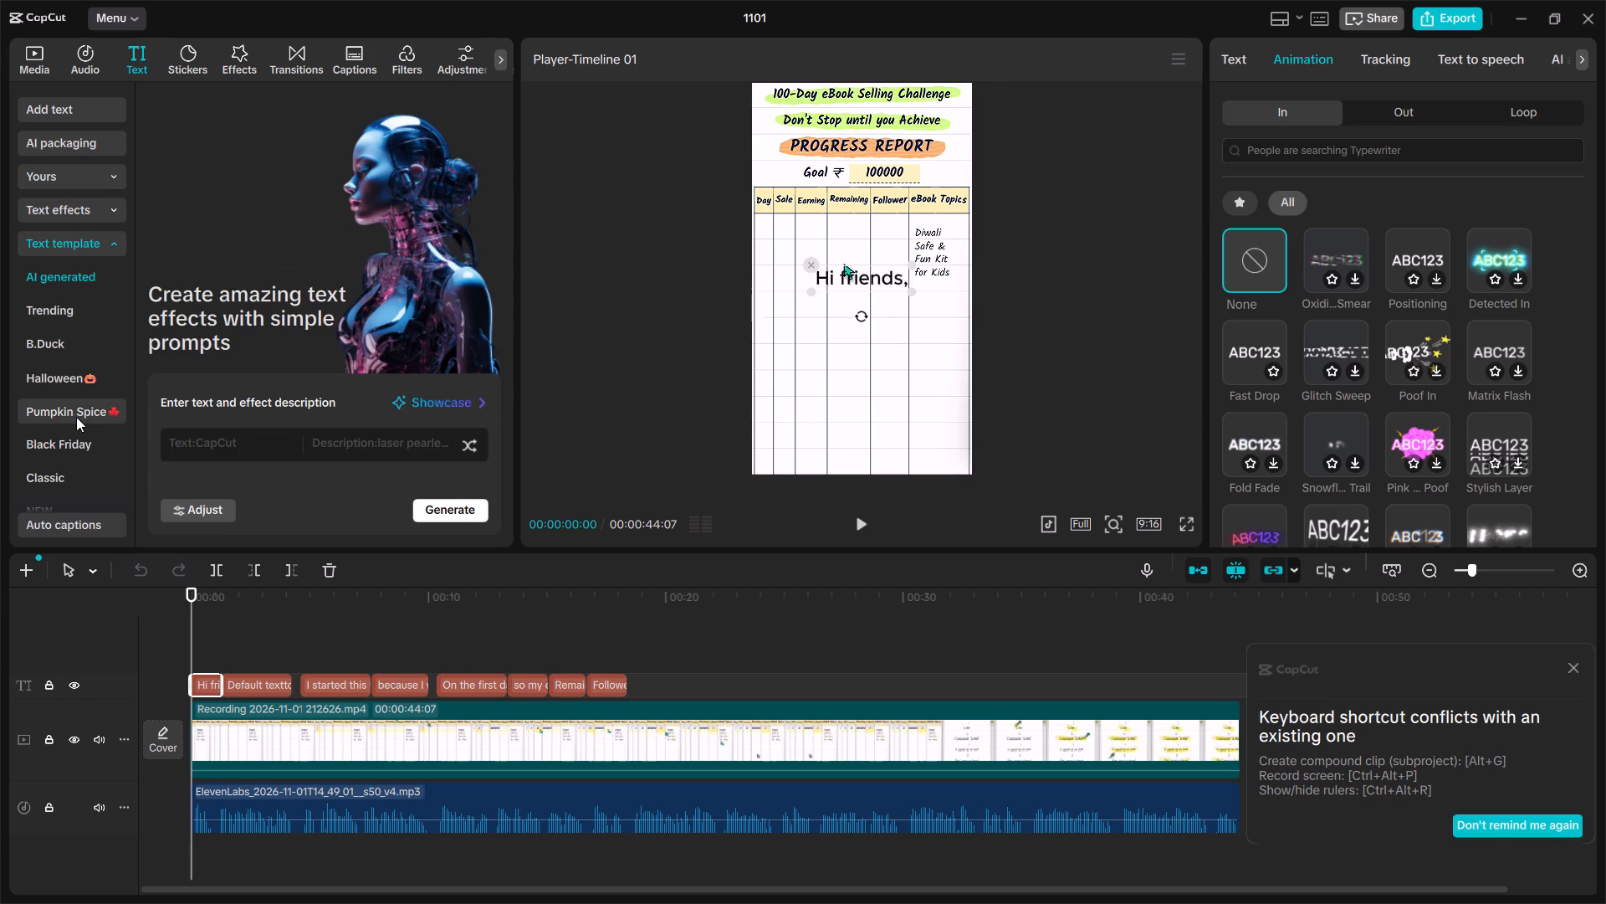
scroll(76, 417, down, 3)
scroll(48, 144, up, 1)
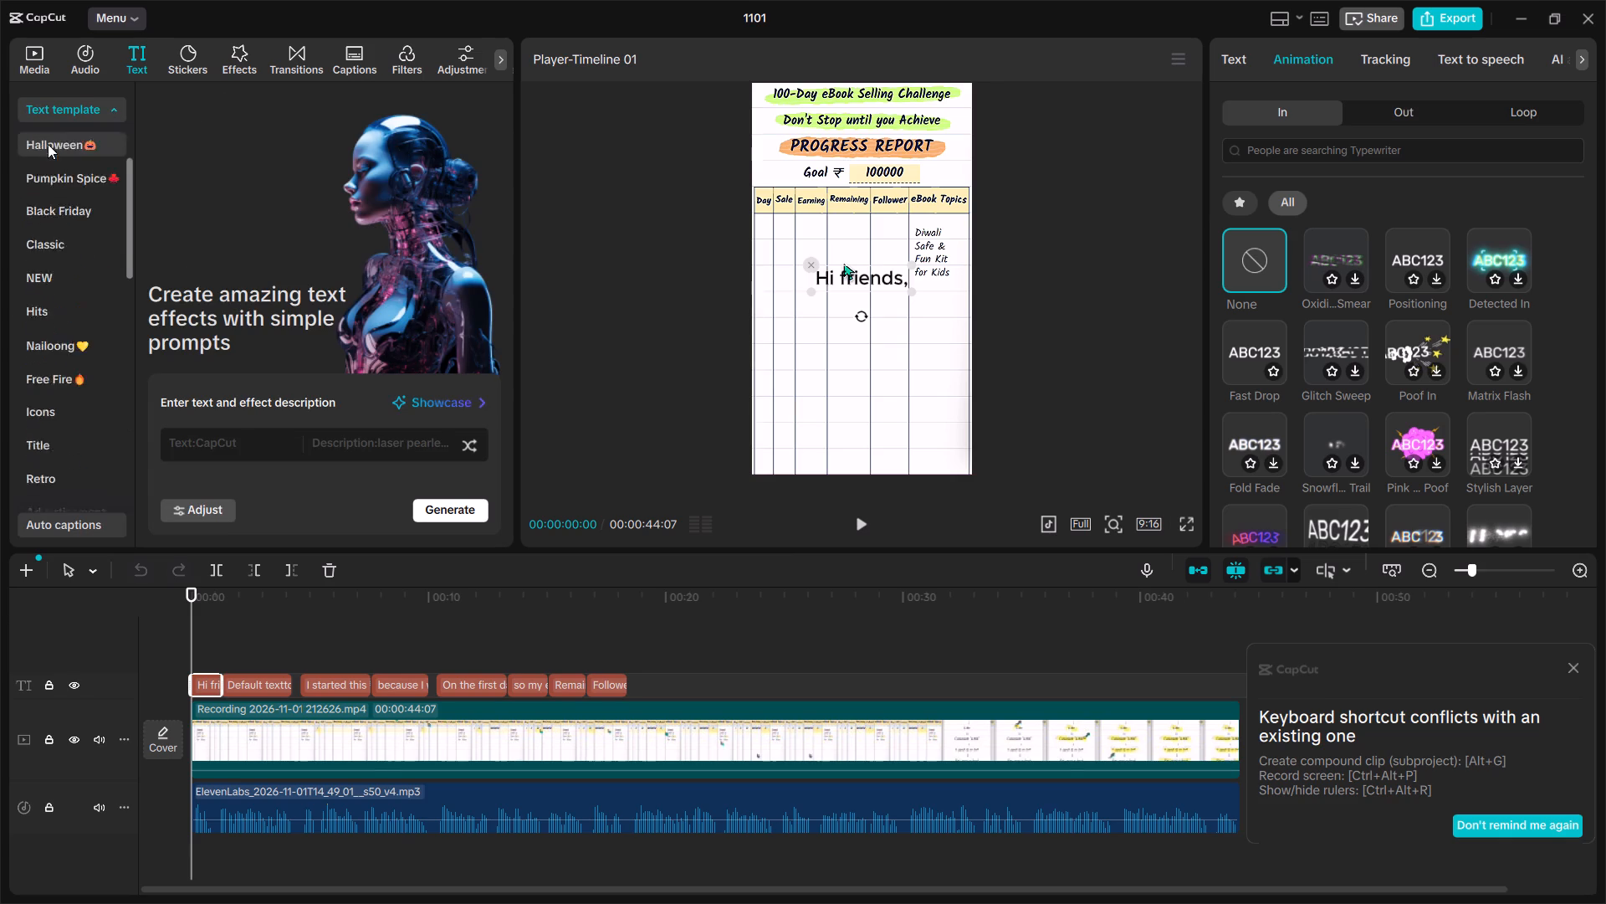
scroll(48, 144, up, 1)
scroll(69, 333, up, 1)
click(63, 315)
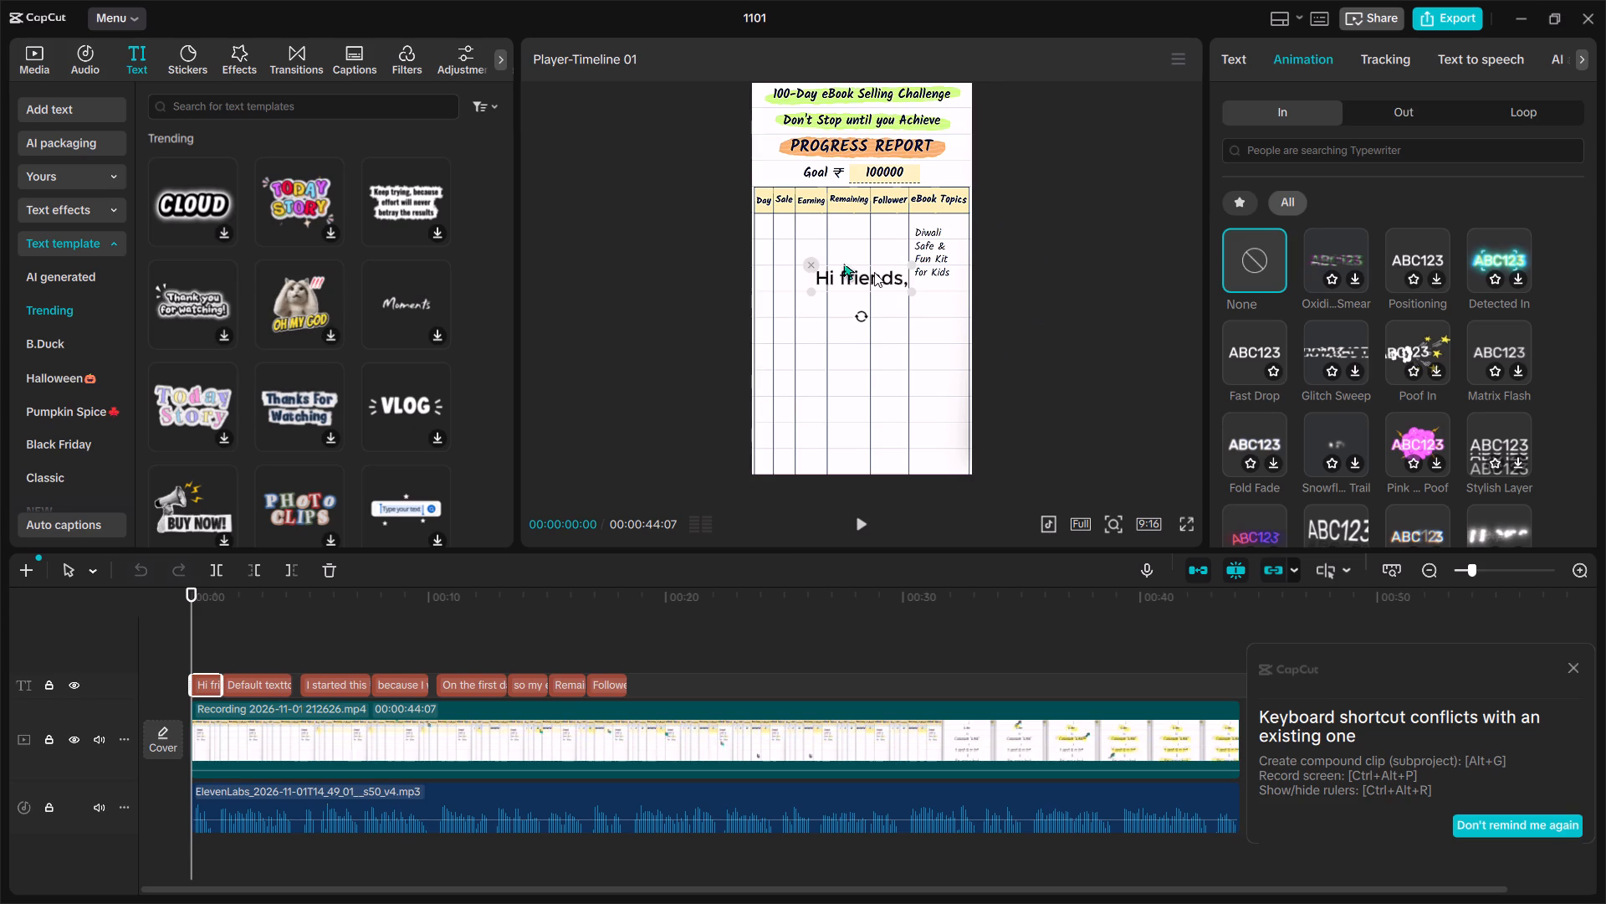
scroll(1419, 156, up, 7)
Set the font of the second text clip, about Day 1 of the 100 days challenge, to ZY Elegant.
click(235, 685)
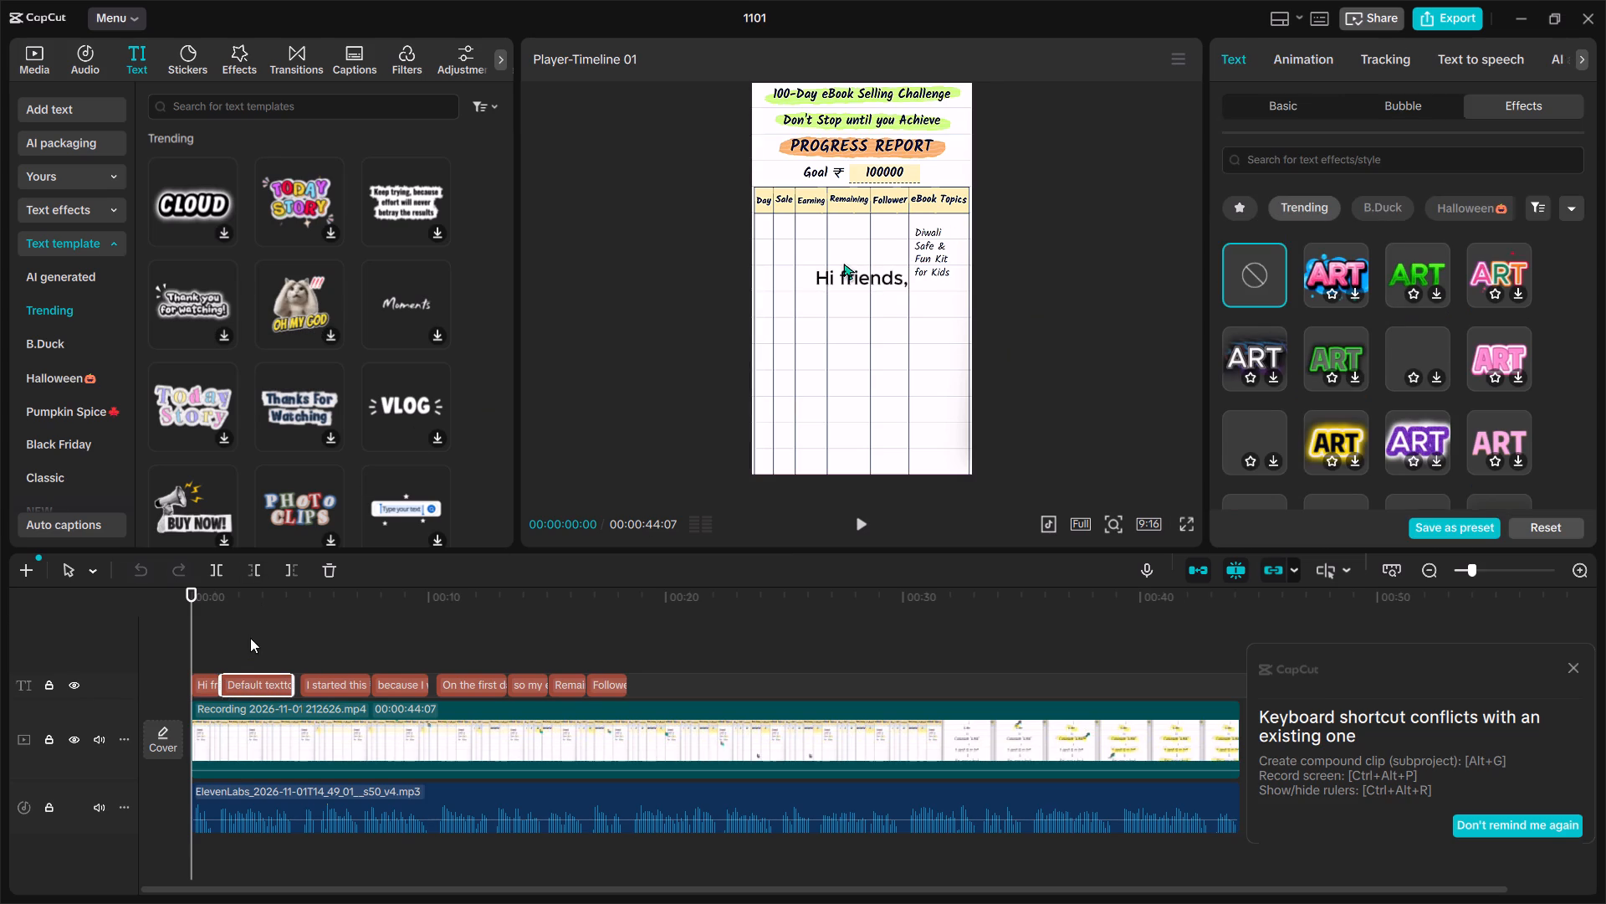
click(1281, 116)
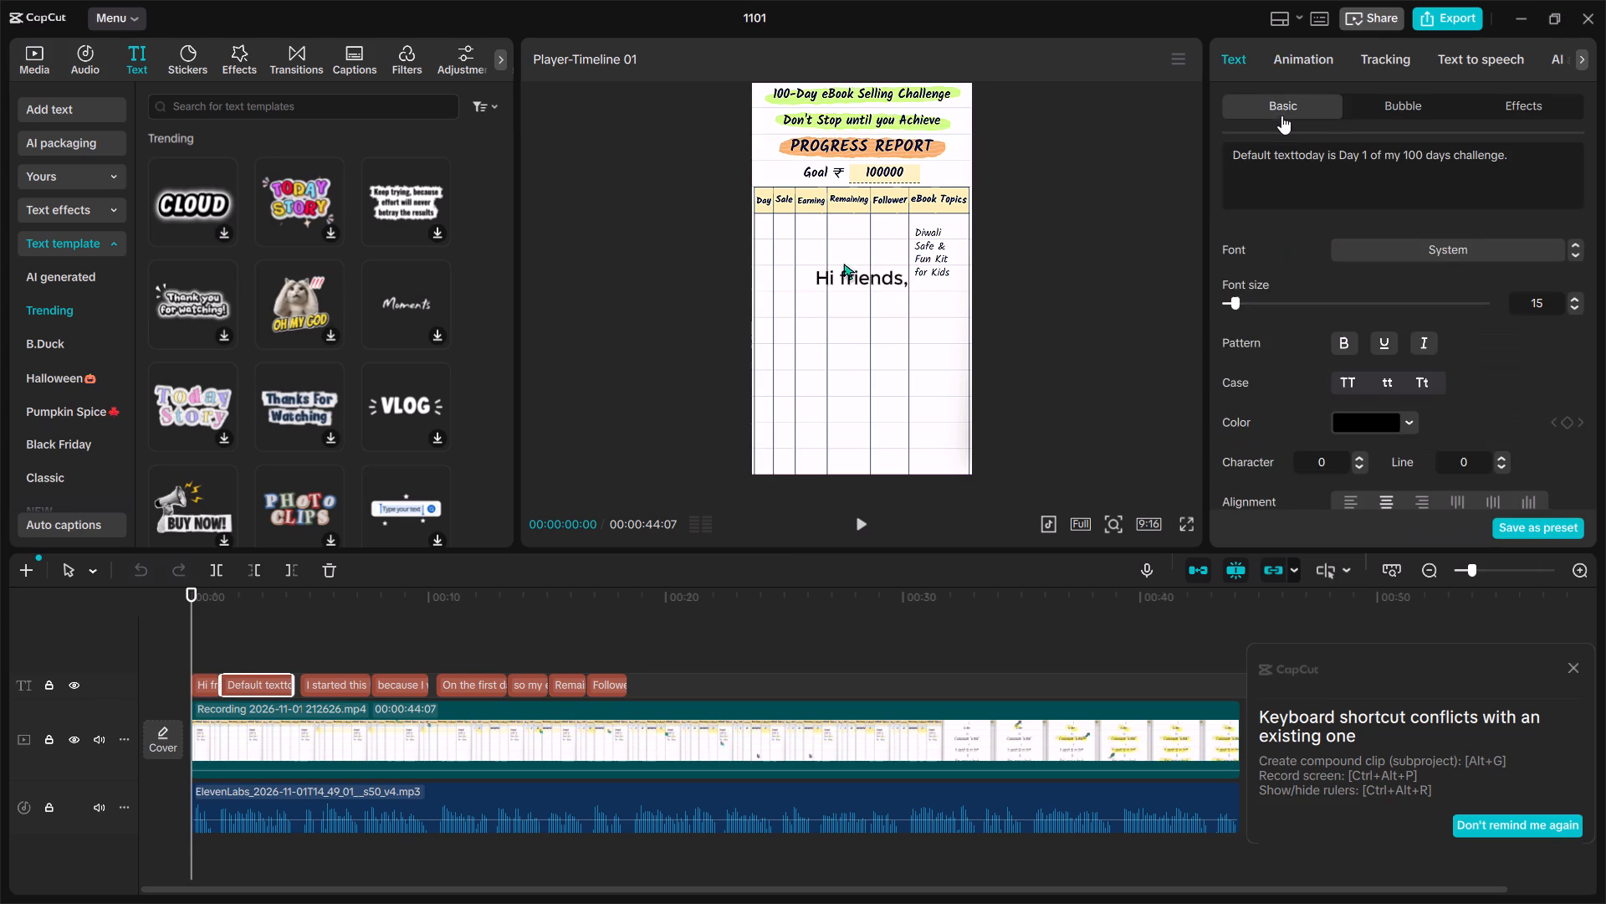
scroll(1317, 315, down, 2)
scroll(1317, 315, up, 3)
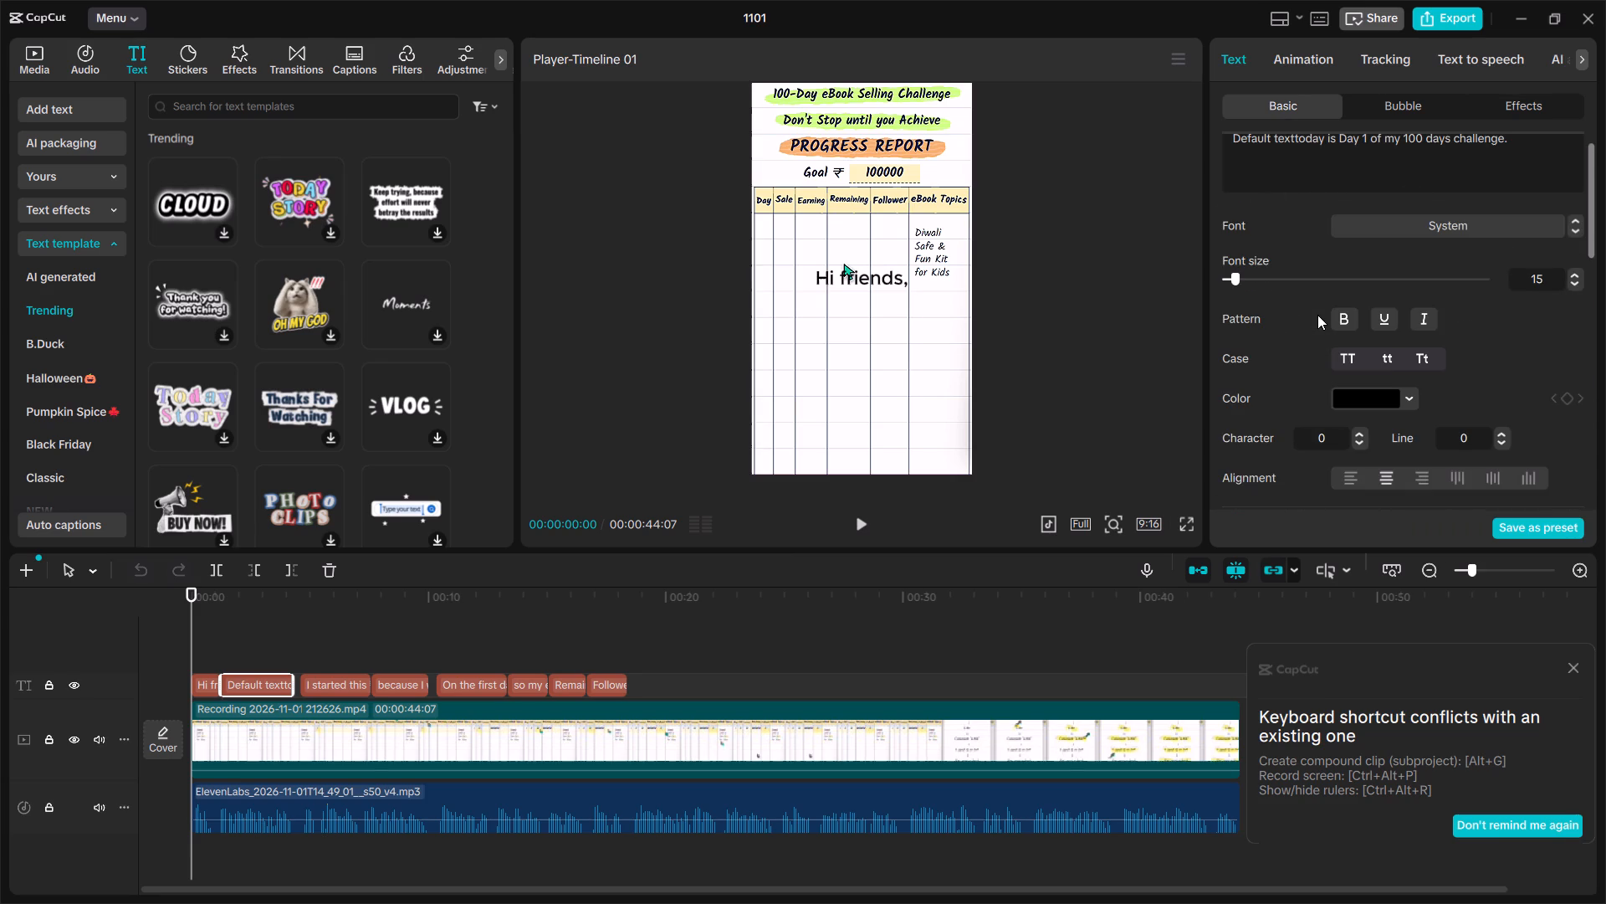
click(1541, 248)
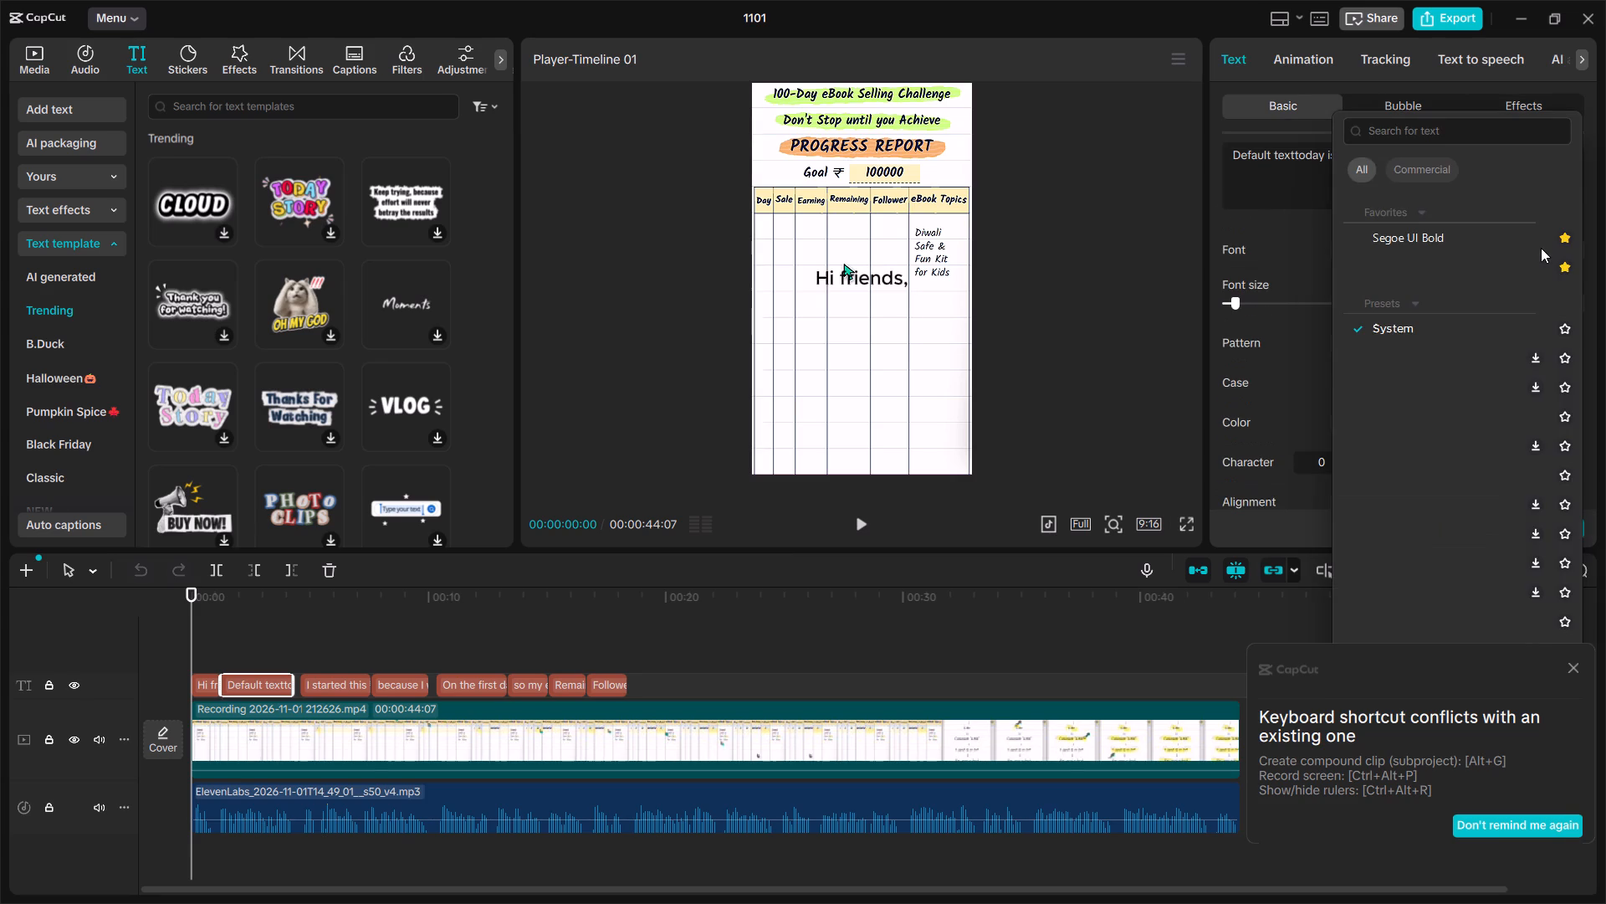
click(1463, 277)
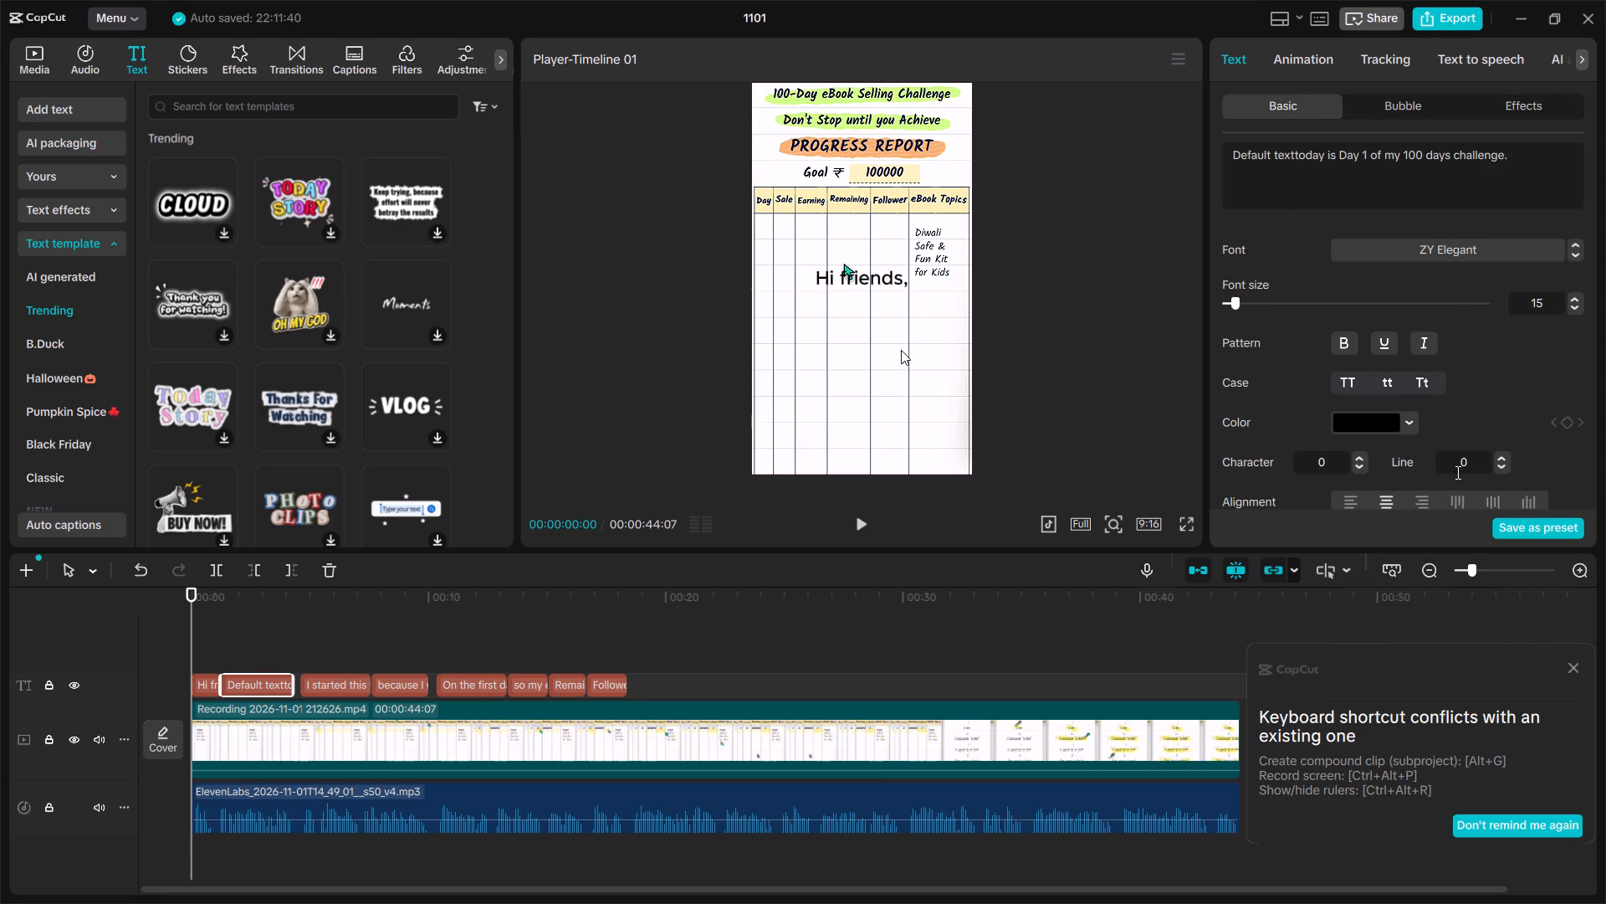
Preview the second text clip and delete the words "Default text" from the start of its sentence.
drag(189, 644, 258, 624)
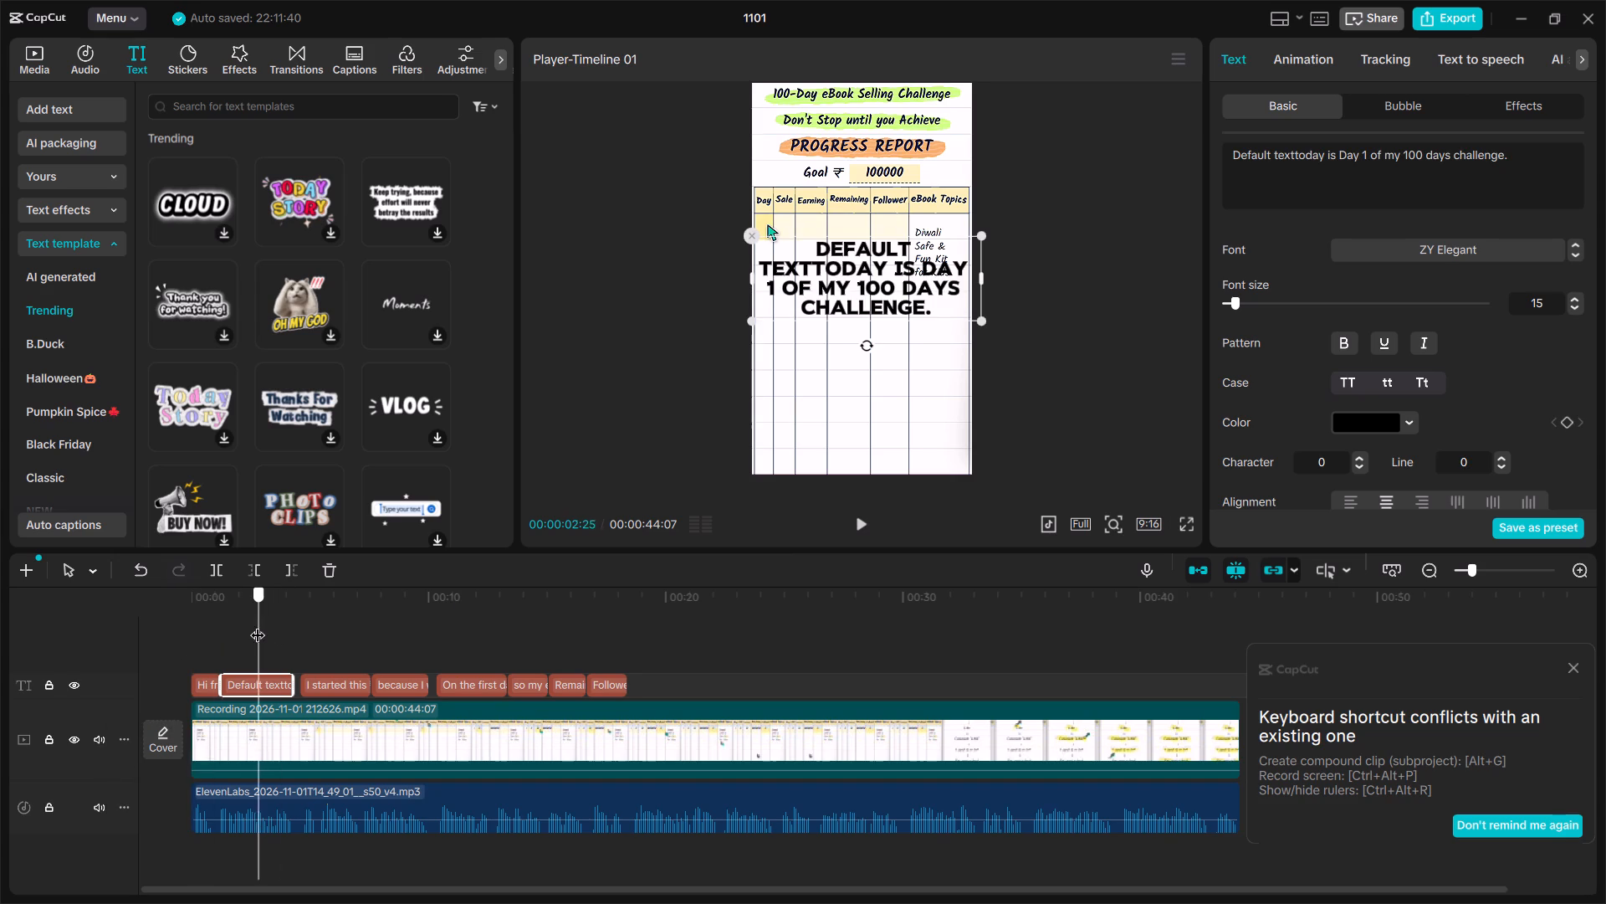
drag(258, 624, 258, 624)
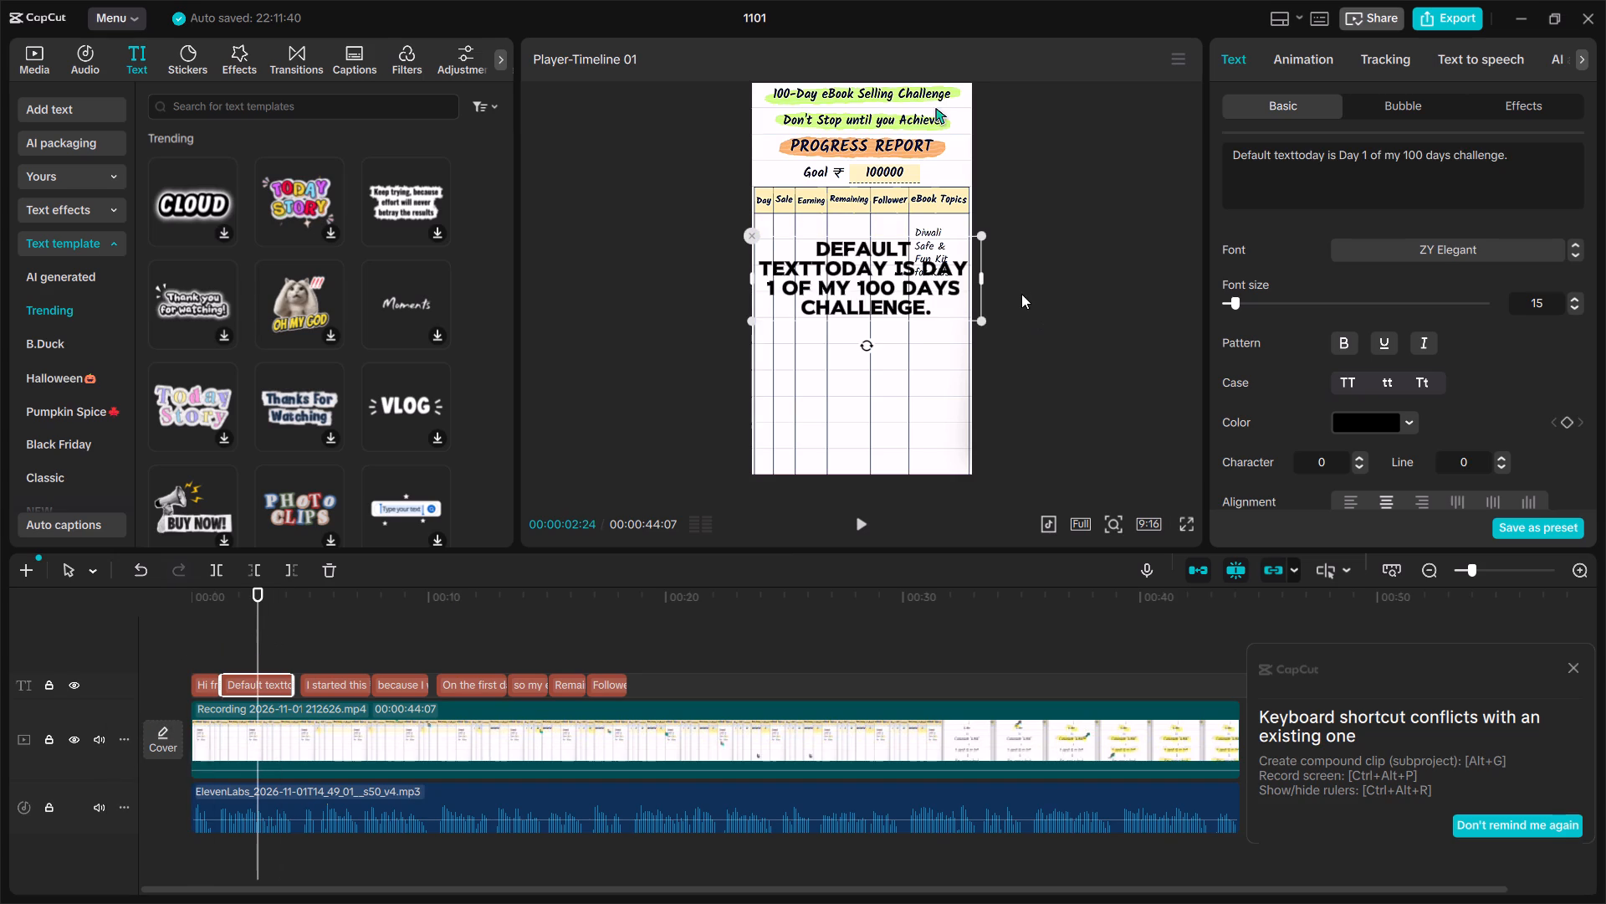
click(809, 266)
drag(1293, 153, 1210, 156)
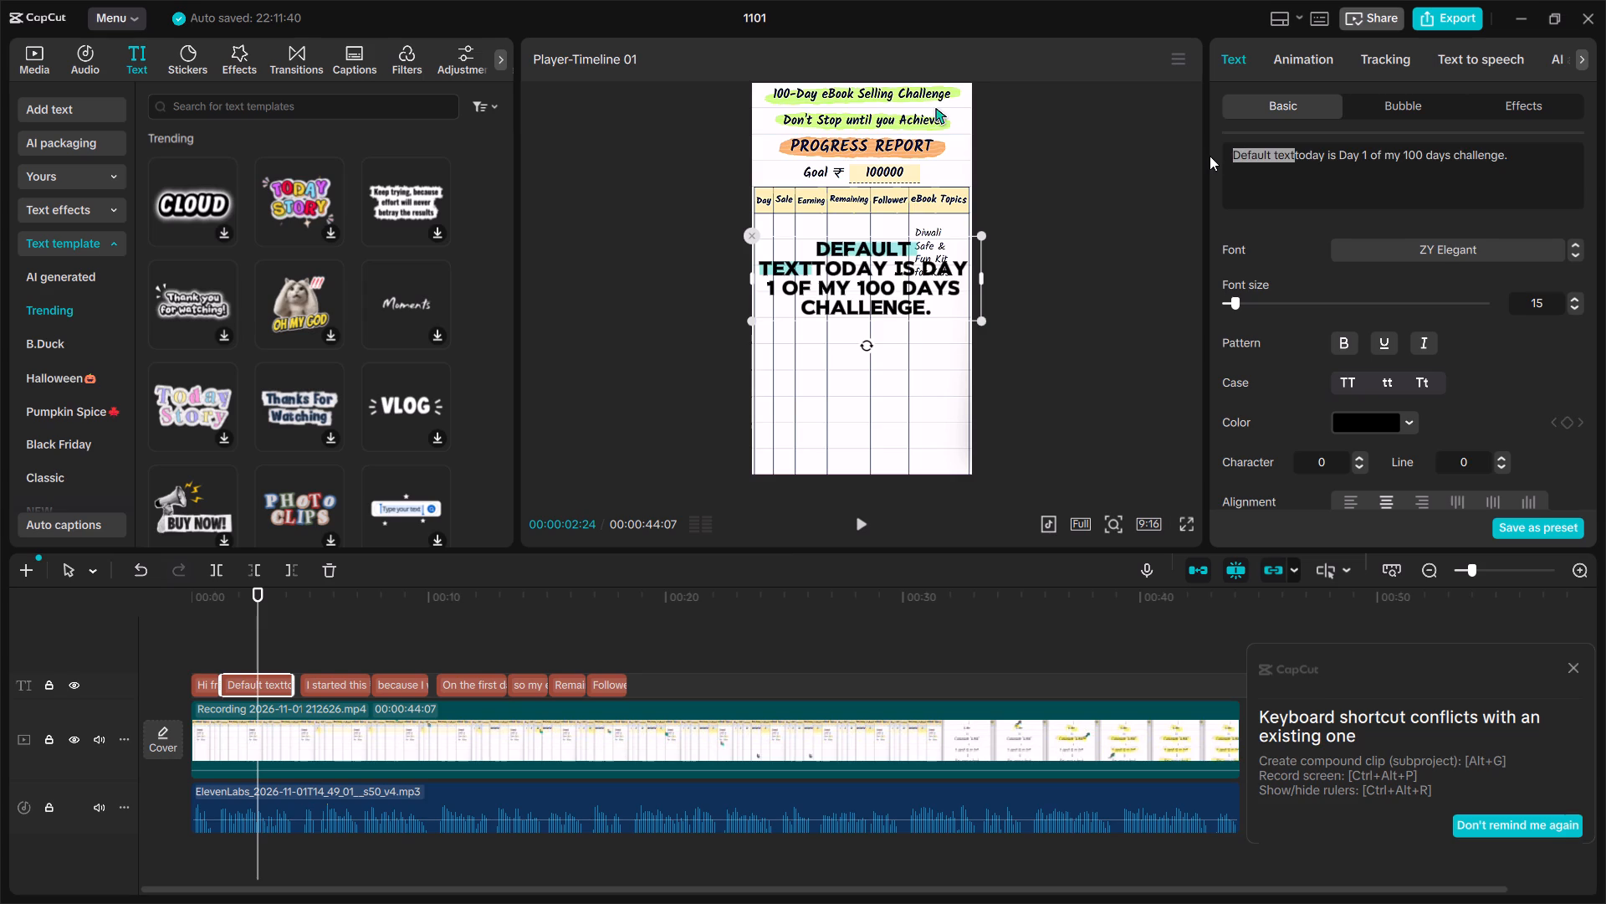
key(BackSpace)
Set the font of the "today is Day 1 of my 100 days challenge." clip to System.
click(1506, 250)
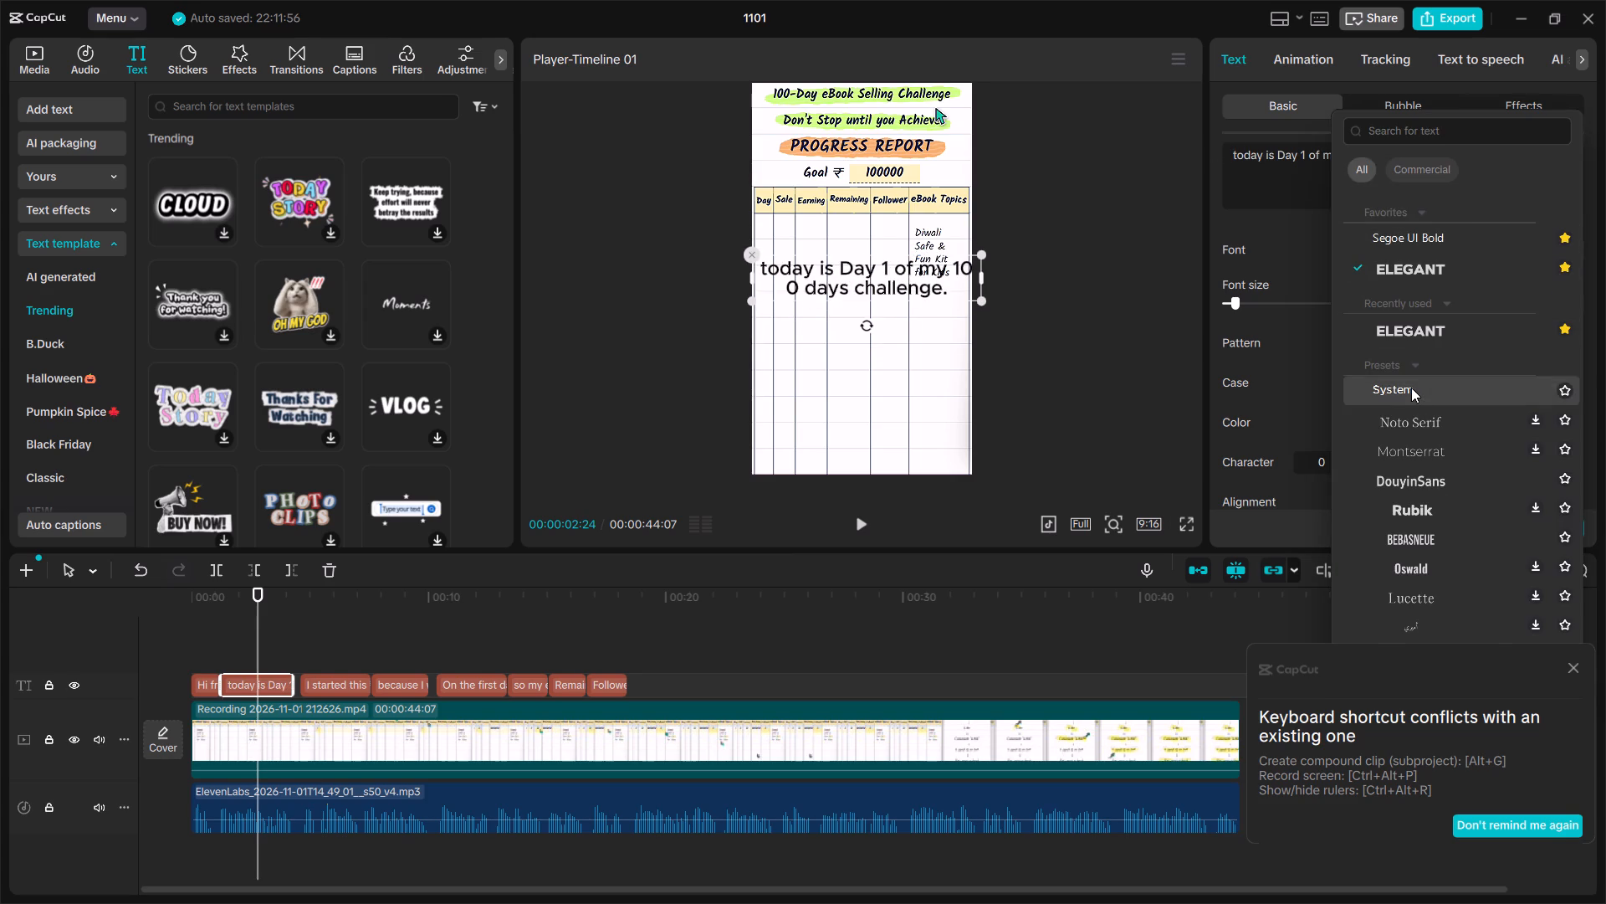
click(1411, 388)
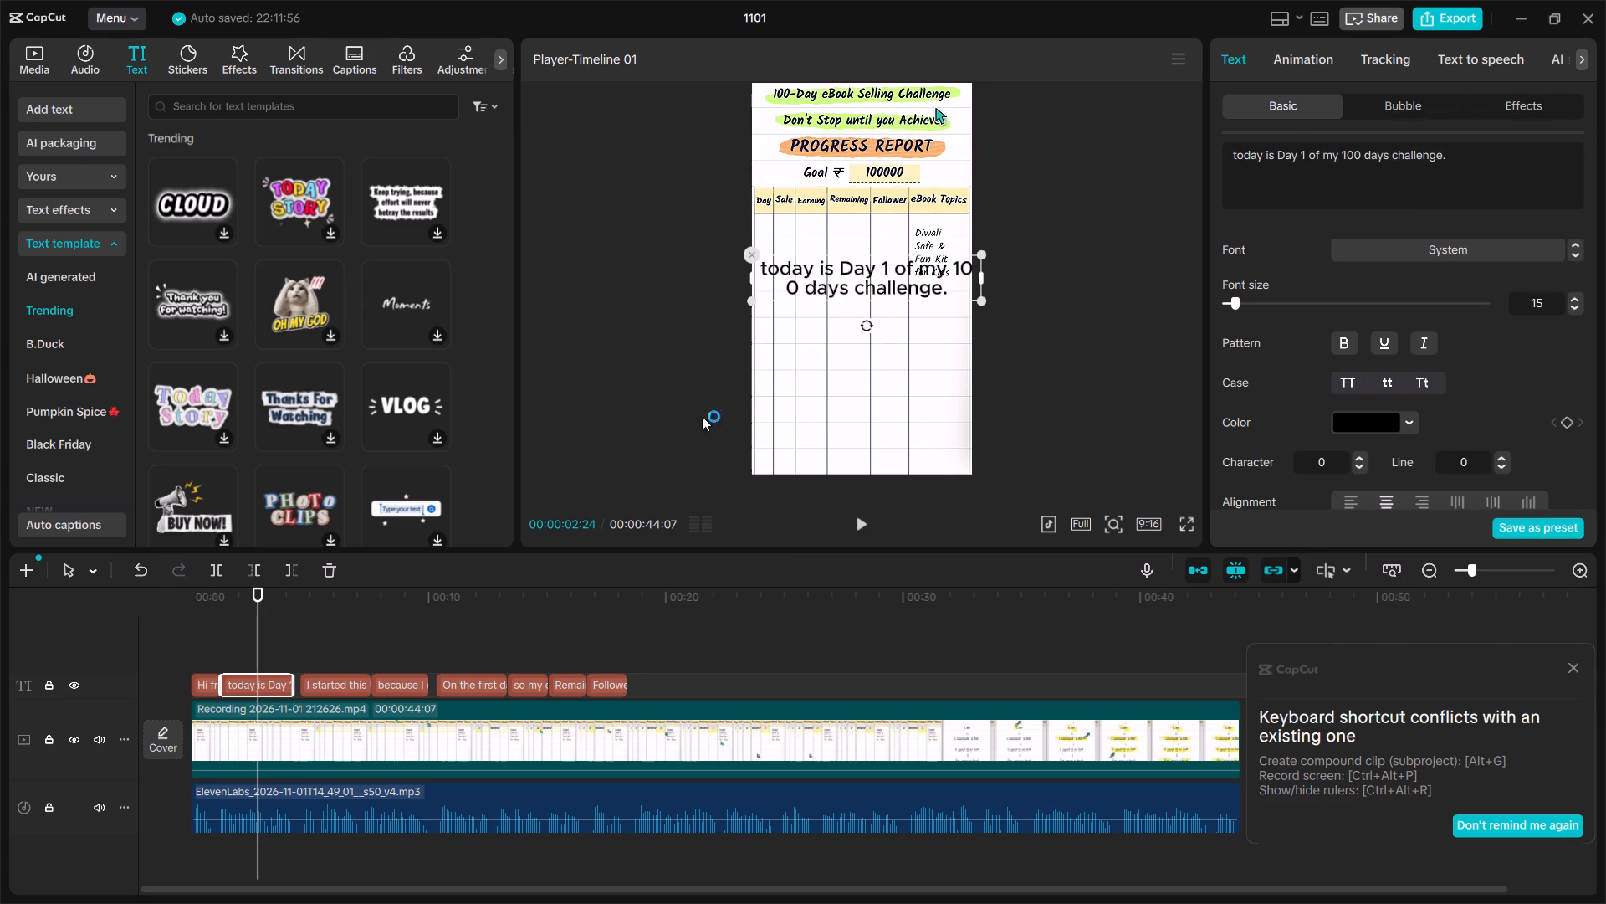
Add the Trending caption template "QUICK" to the timeline at 00:00:00:16, over the "Hi friends," clip.
drag(258, 644, 204, 636)
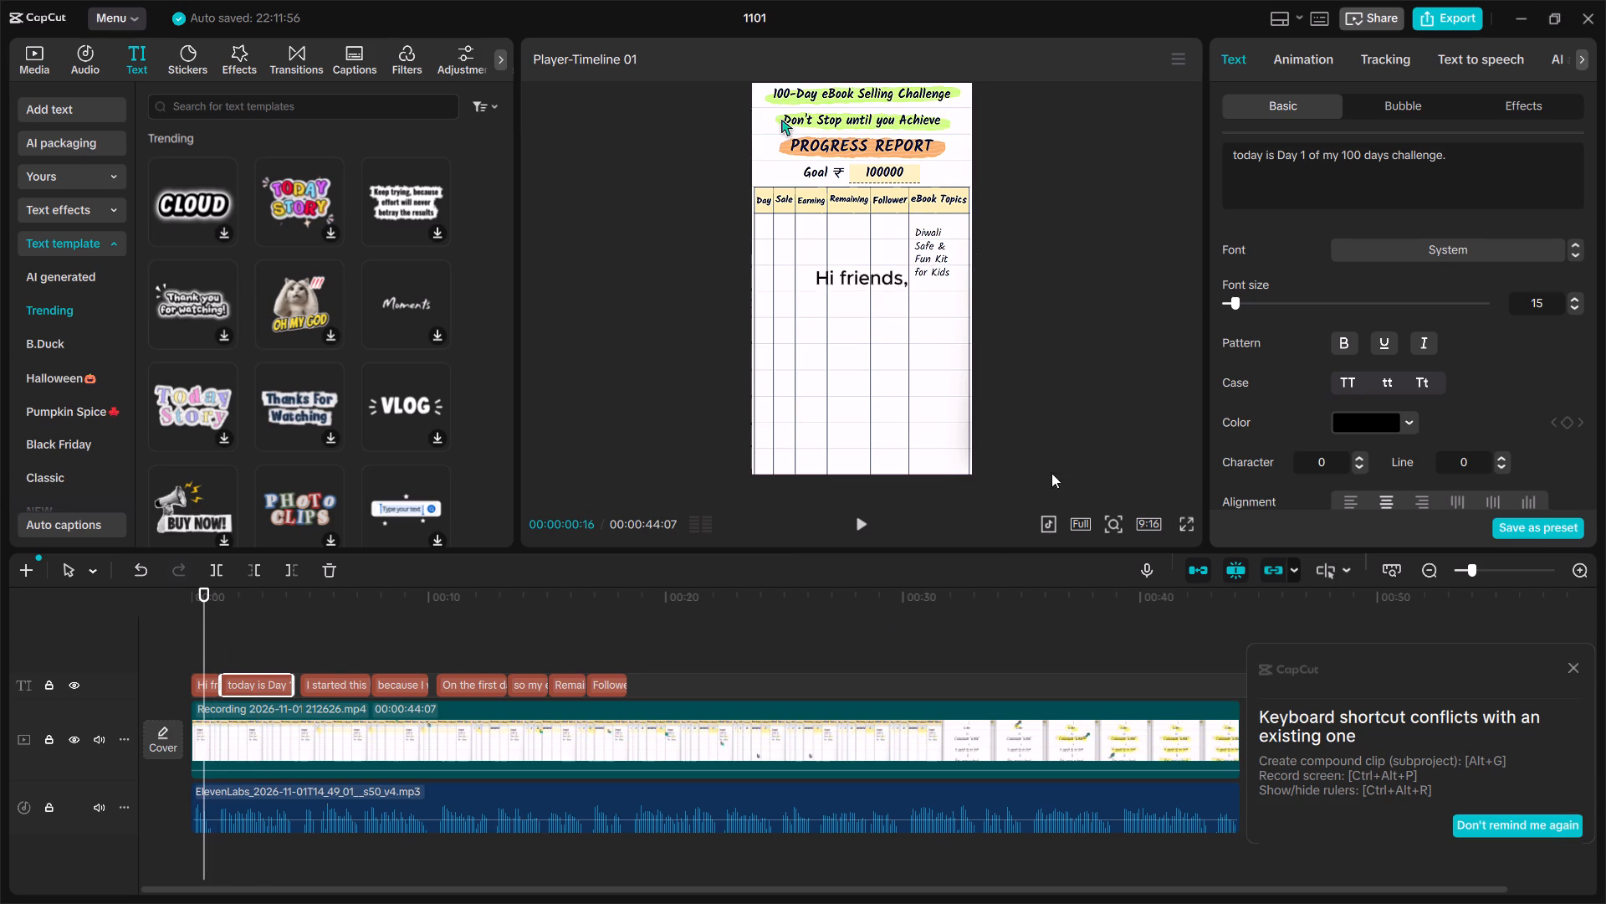
scroll(1441, 124, left, 1)
scroll(1520, 111, left, 3)
scroll(355, 247, down, 2)
scroll(355, 247, up, 7)
click(359, 53)
double_click(61, 257)
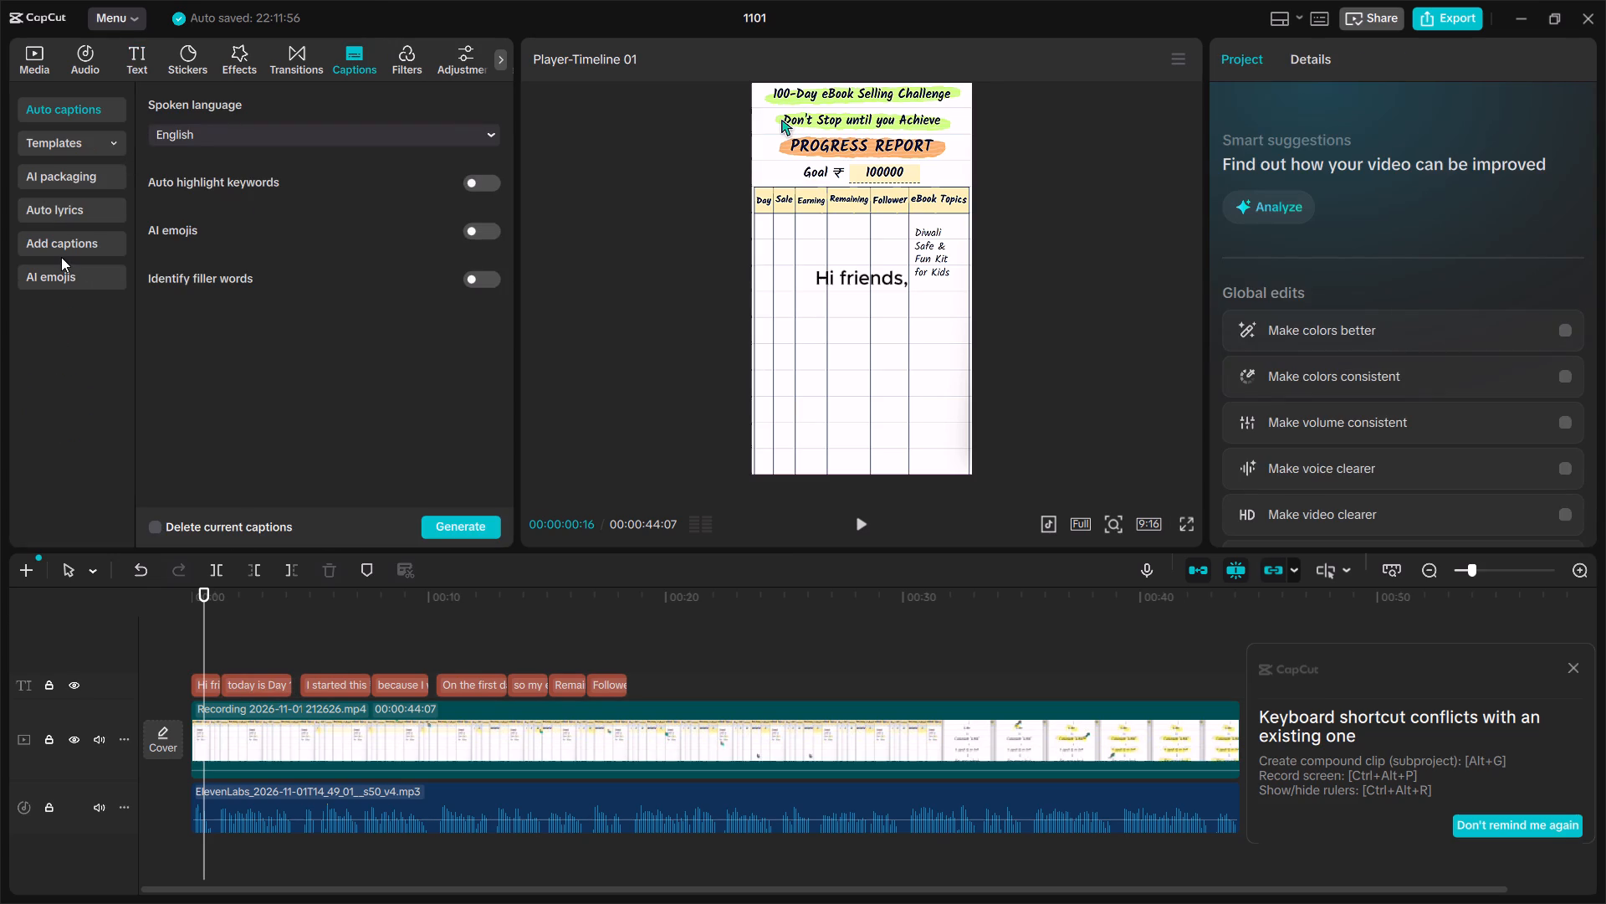
click(81, 136)
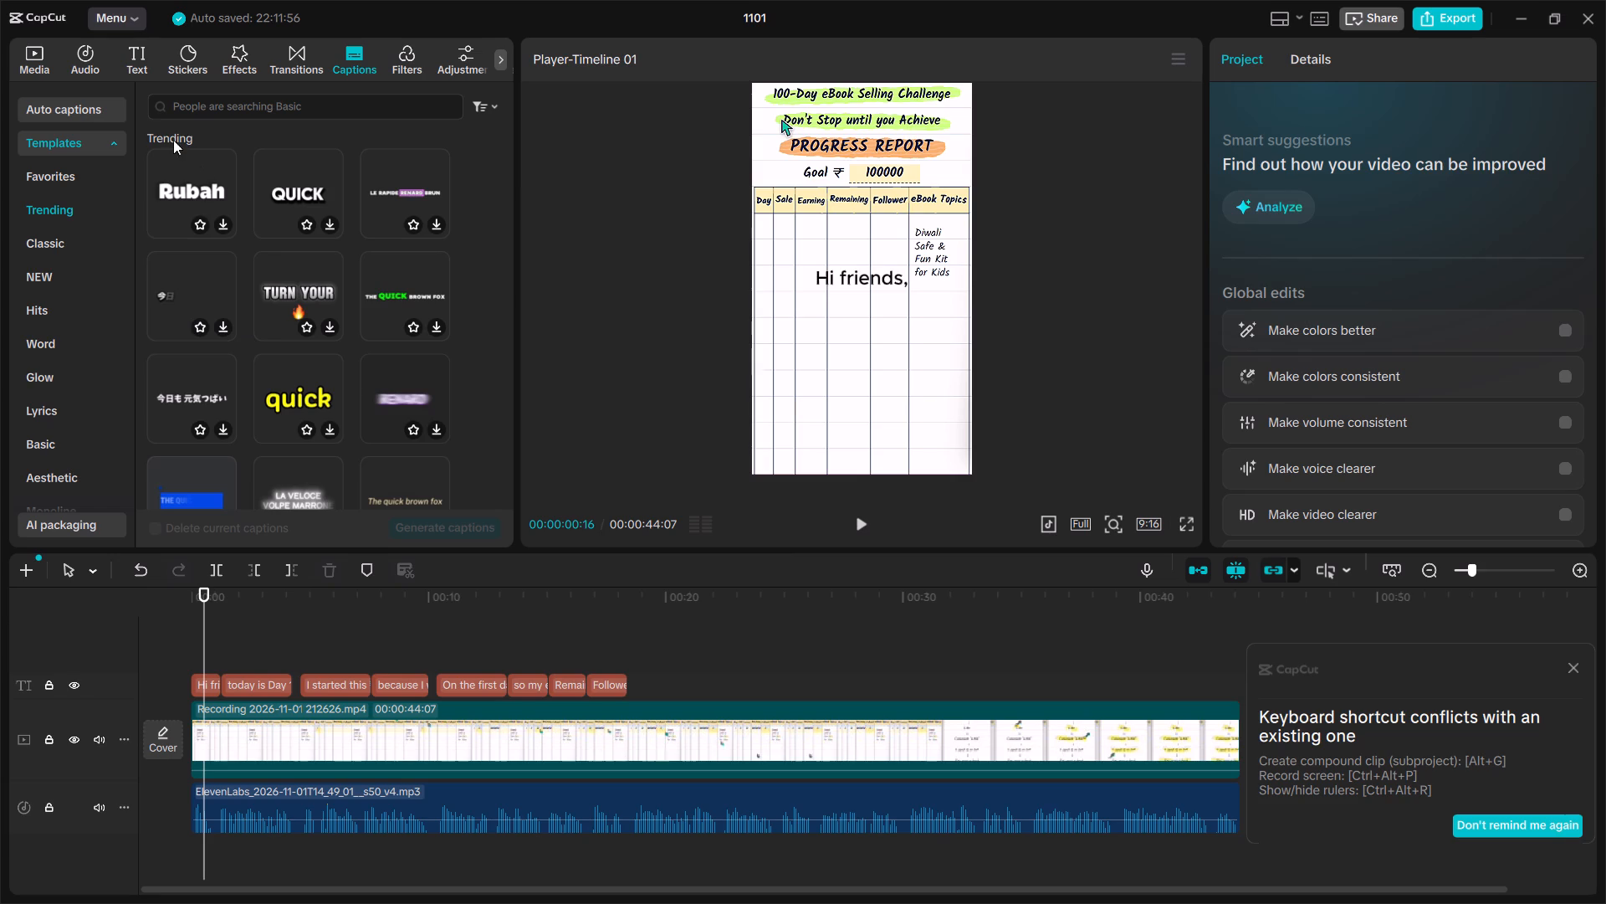
double_click(329, 221)
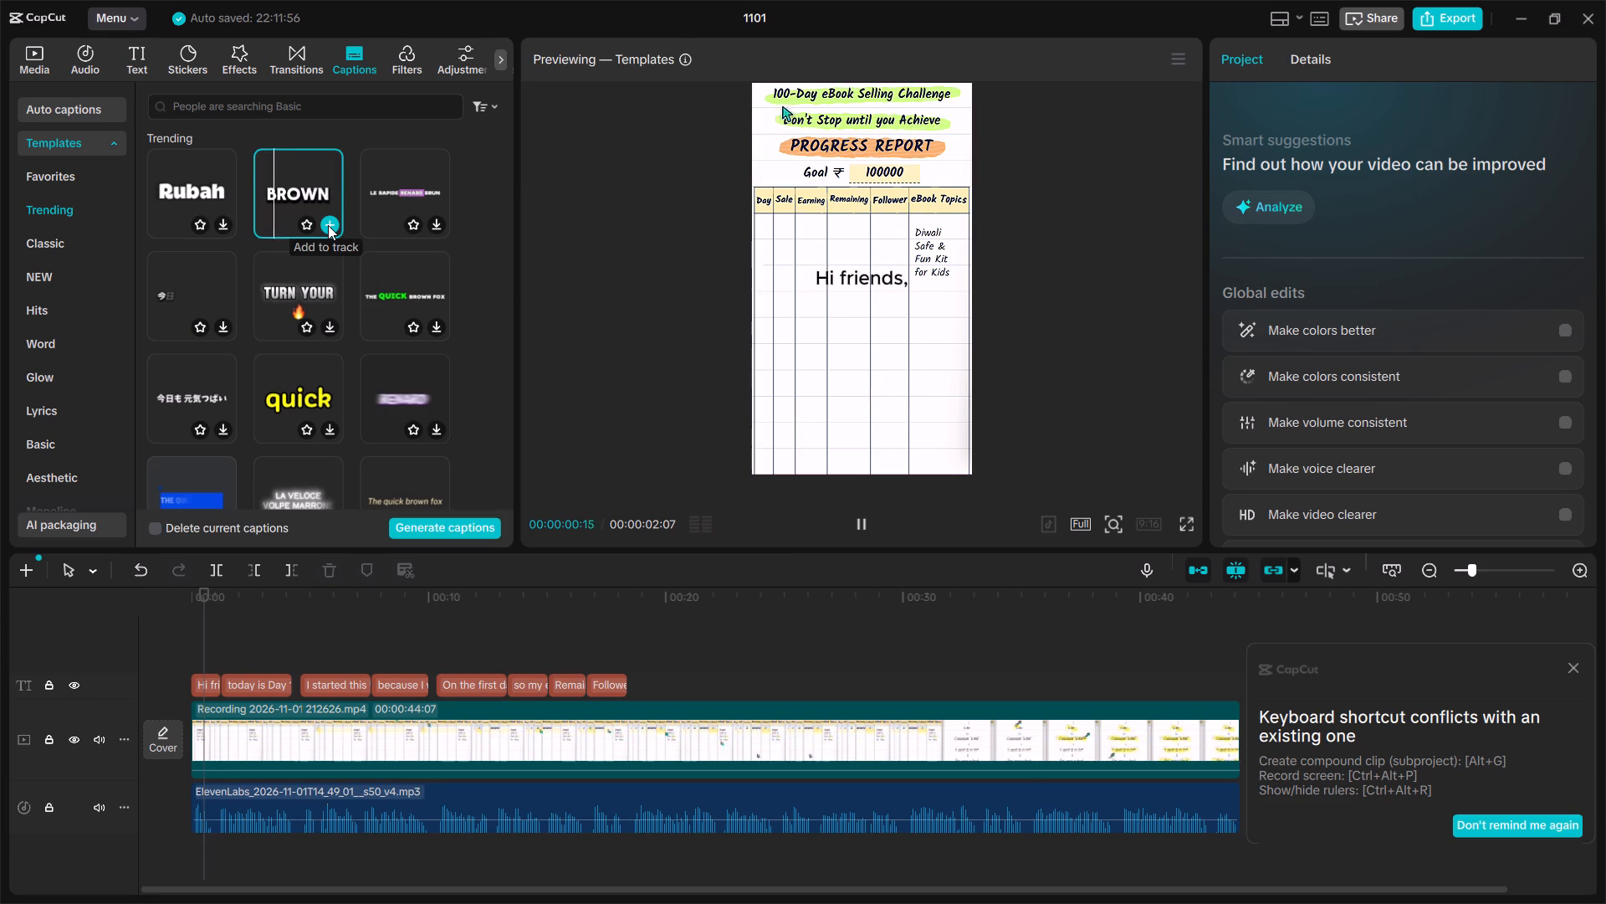
click(328, 225)
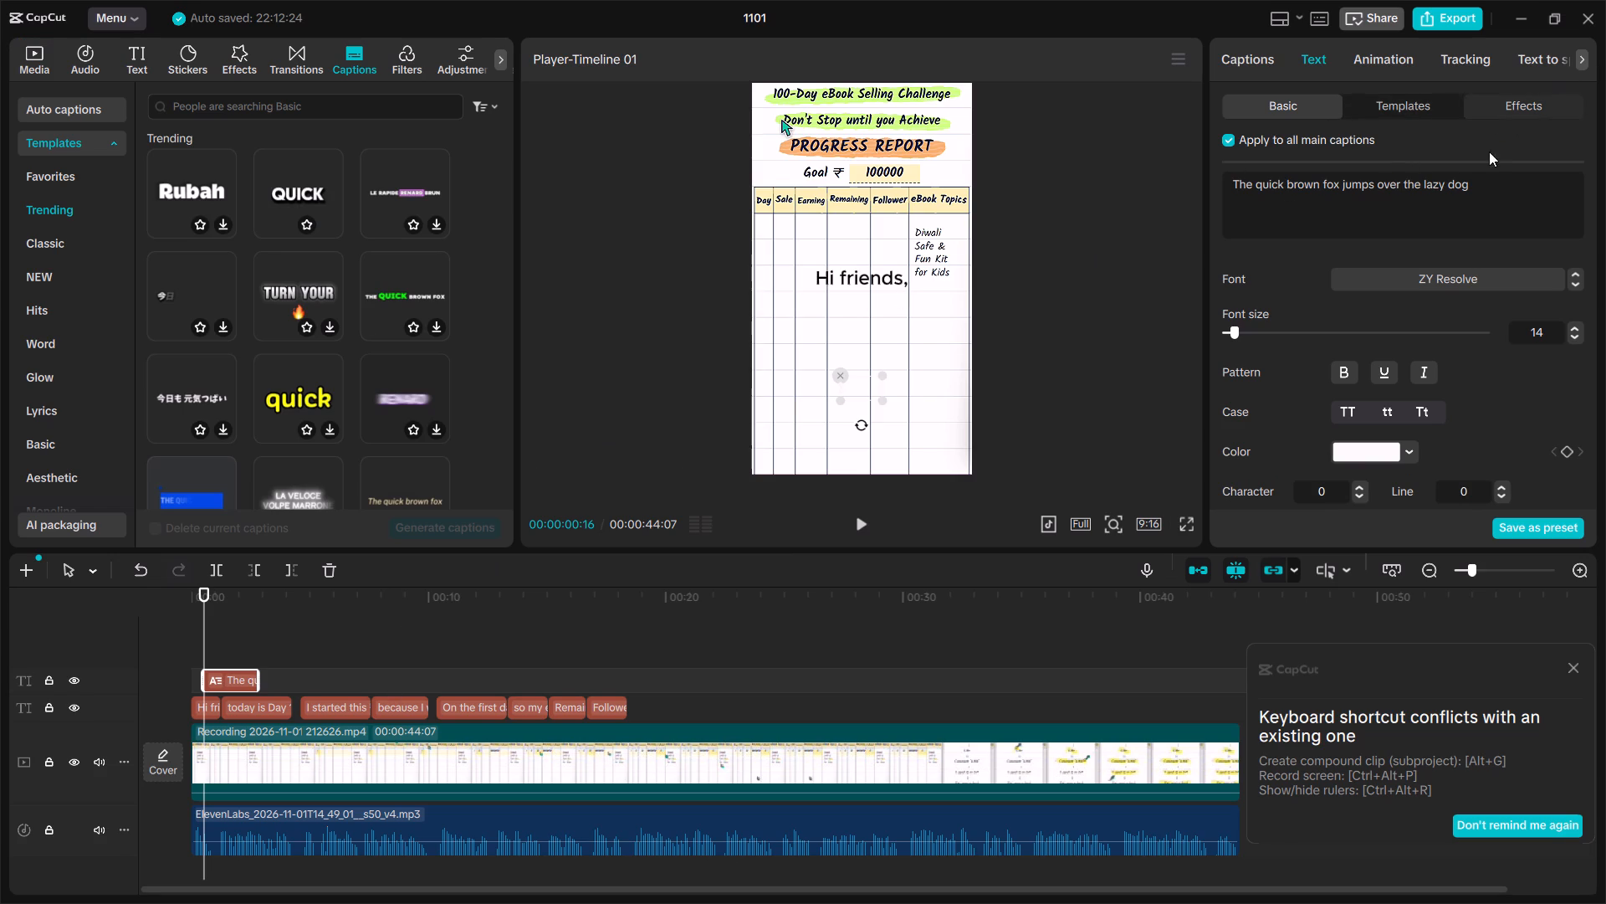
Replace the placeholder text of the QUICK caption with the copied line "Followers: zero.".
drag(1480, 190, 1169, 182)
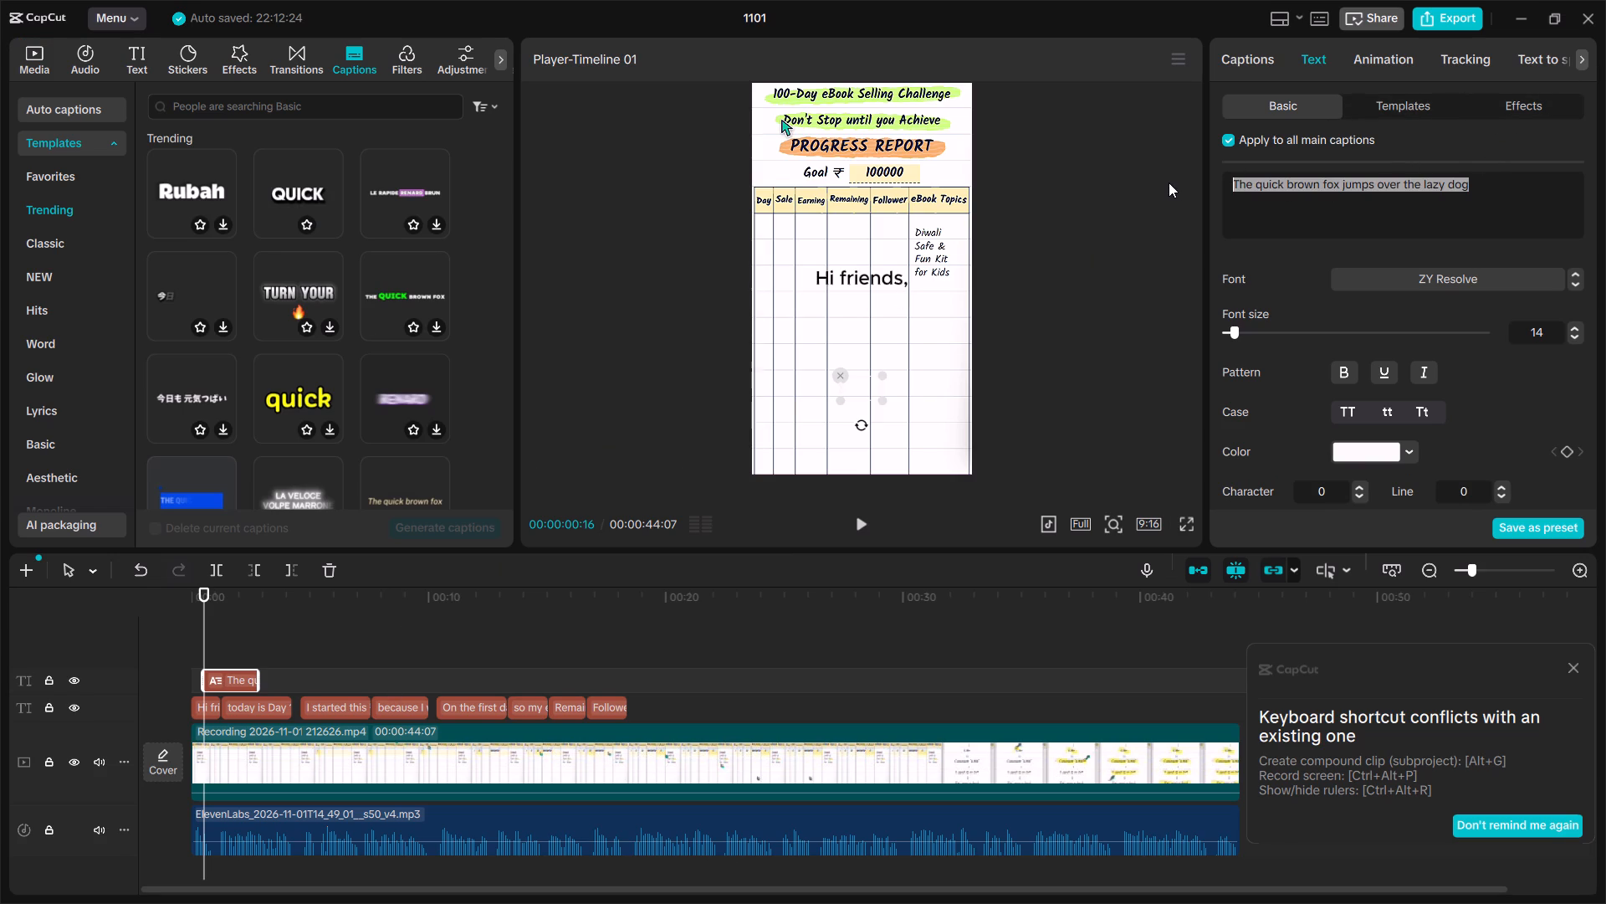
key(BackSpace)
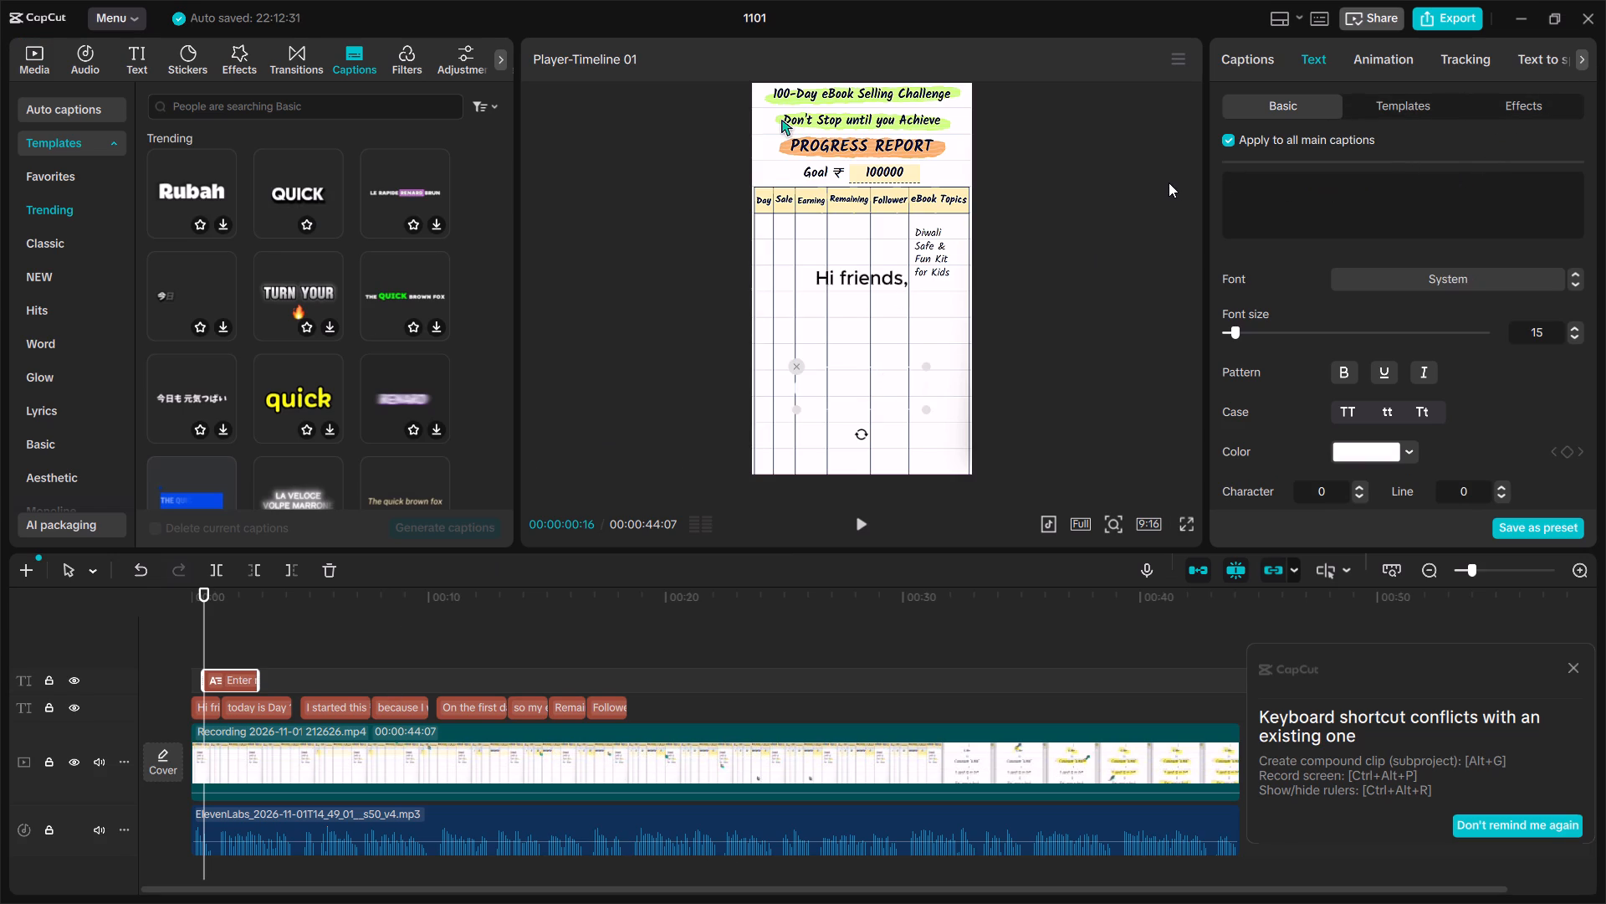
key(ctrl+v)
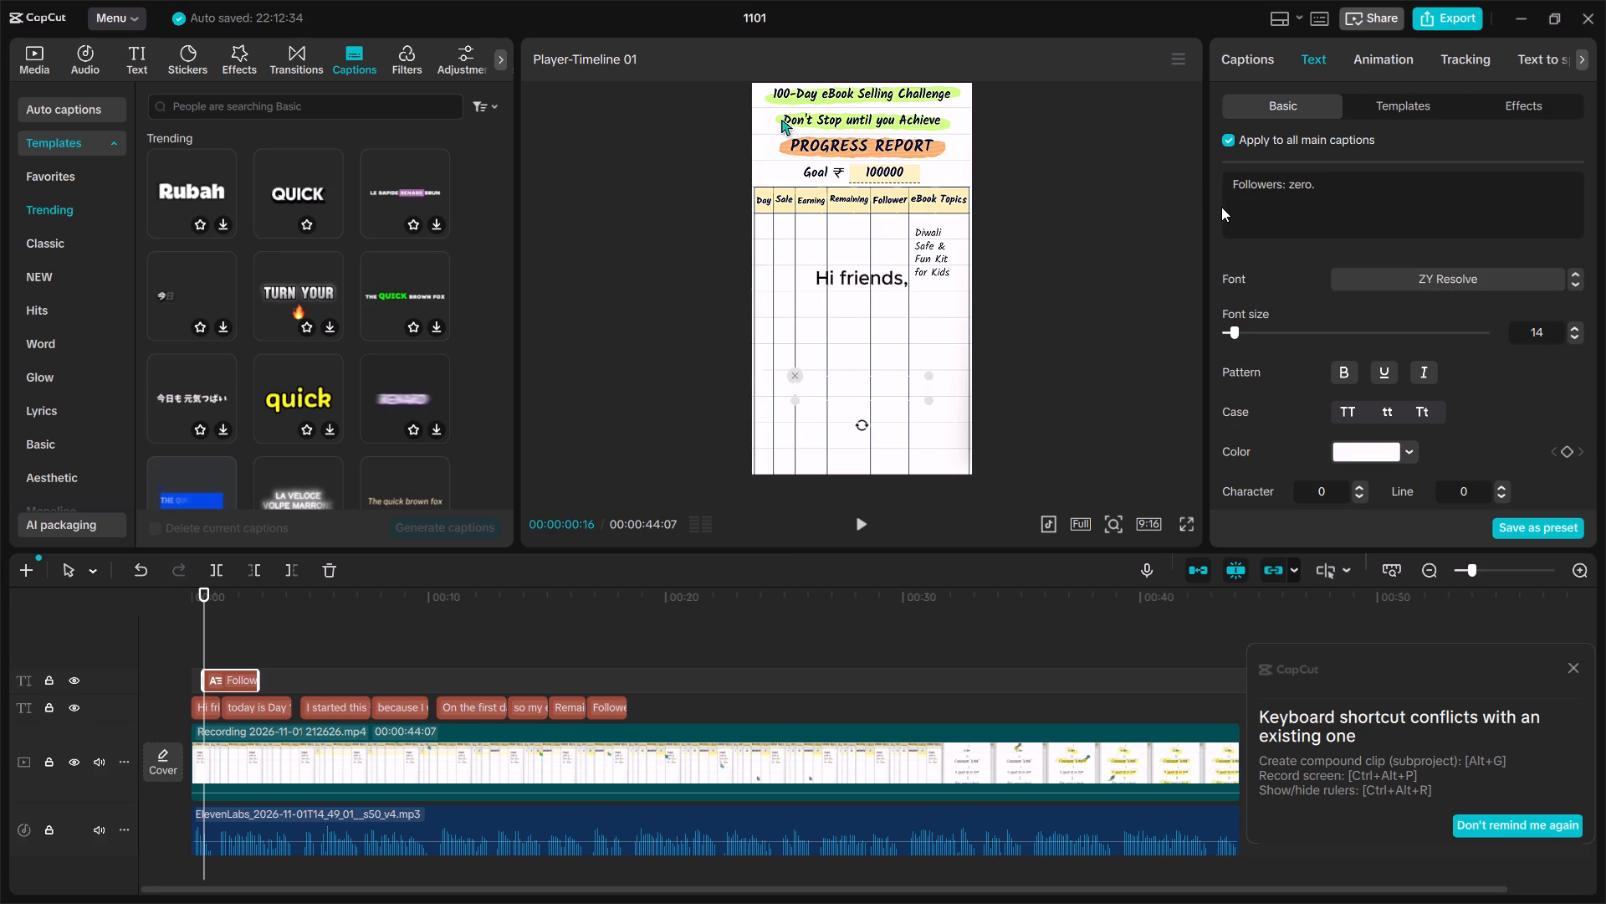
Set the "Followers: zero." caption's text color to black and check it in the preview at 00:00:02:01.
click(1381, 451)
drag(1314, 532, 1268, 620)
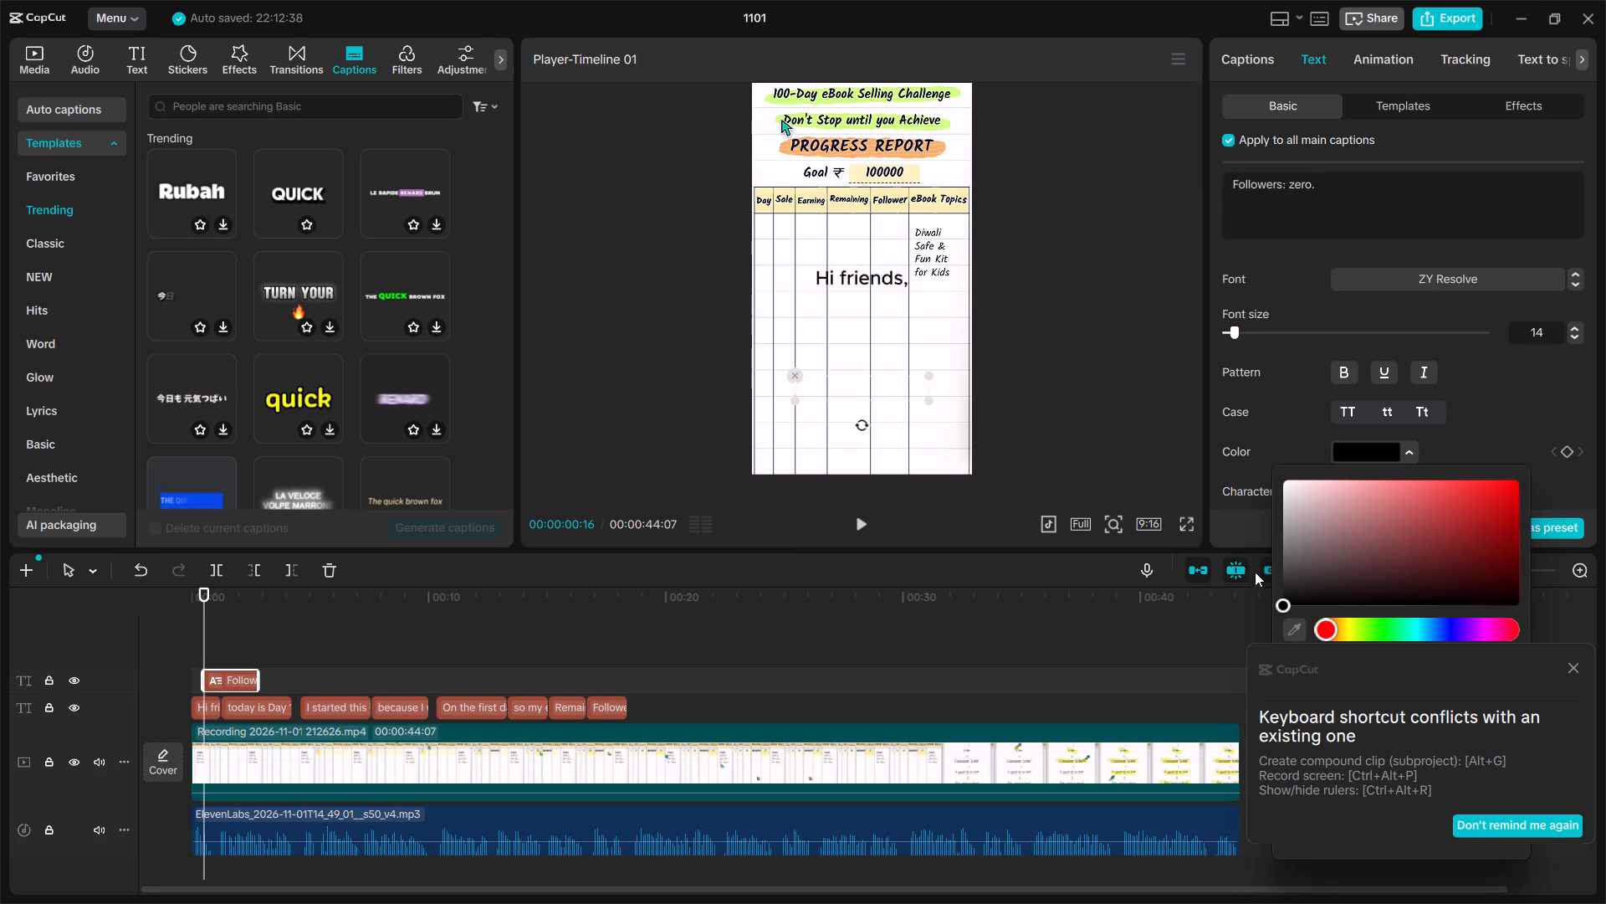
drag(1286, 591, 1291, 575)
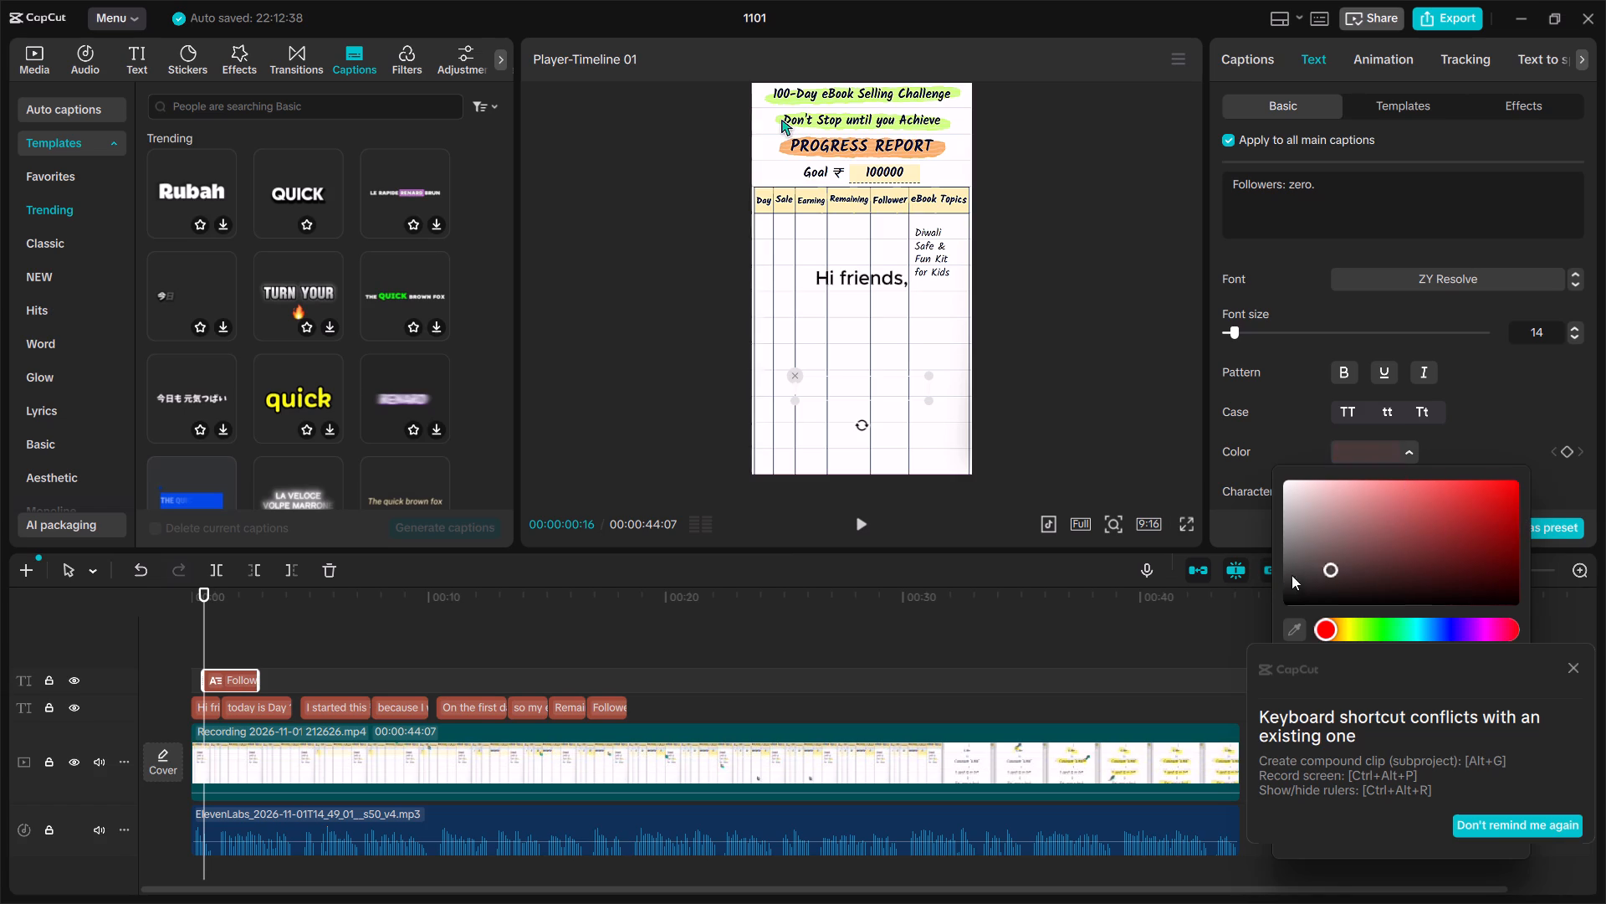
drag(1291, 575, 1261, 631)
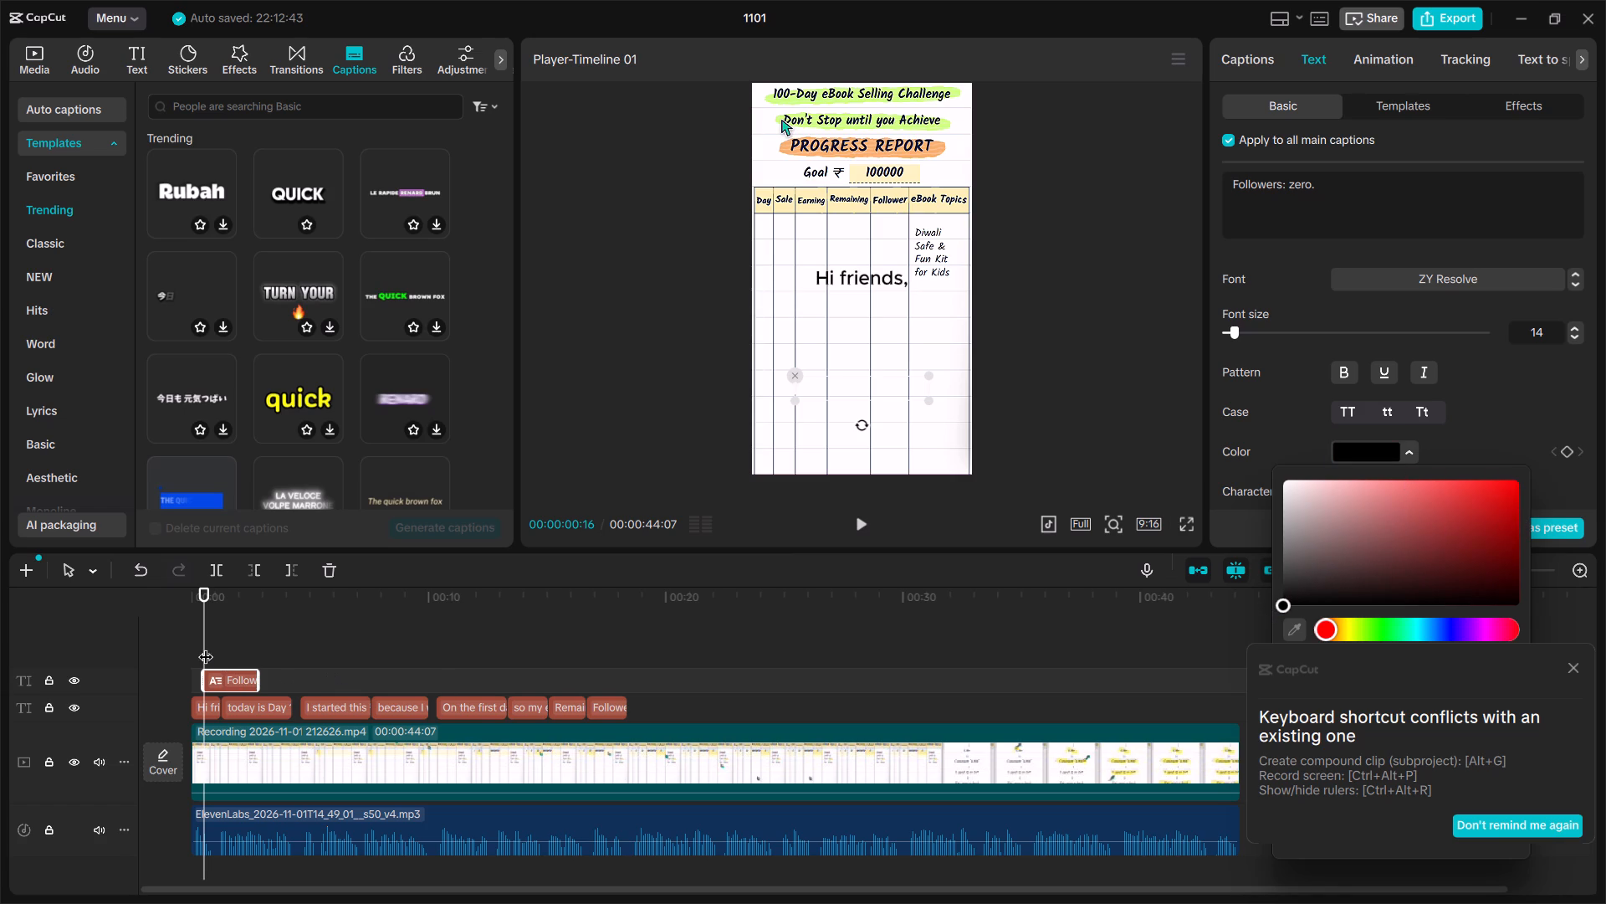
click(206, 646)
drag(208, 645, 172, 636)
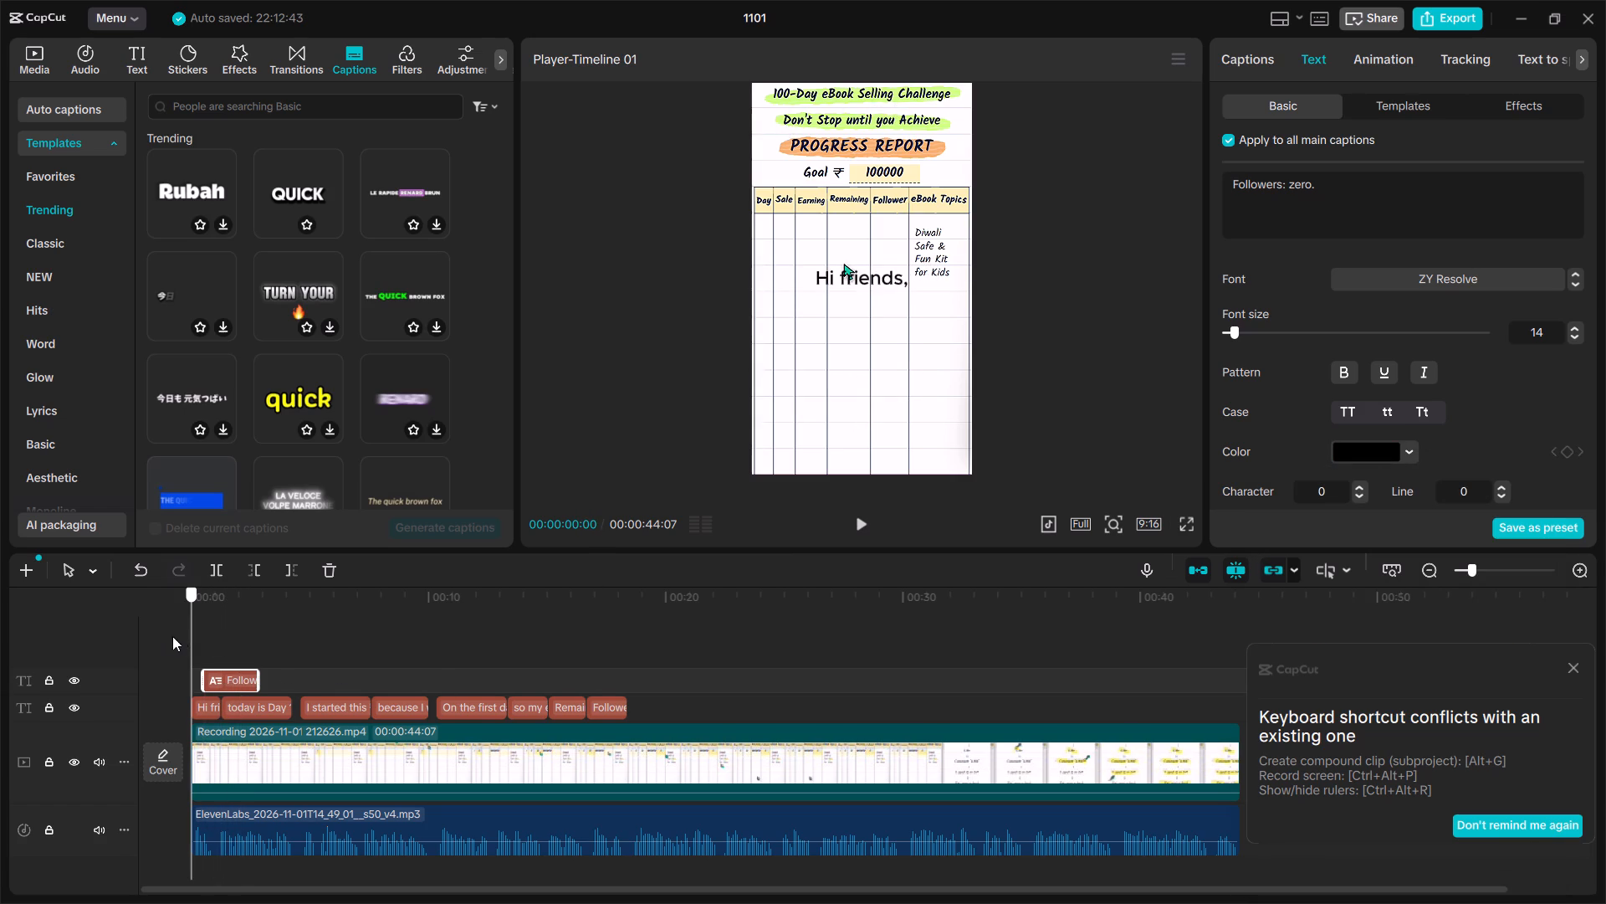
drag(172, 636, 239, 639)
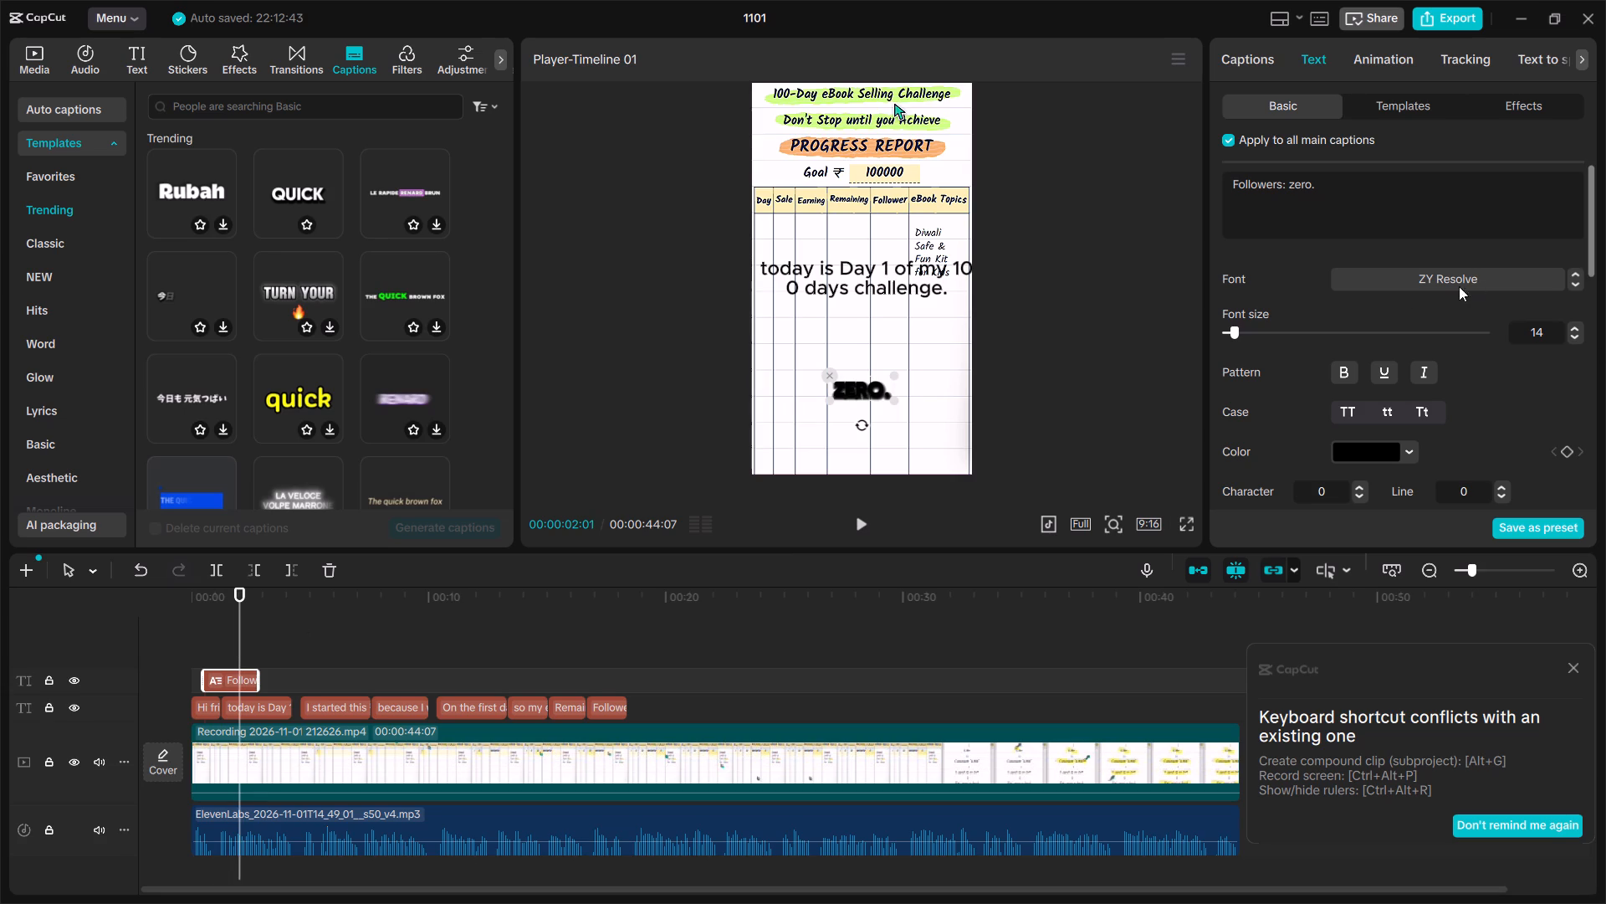
Apply the favorite text template "THE QUICK BROWN FOX" to the "Followers: zero." caption.
scroll(1354, 443, down, 4)
scroll(1354, 443, up, 4)
scroll(1390, 442, down, 1)
click(1404, 107)
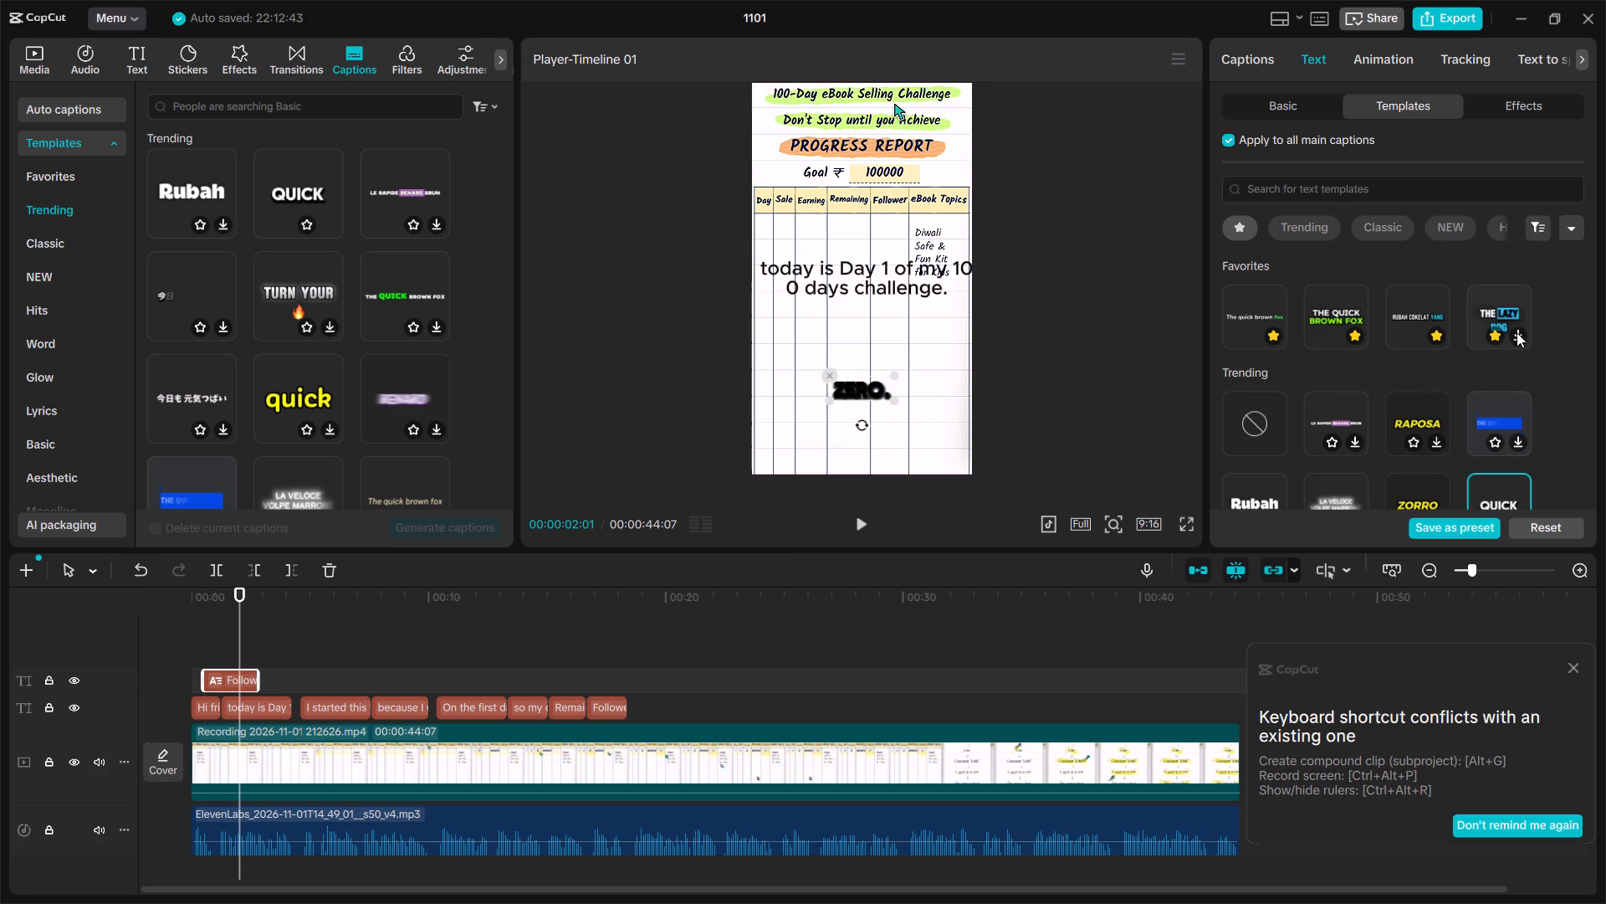
double_click(1342, 306)
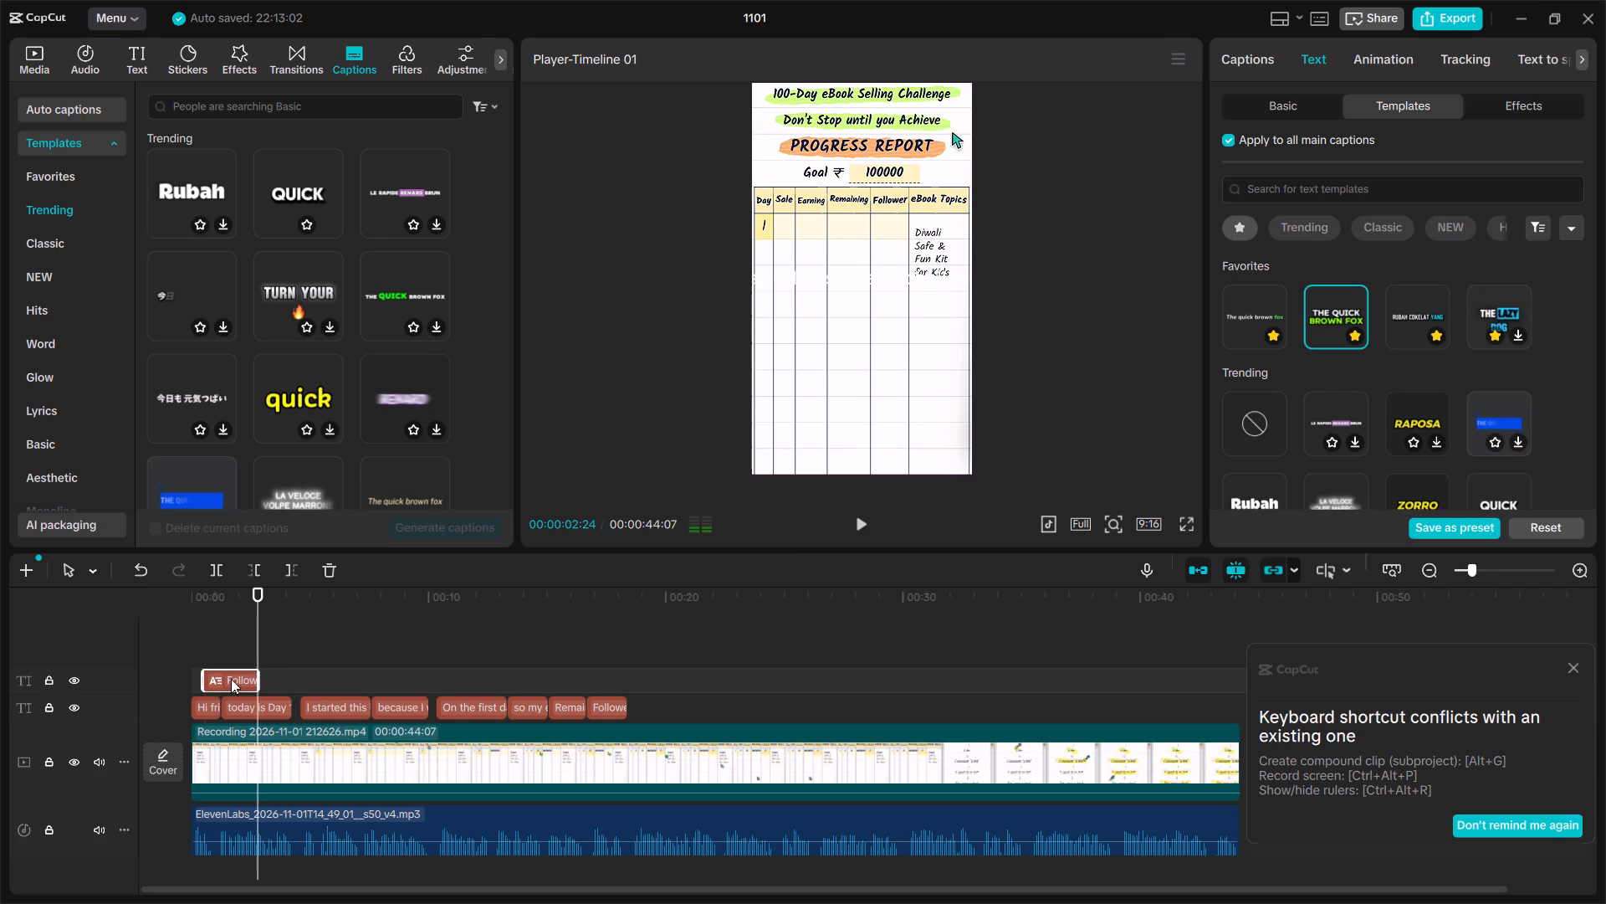
drag(203, 681, 175, 681)
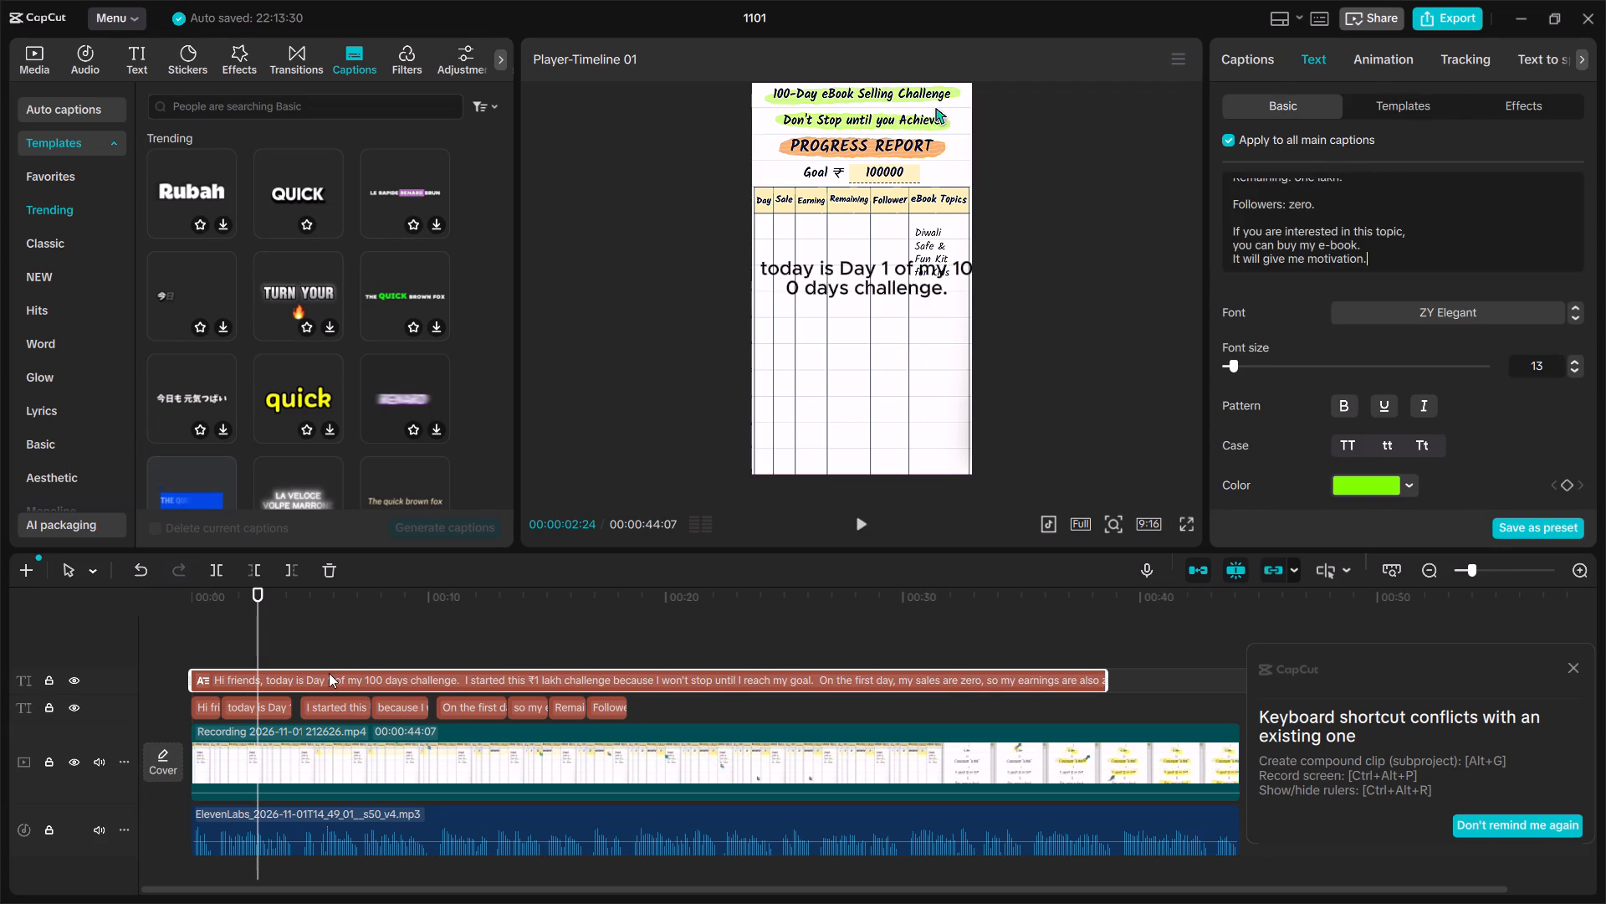
Play the video from near its start to review the long script caption, and open its text templates.
key(space)
click(210, 629)
key(space)
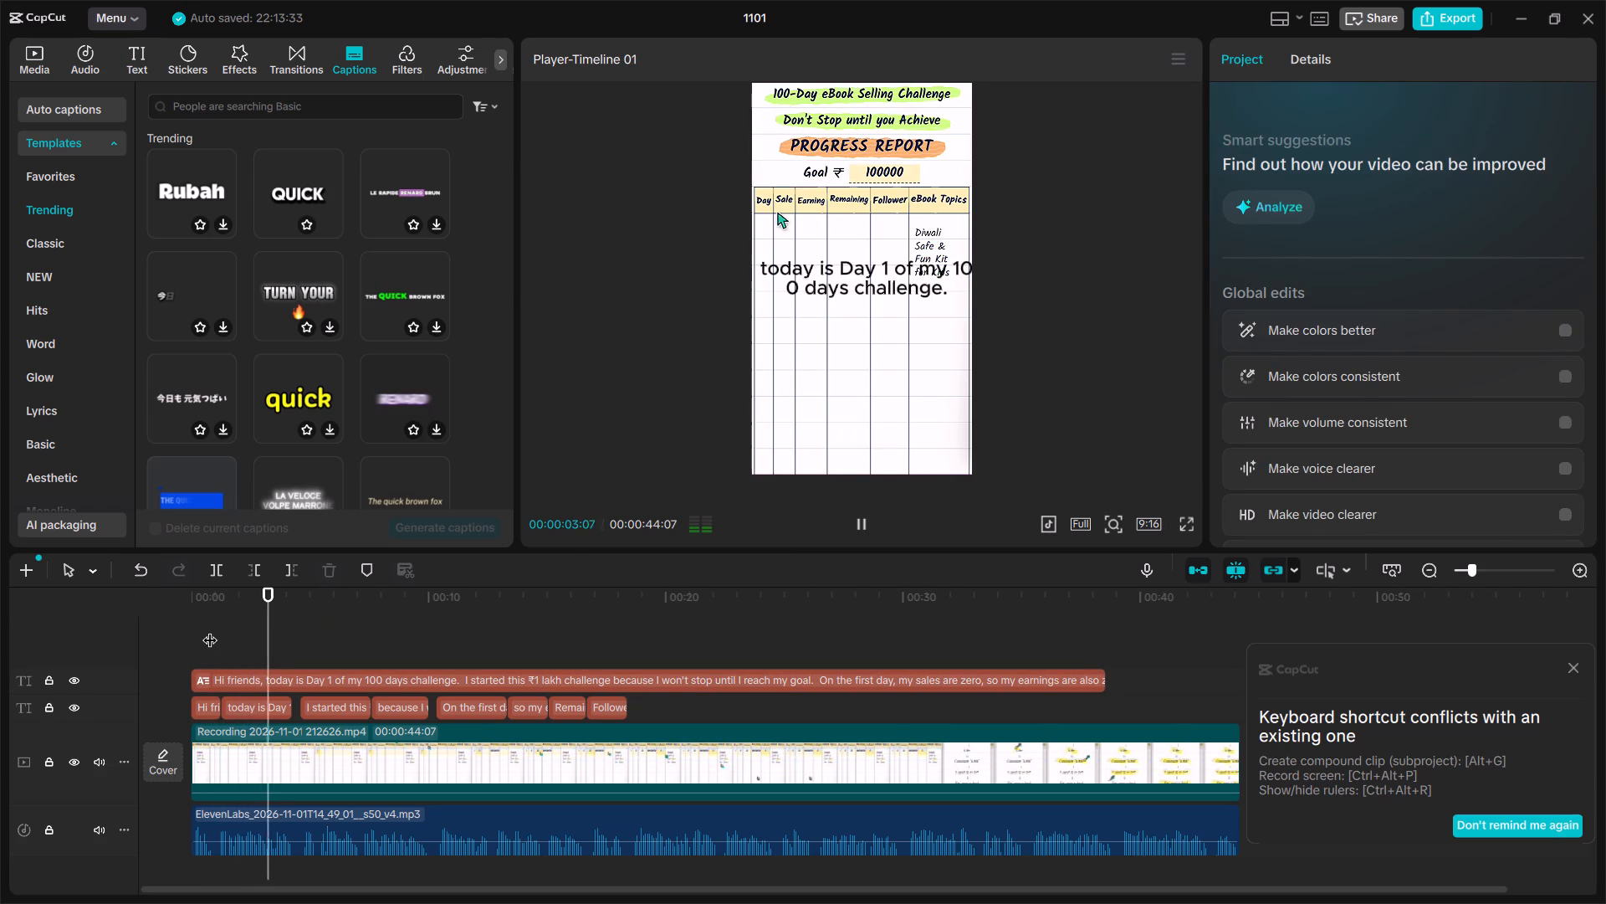
click(427, 688)
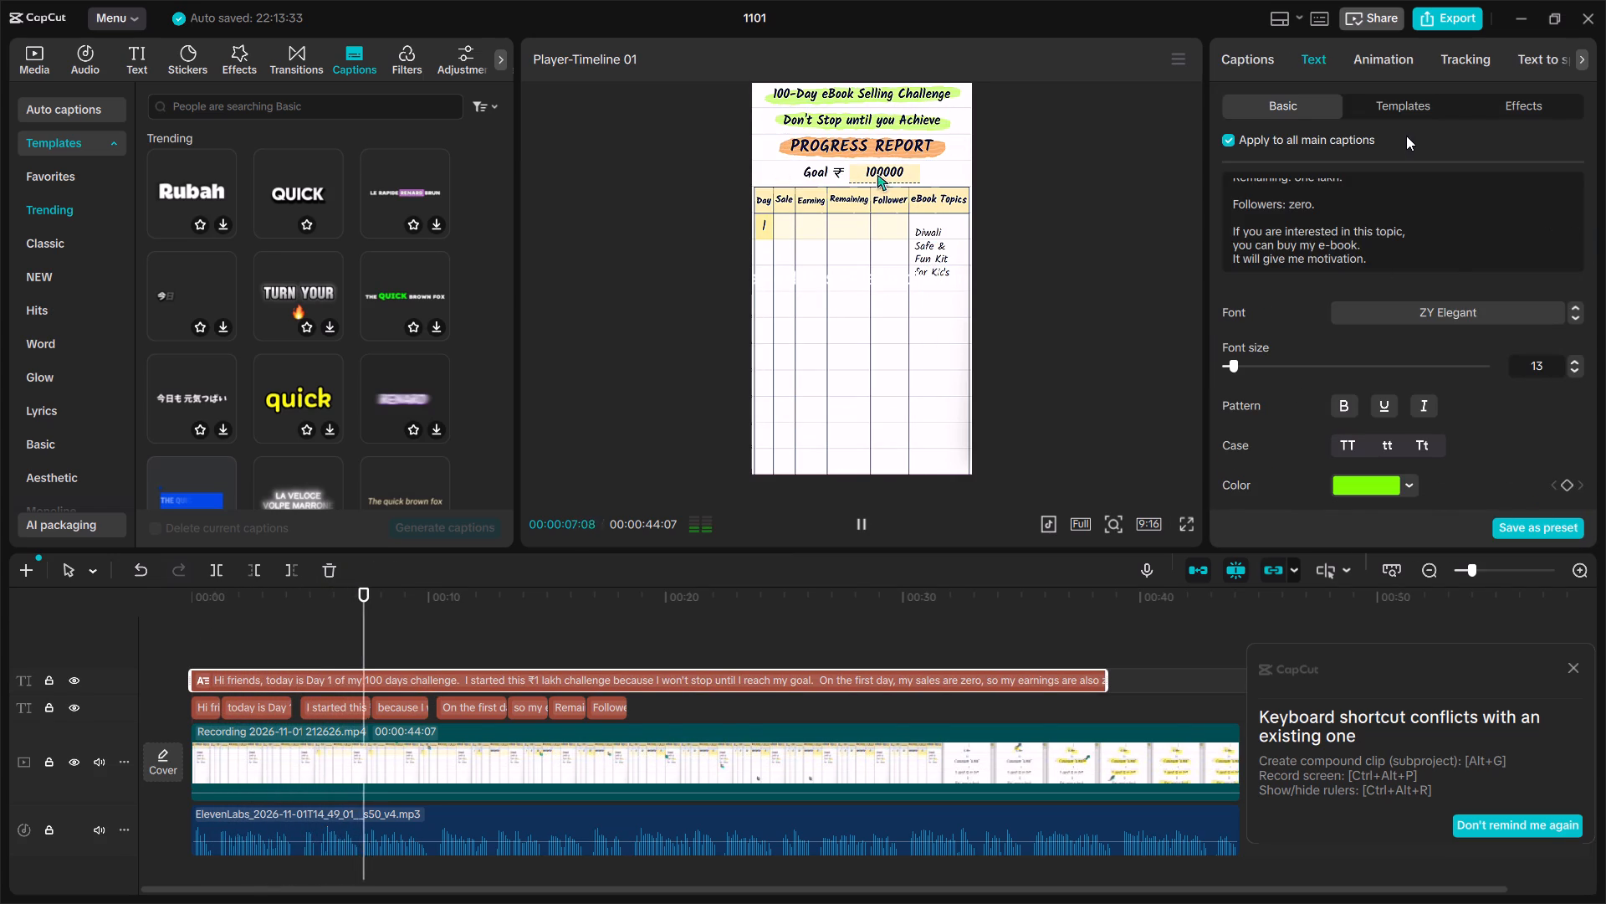
click(1398, 100)
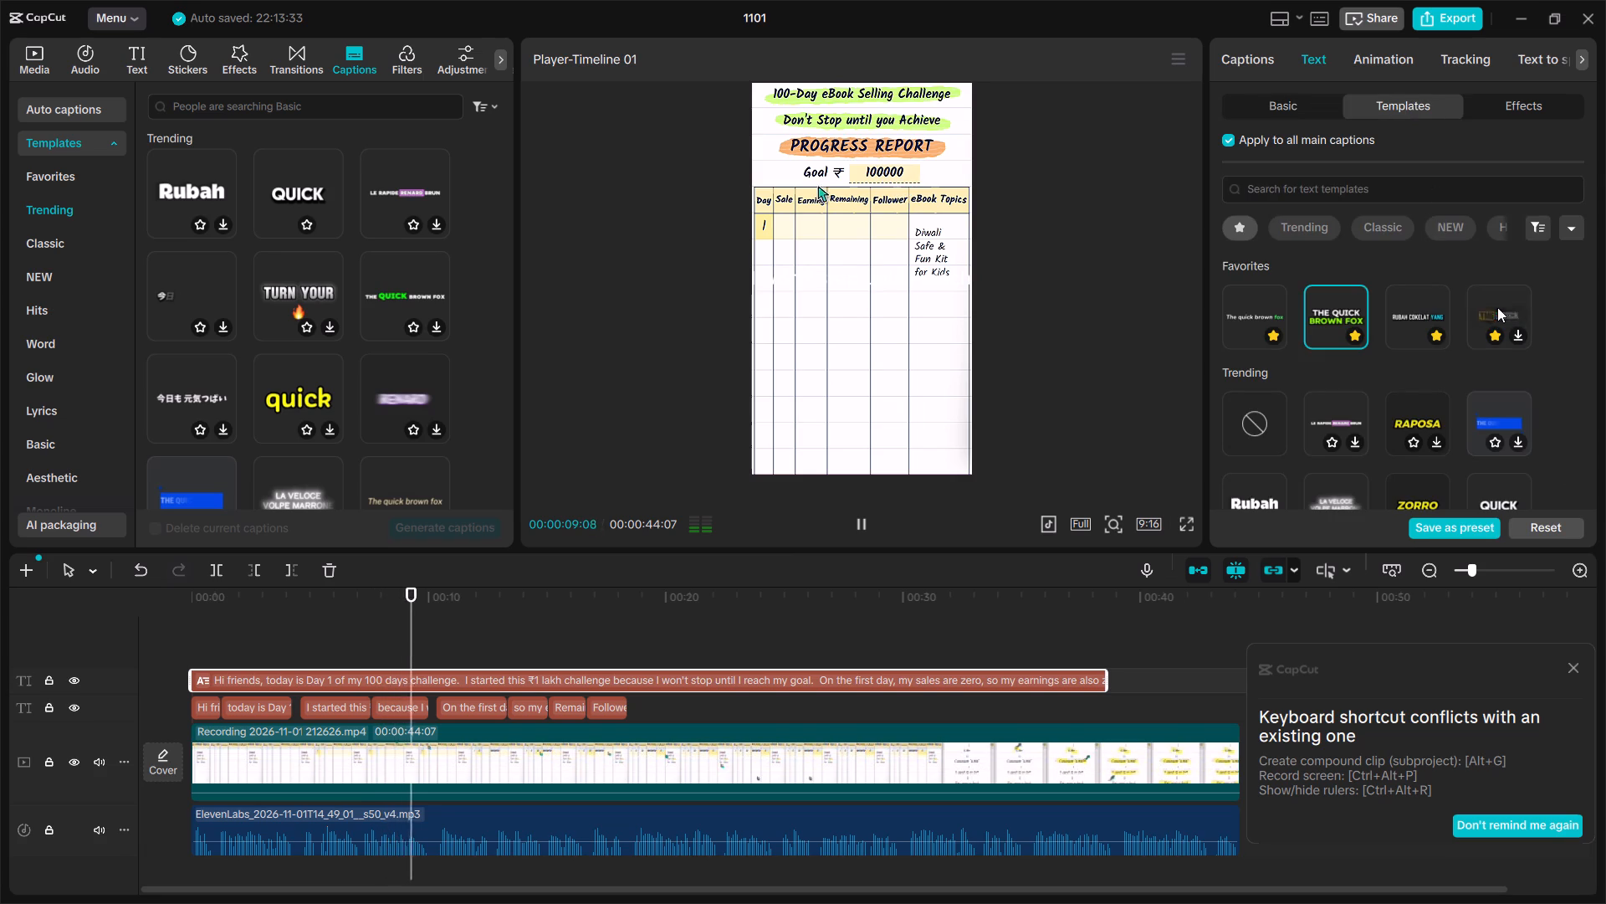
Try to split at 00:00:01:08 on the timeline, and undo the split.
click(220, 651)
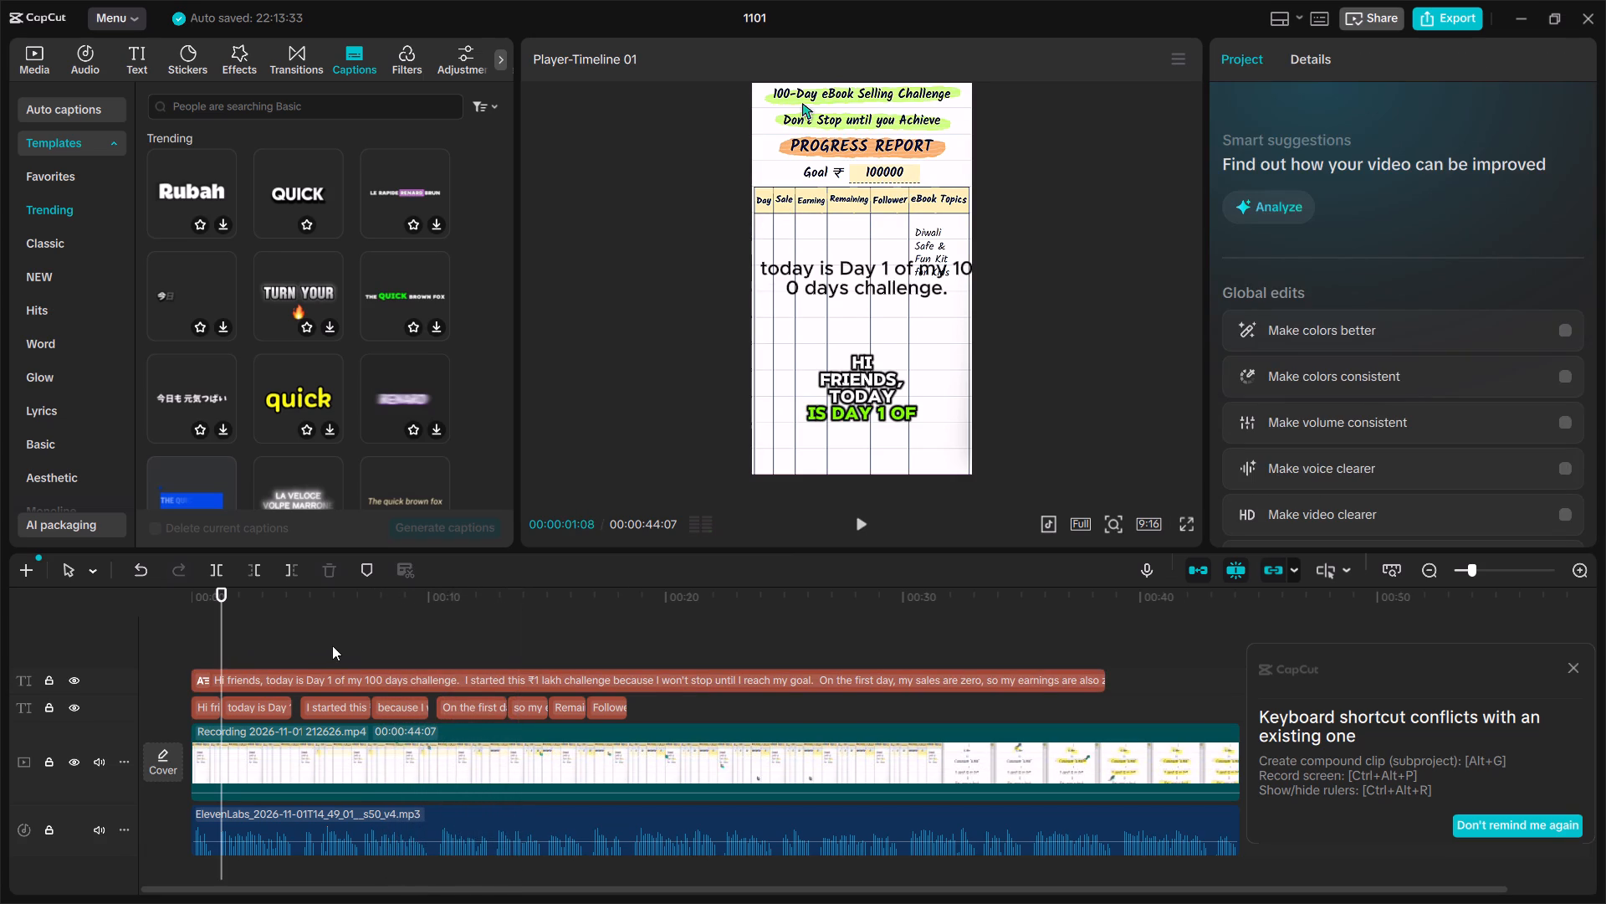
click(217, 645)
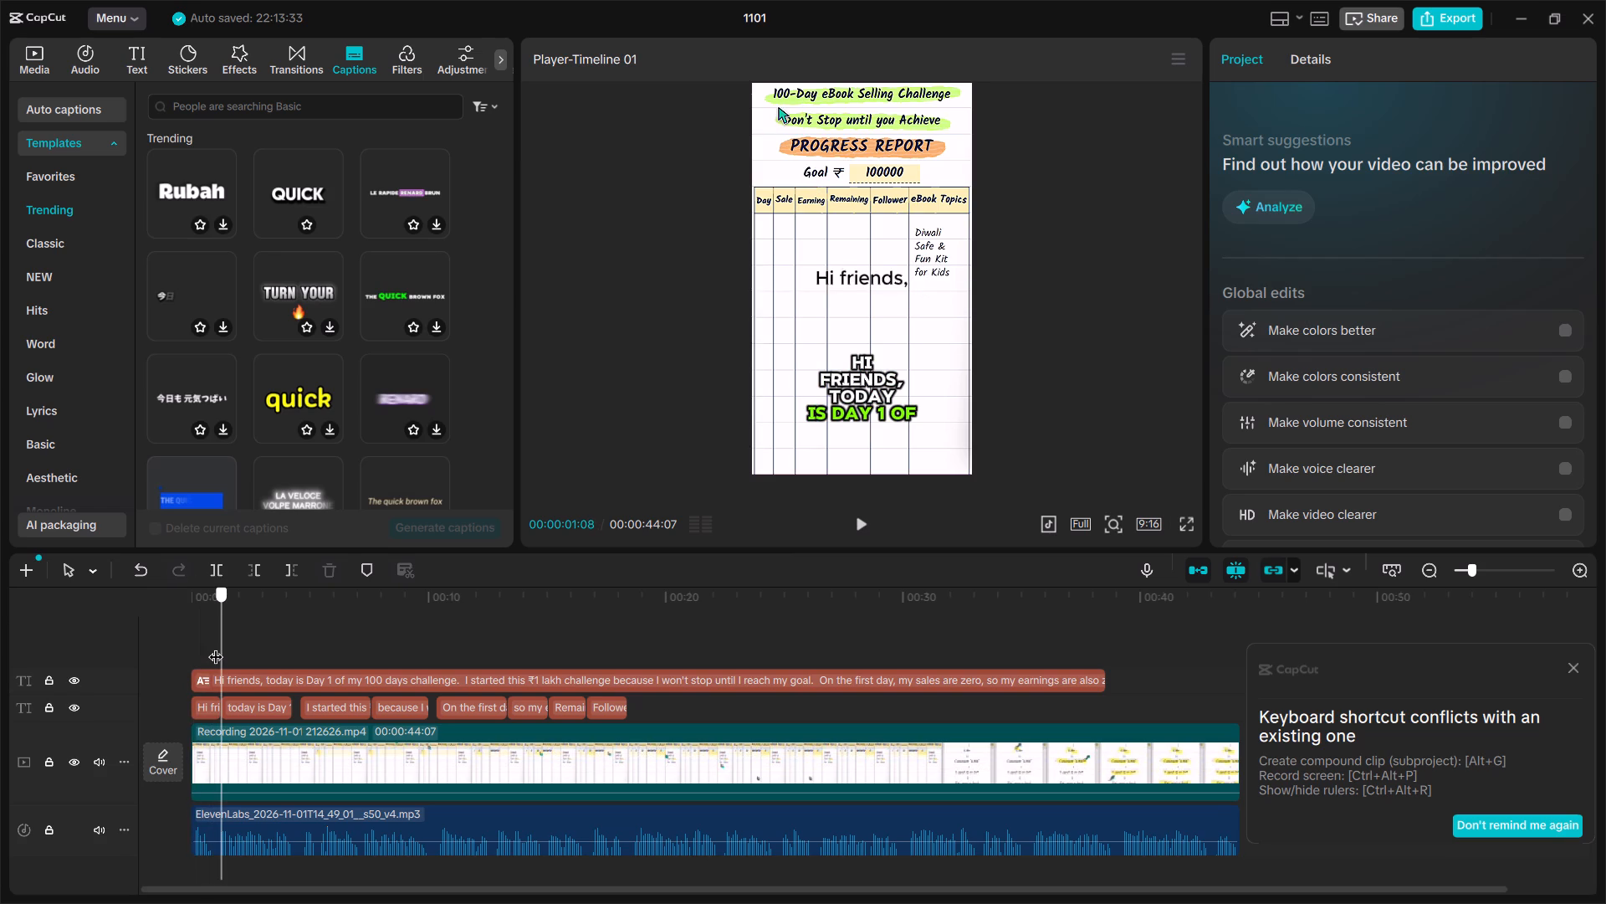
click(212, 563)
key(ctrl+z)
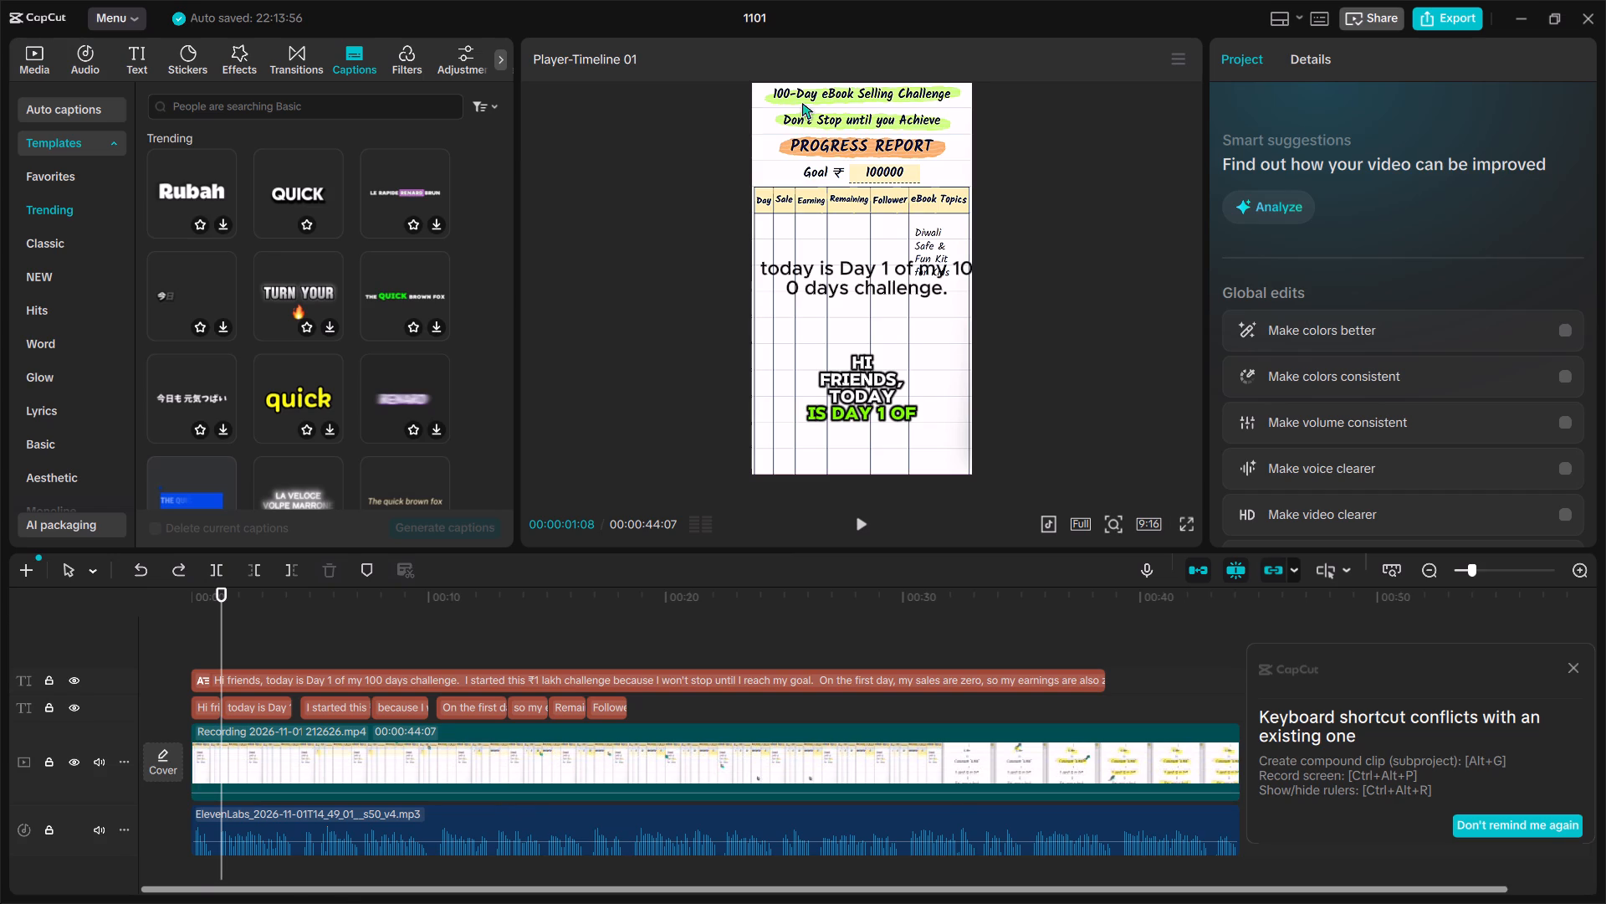
Dismiss the keyboard shortcut conflict notification.
drag(859, 903, 1195, 717)
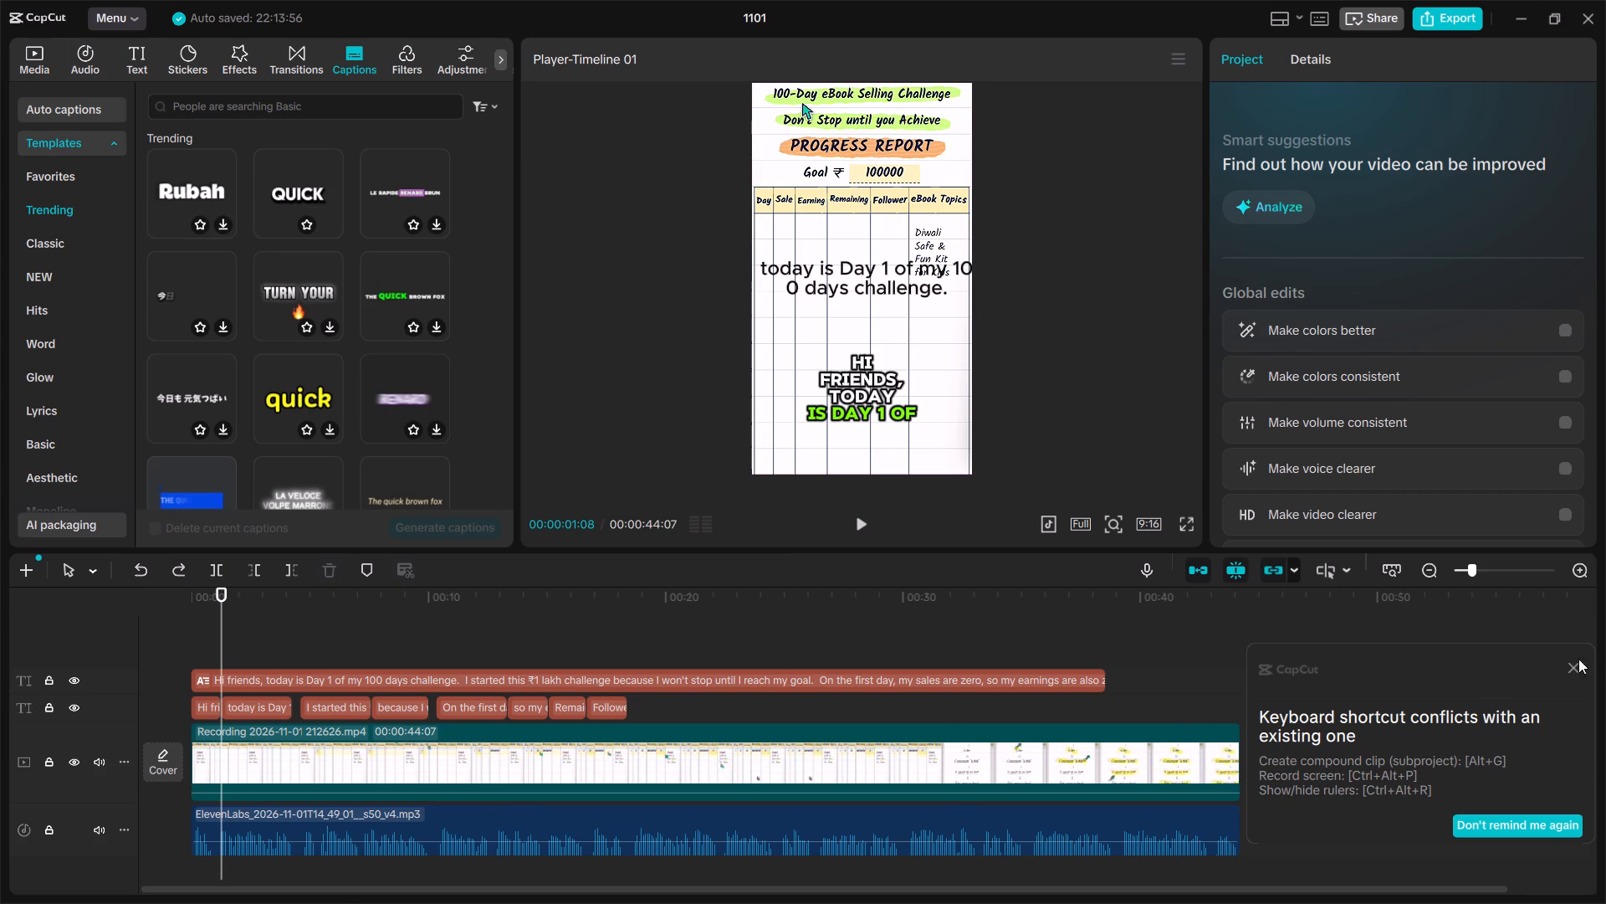
click(1571, 670)
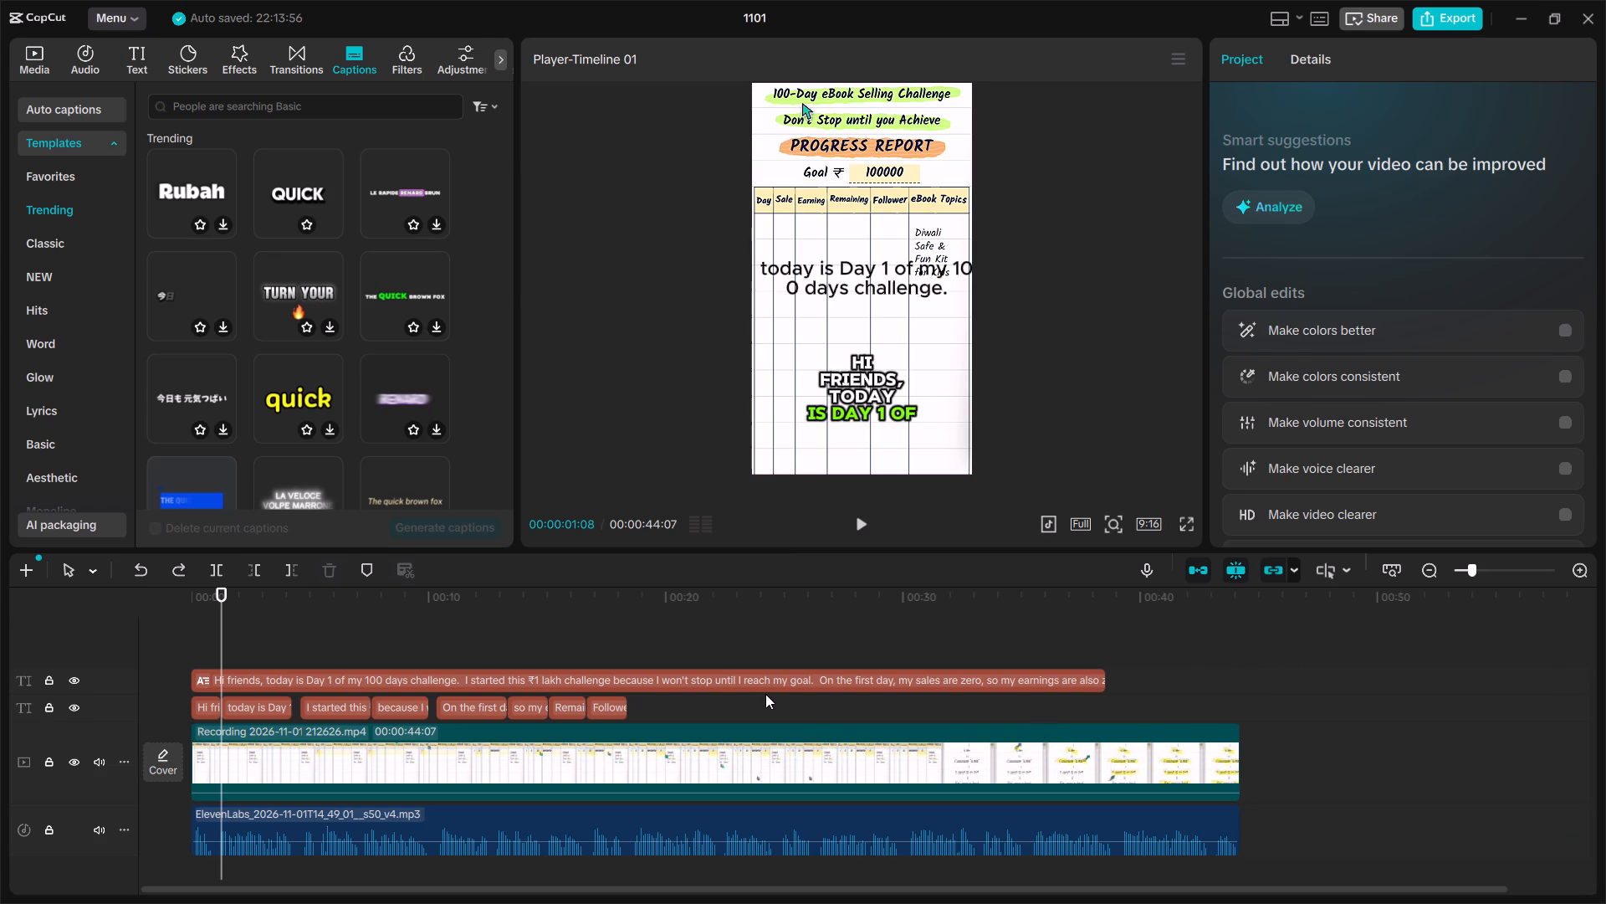
Move the long script caption clip onto the track directly above the video, beneath the short text clips.
ctrl+scroll(212, 635, up, 7)
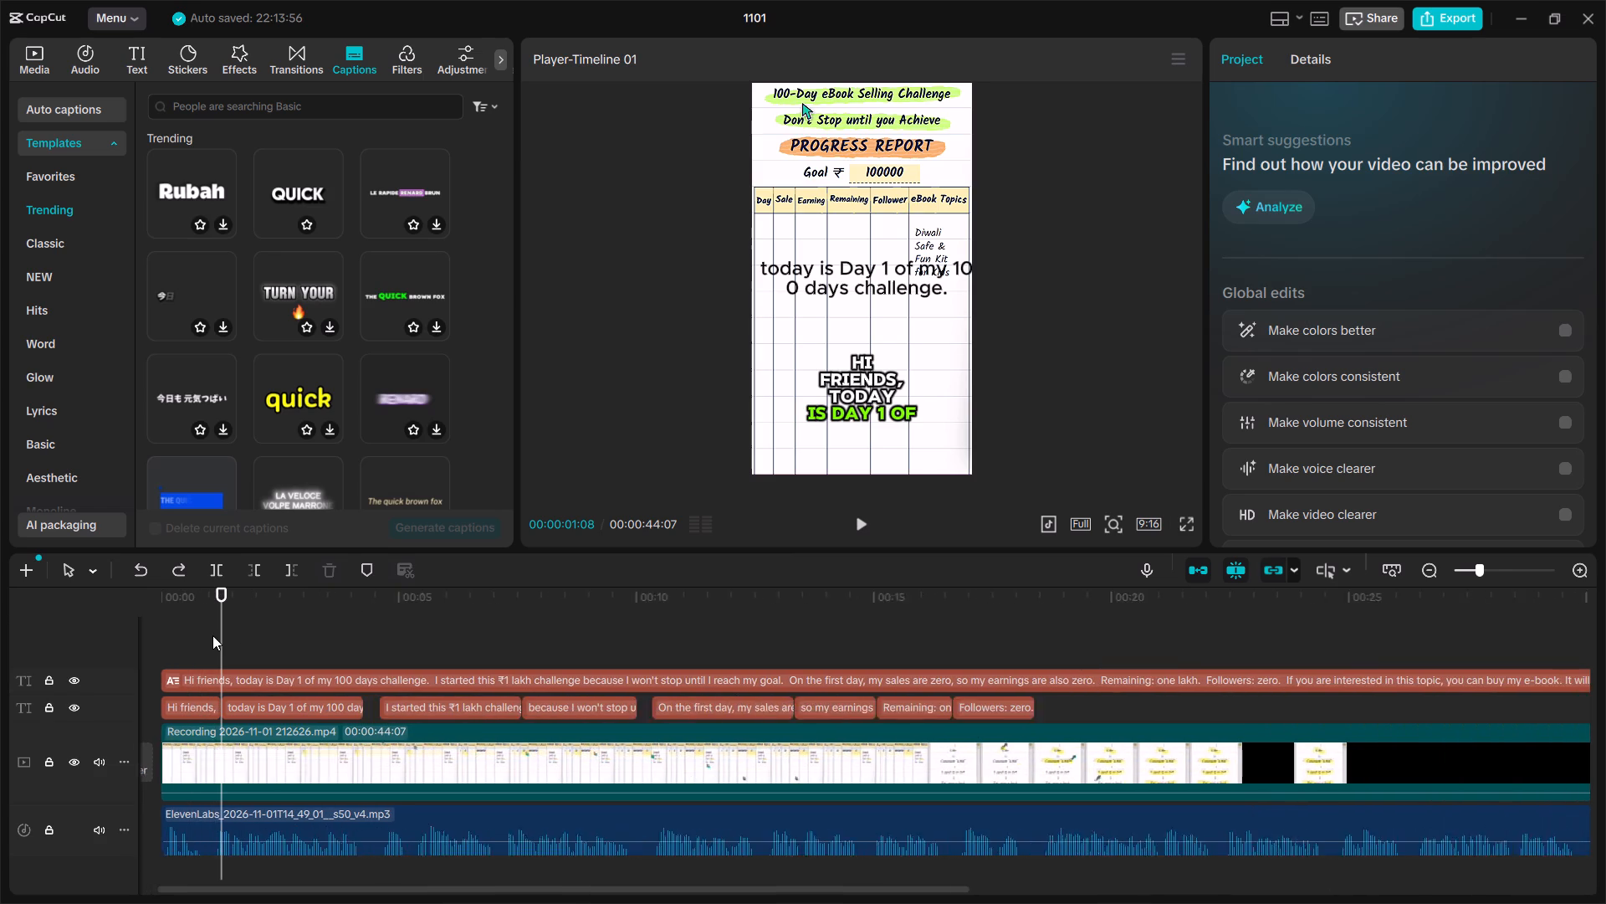
ctrl+scroll(212, 635, up, 11)
scroll(212, 635, right, 1)
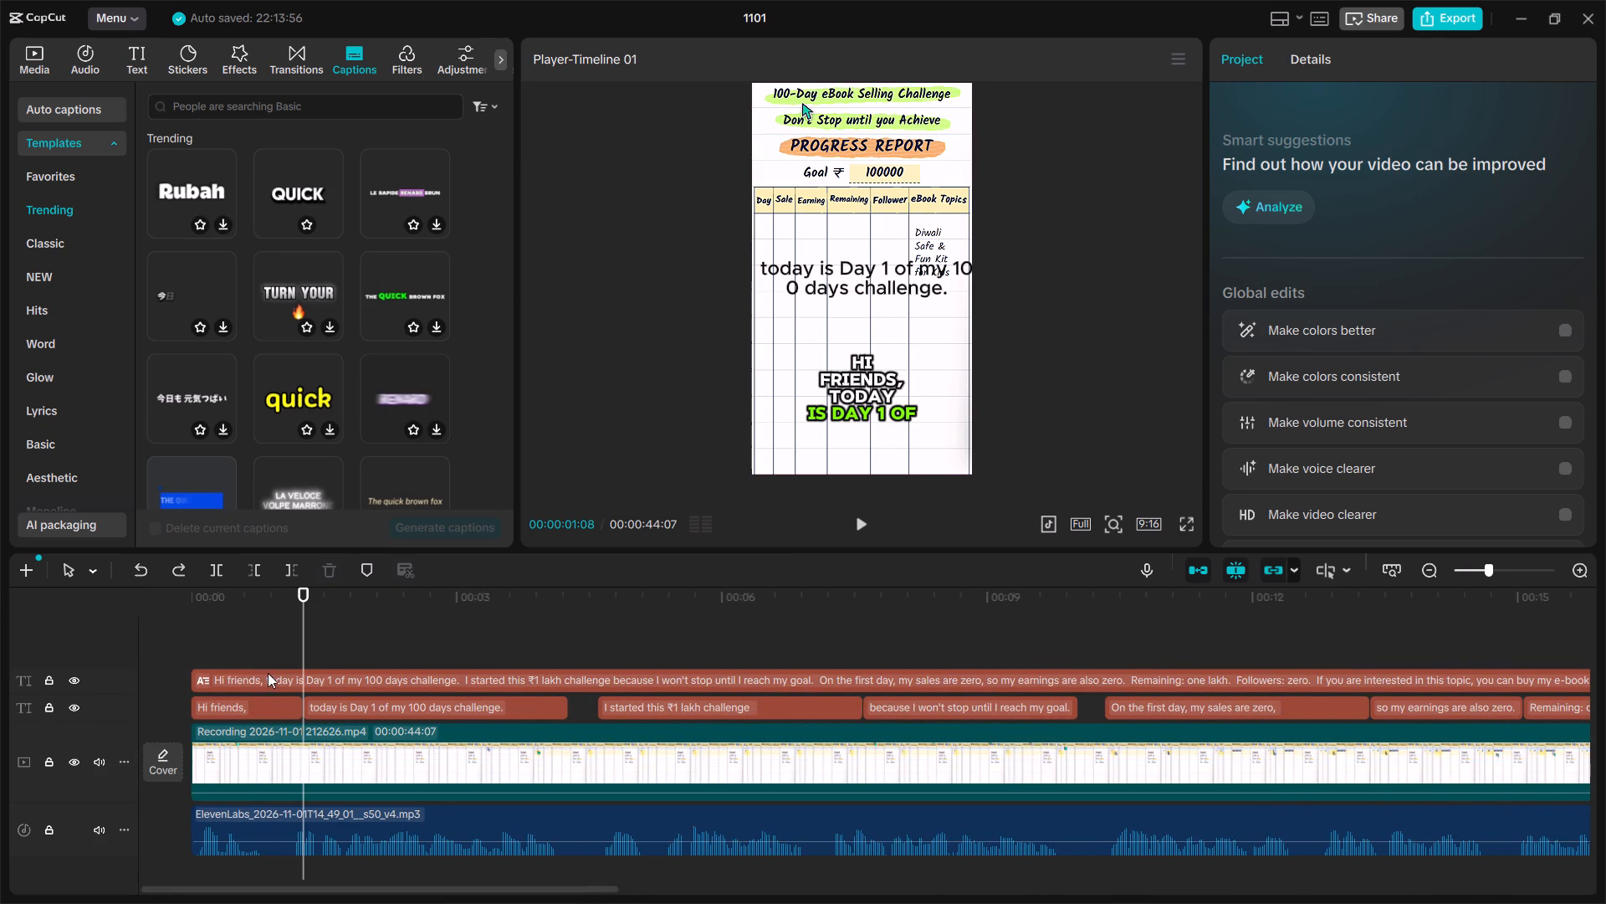
click(279, 676)
drag(279, 676, 270, 714)
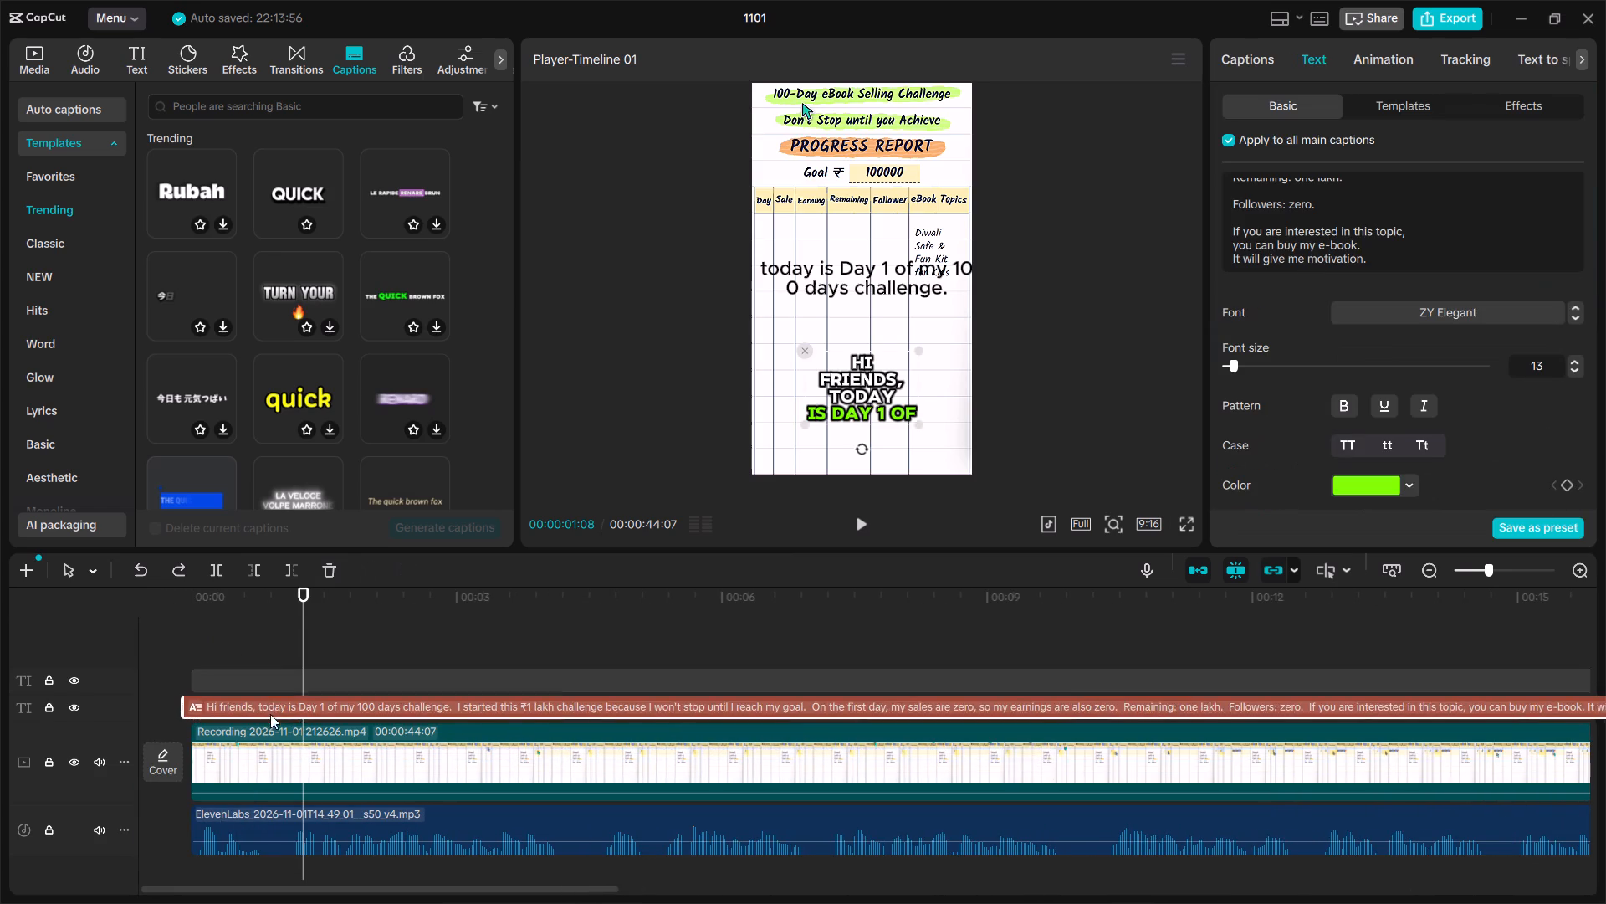
drag(270, 714, 269, 717)
drag(256, 685, 263, 745)
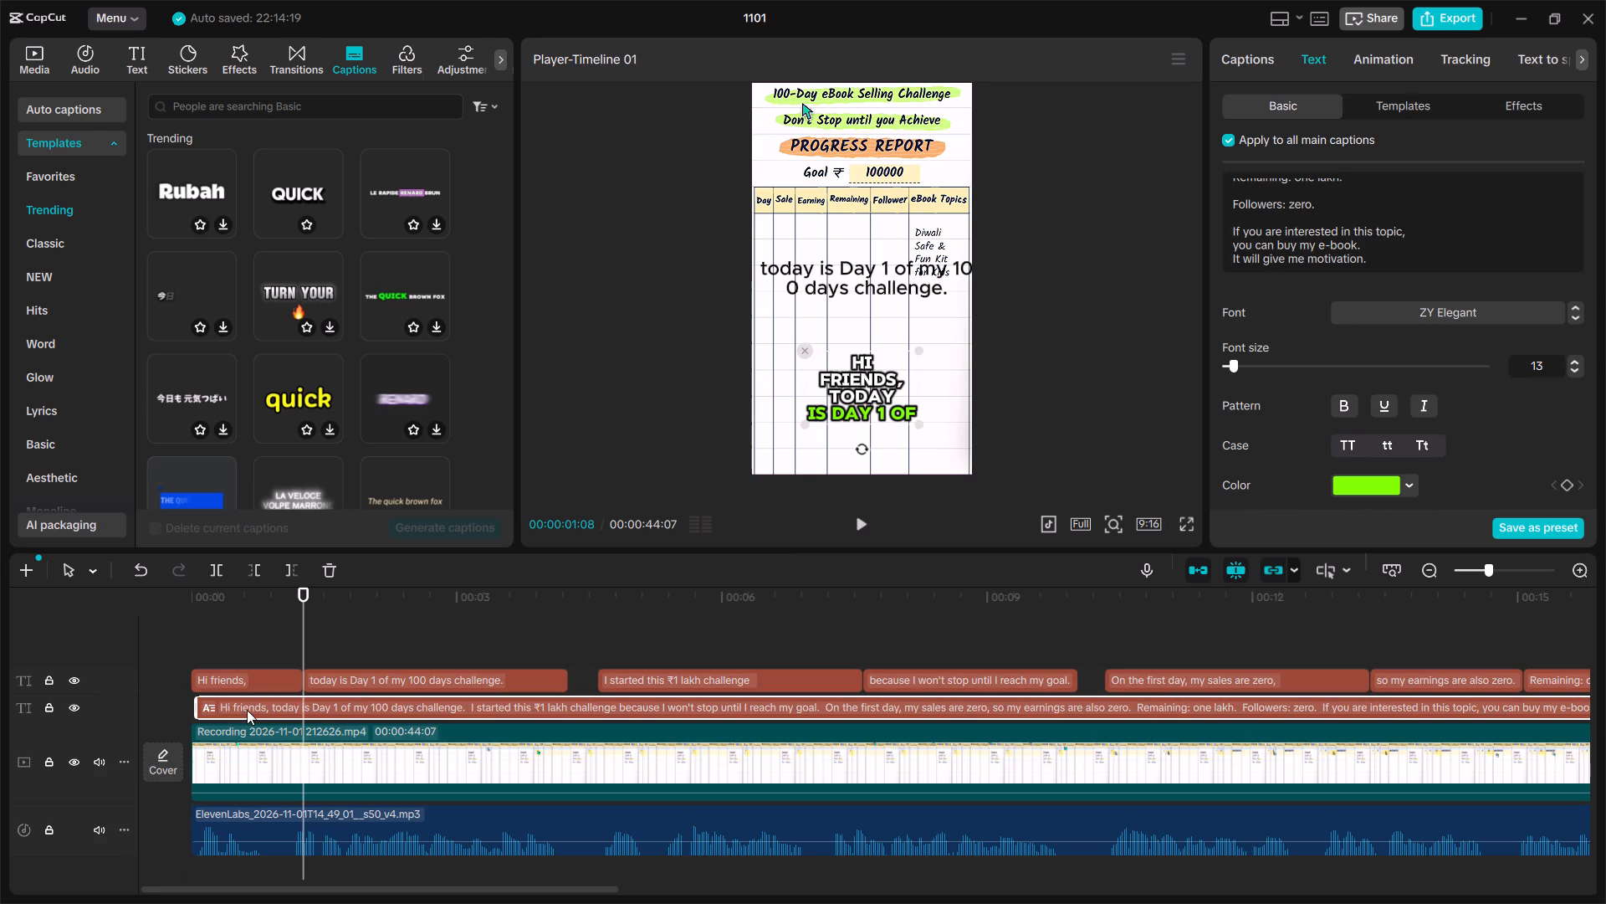
Align the long script caption clip with the very start of the timeline.
drag(247, 710, 228, 711)
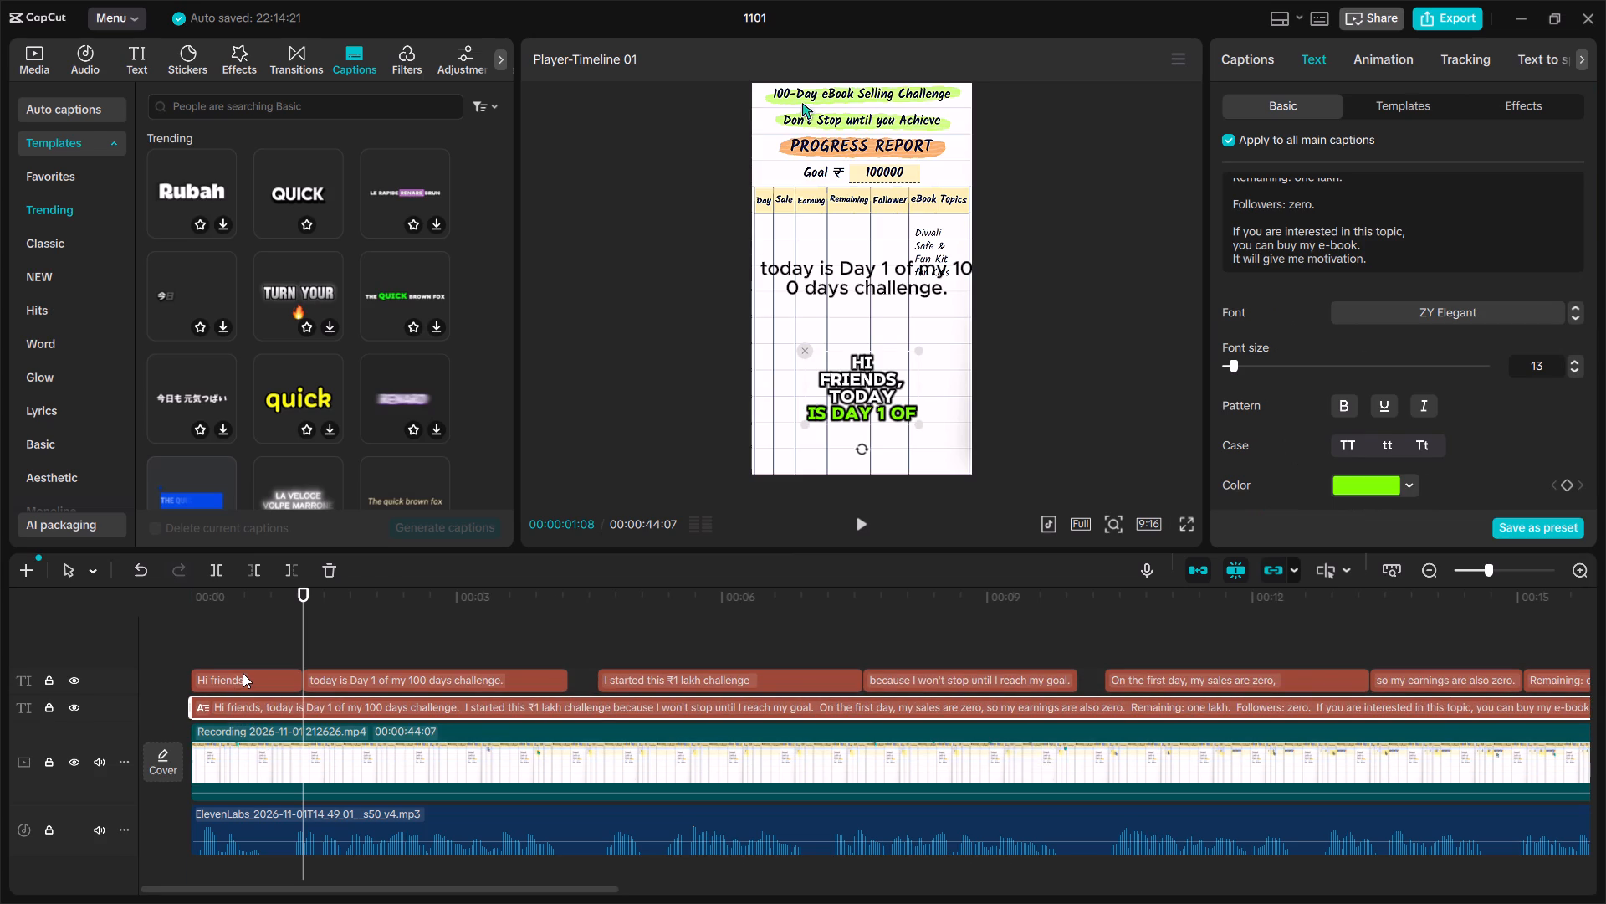
Cut the text "Hi friends," out of the first short text clip, leaving that clip in place.
click(243, 673)
click(1333, 163)
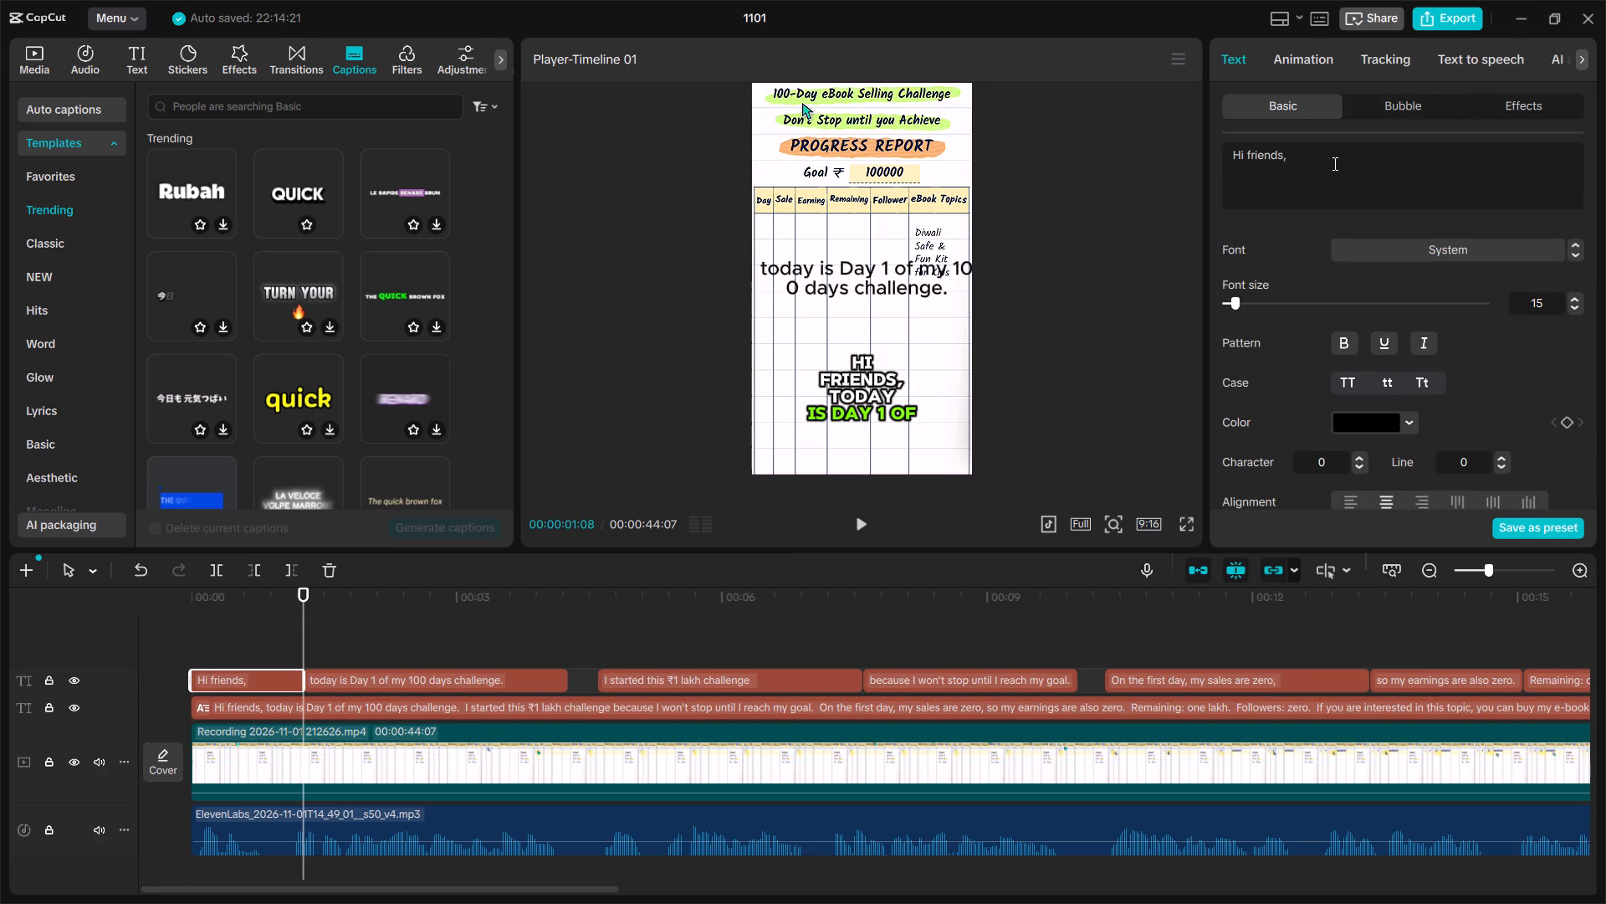
key(ctrl+a)
key(ctrl+x)
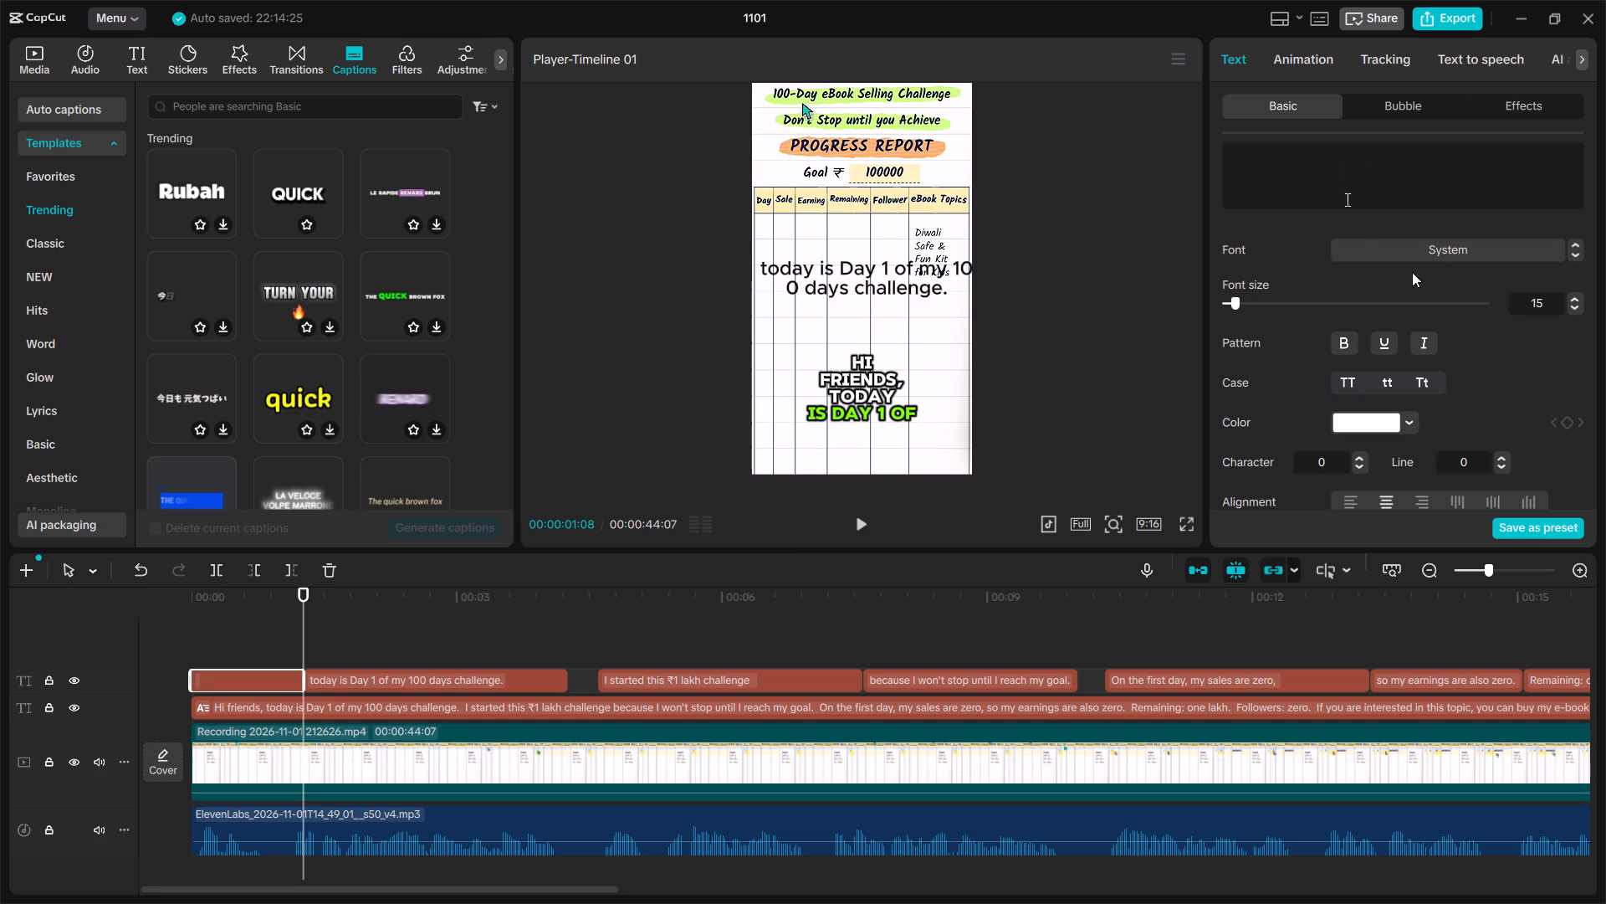
Trim everything after 00:00:01:08 off the long script caption and replace its text with the cut "Hi friends,".
click(315, 699)
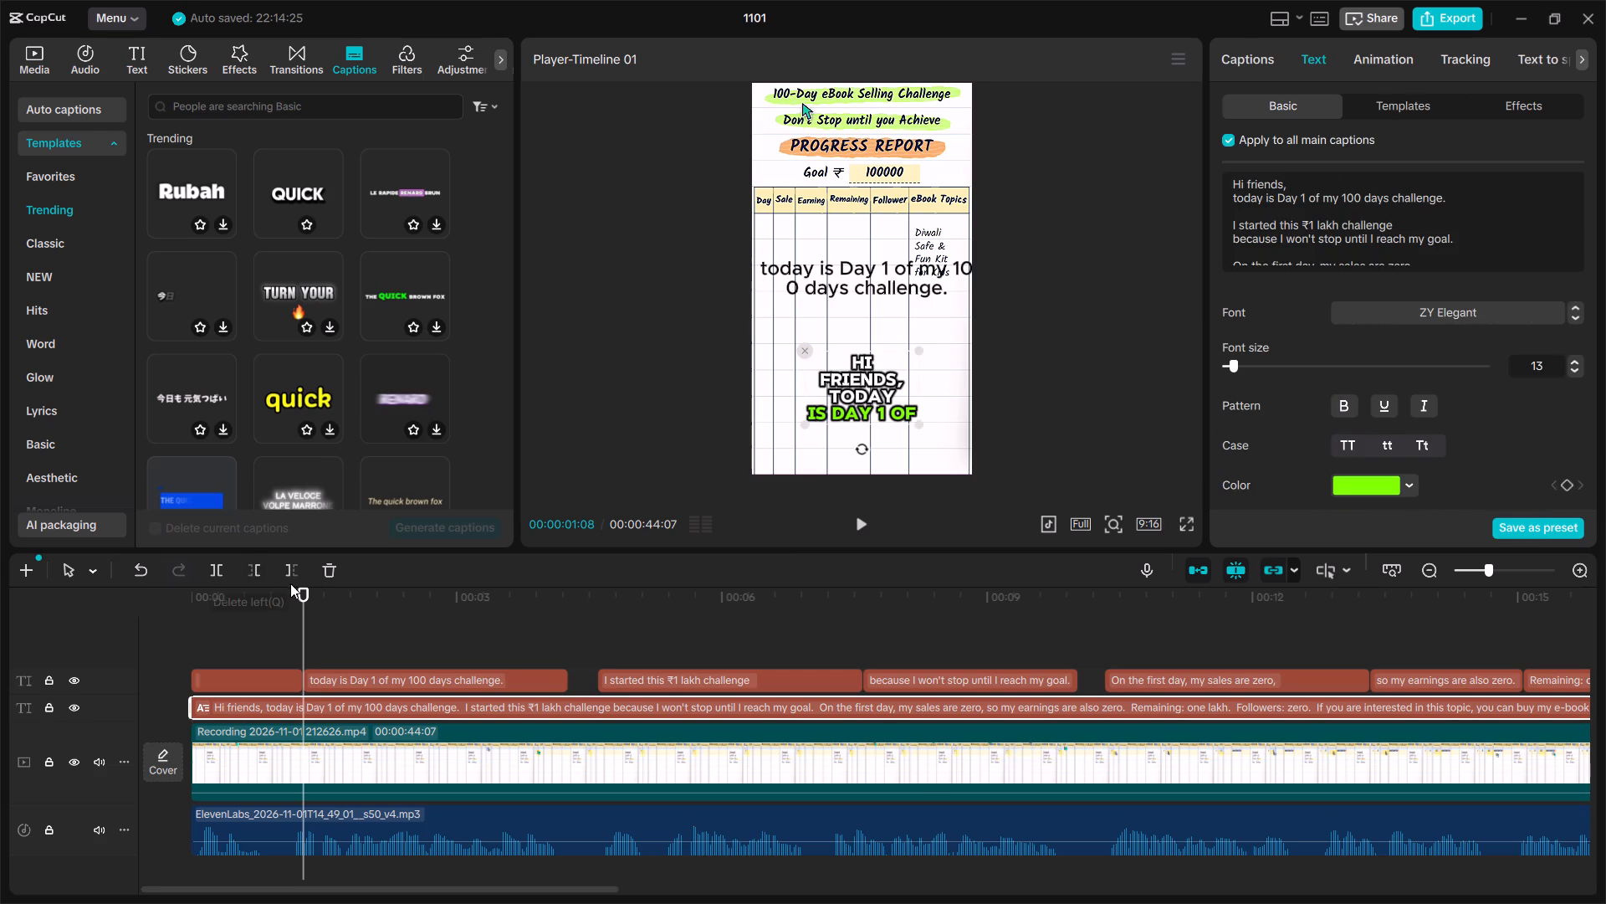
click(288, 579)
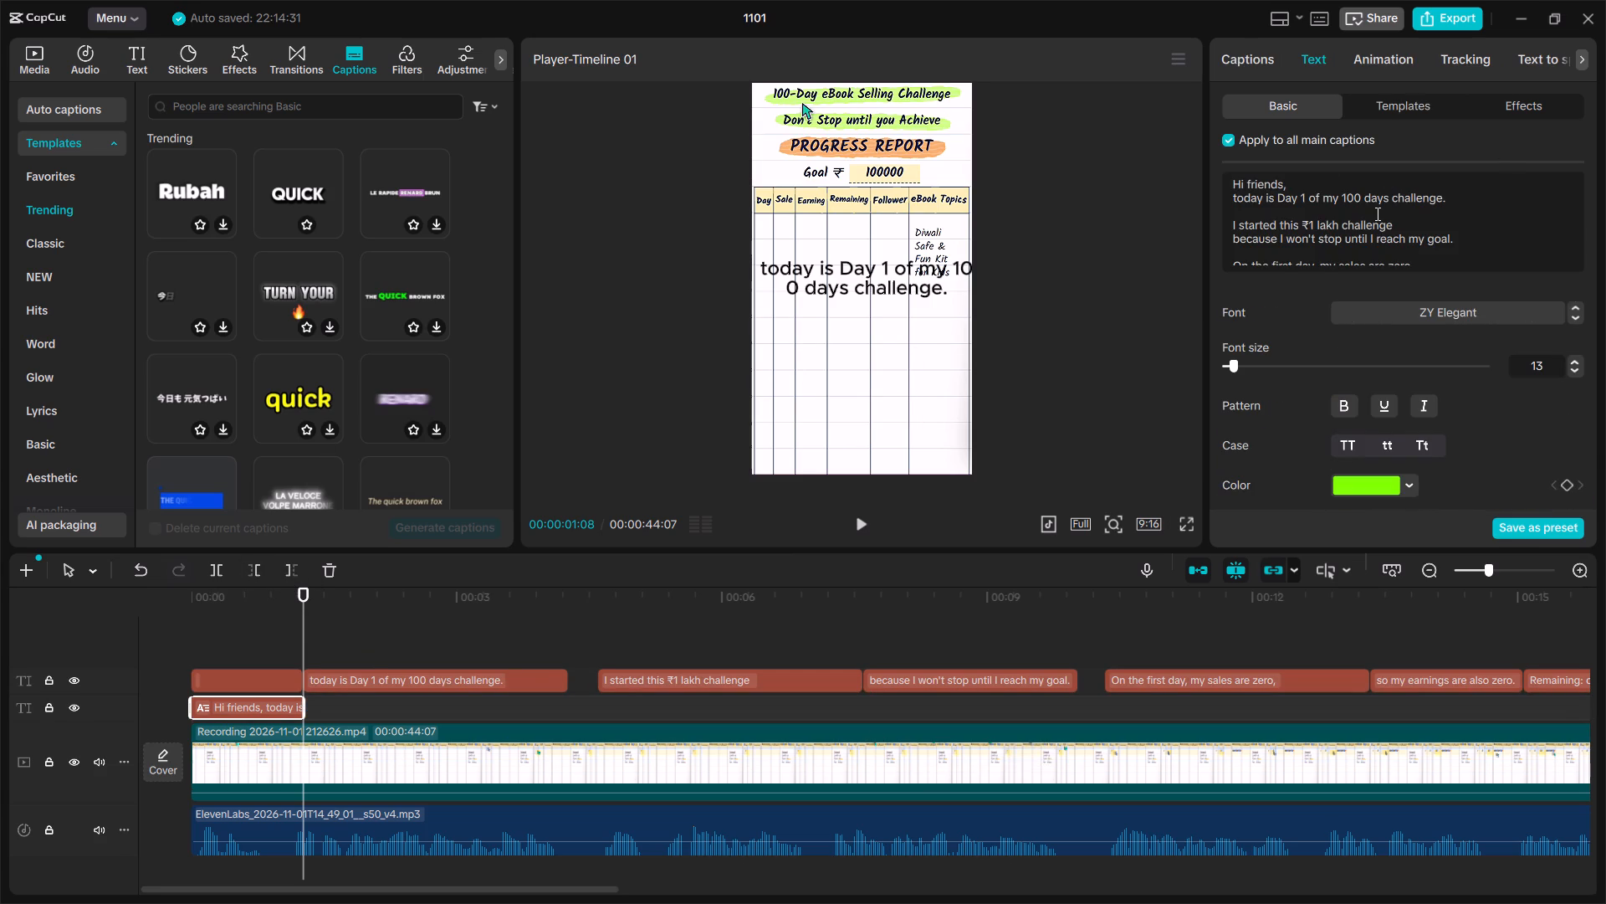
click(1376, 213)
key(ctrl+a)
key(ctrl+v)
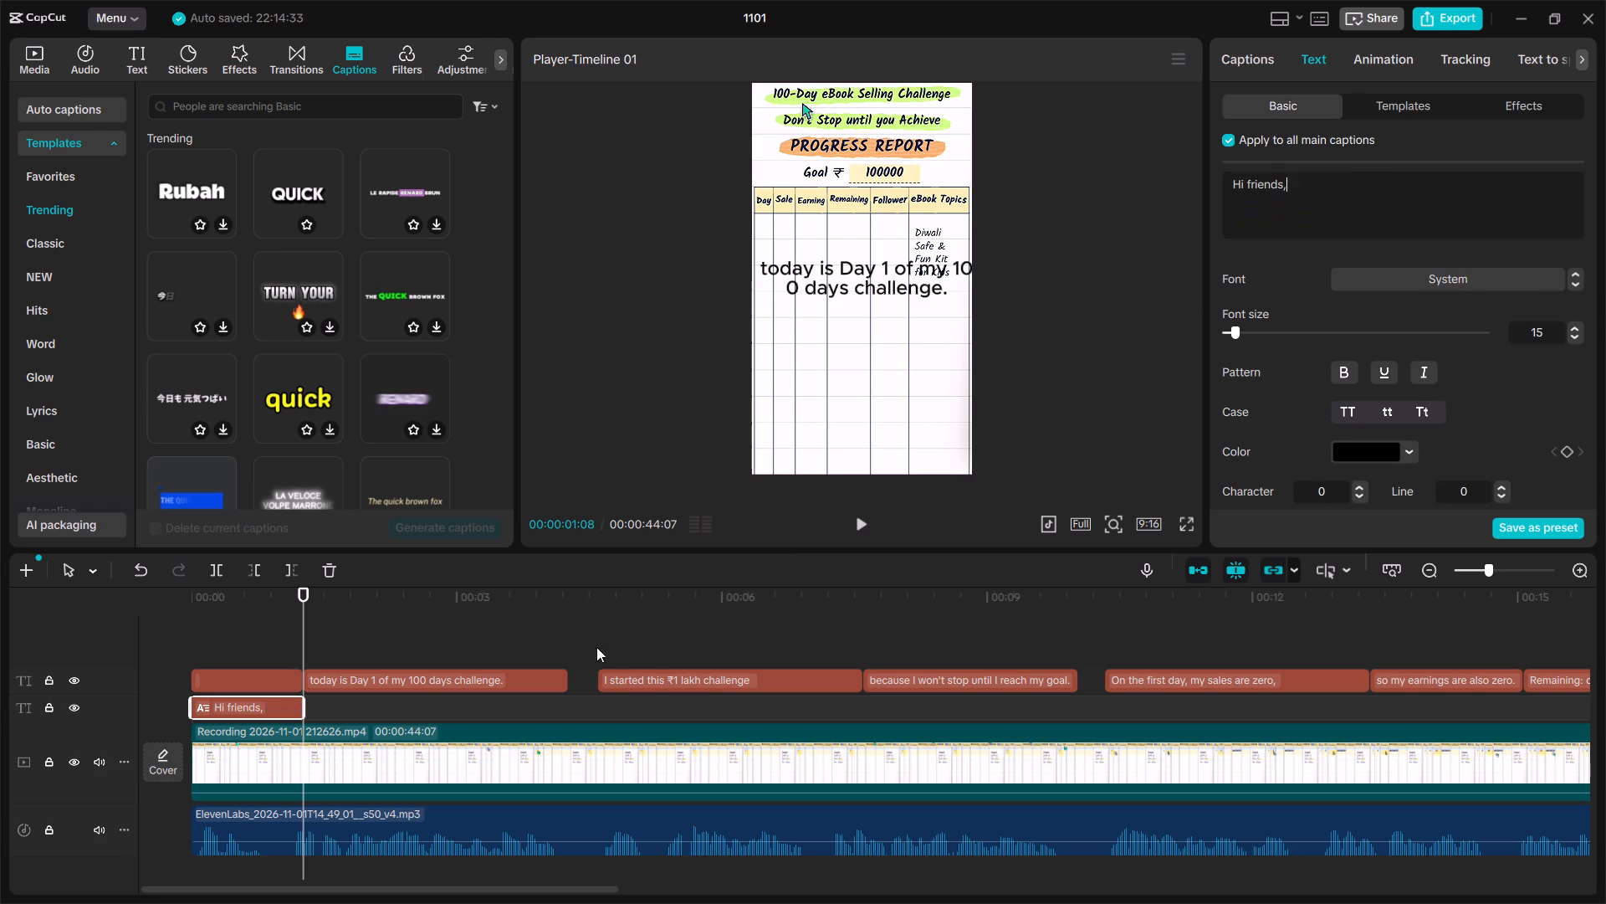
Play the video from the beginning to review the timing of the "Hi friends," caption.
drag(300, 634, 235, 637)
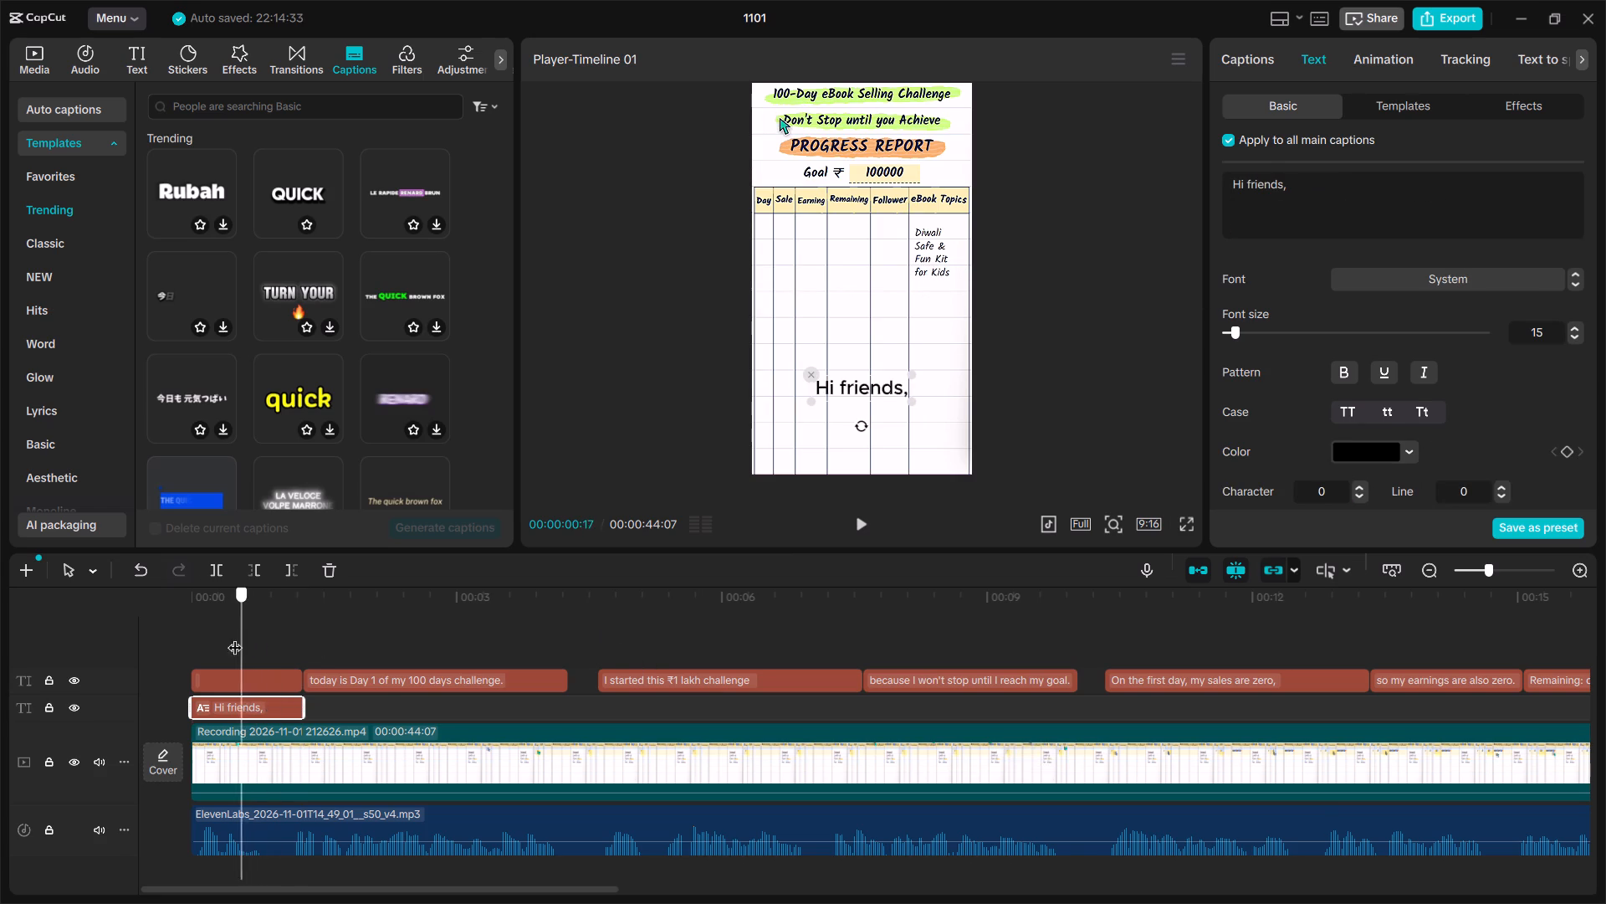
drag(235, 637, 189, 656)
key(space)
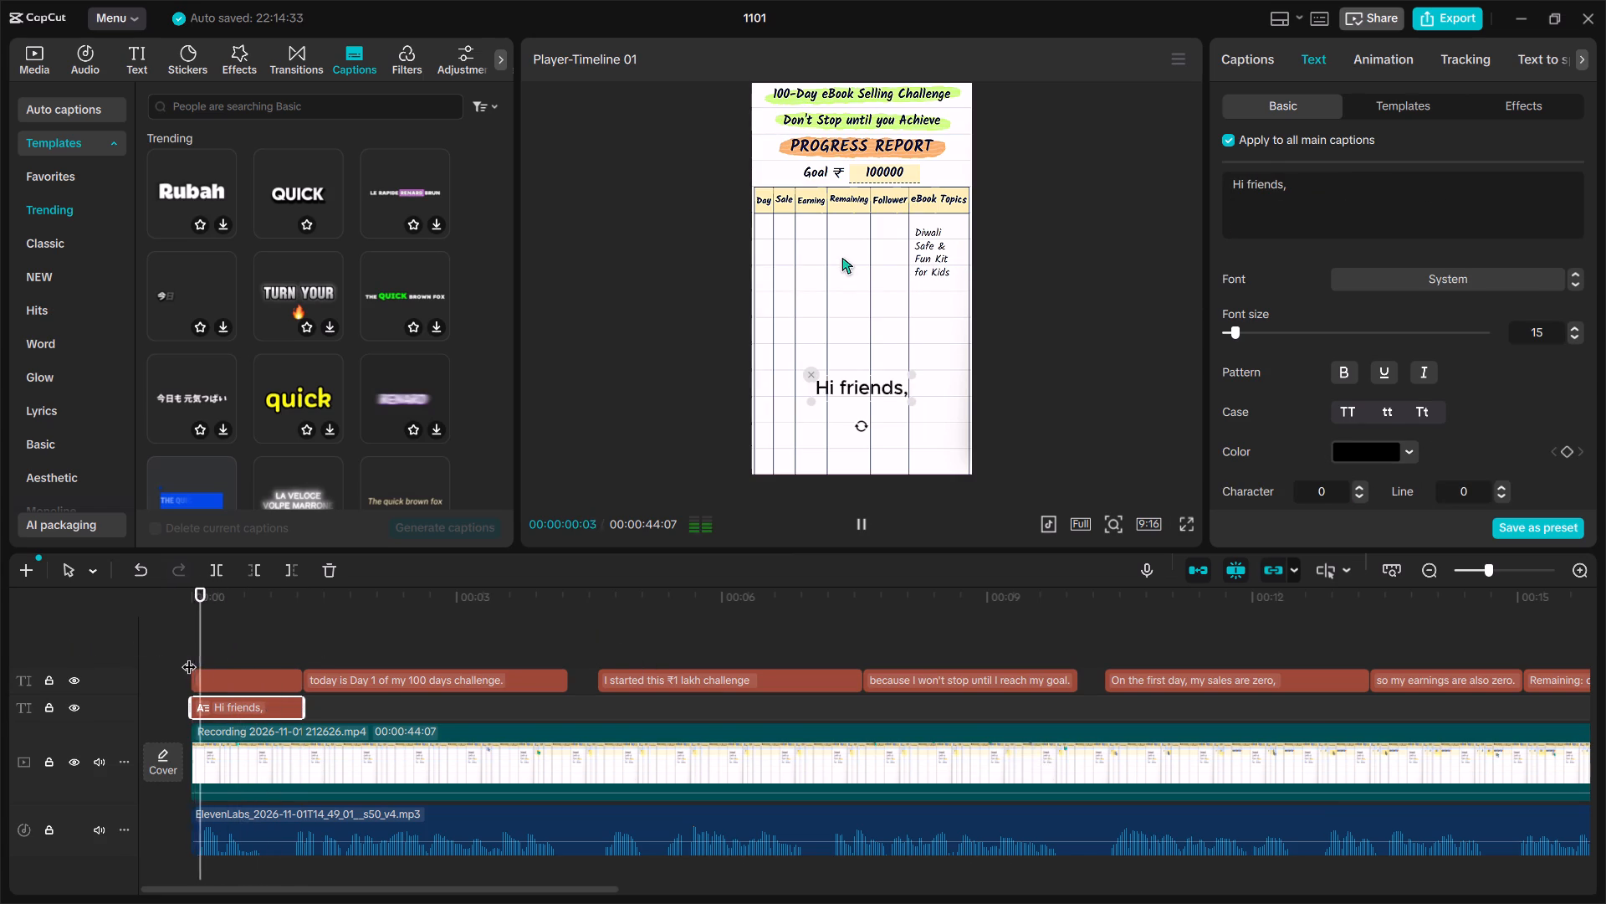
key(space)
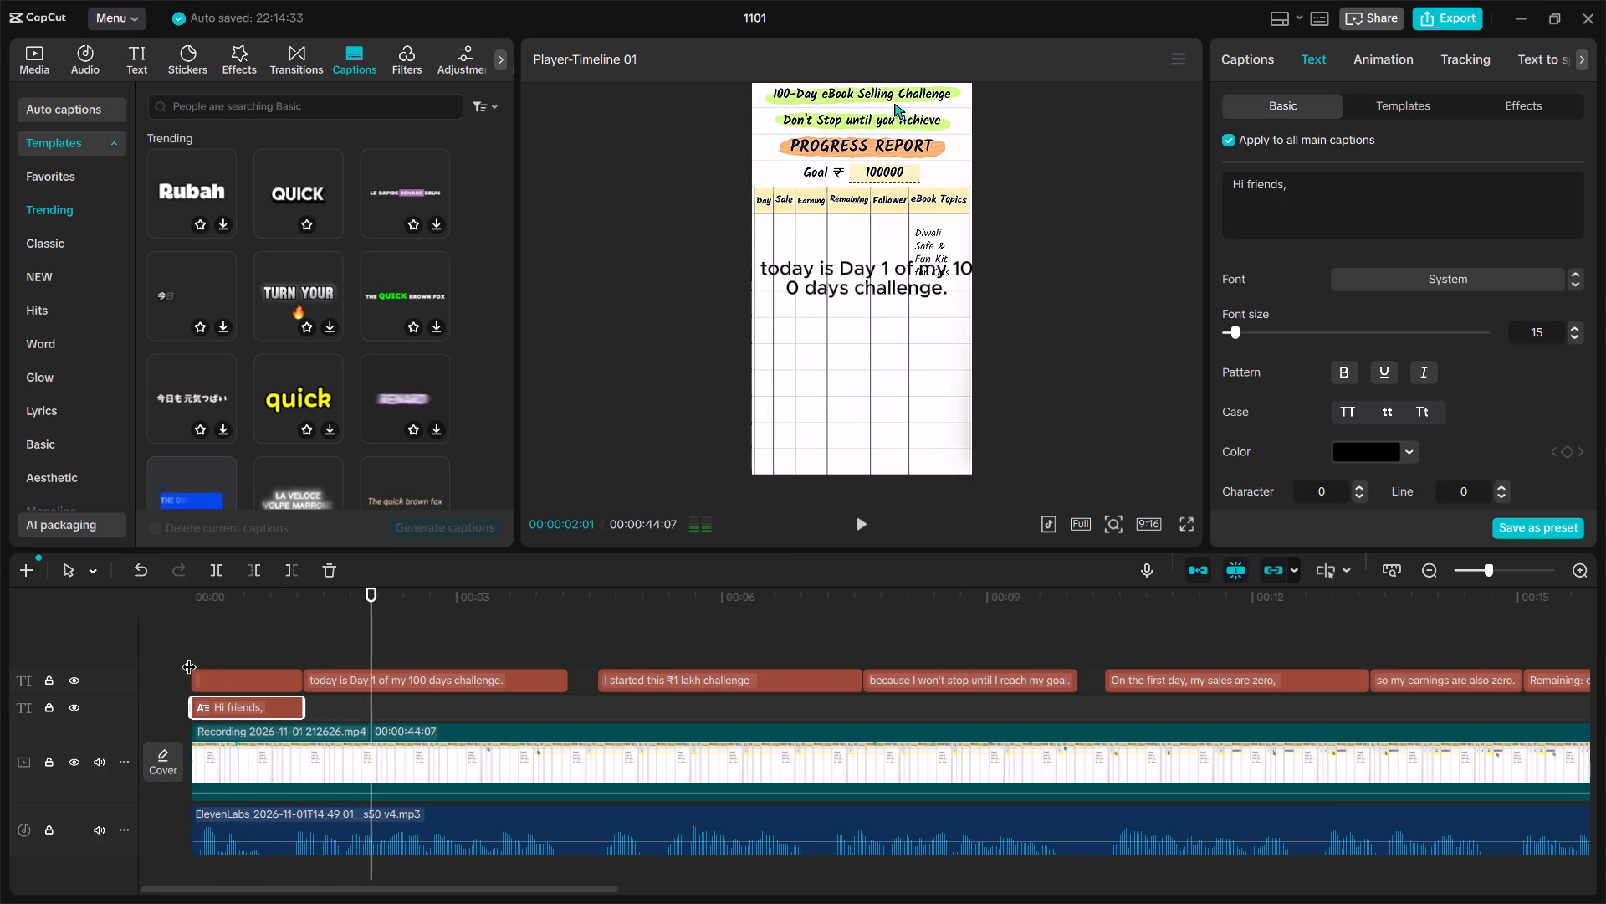
click(265, 636)
drag(265, 636, 171, 656)
key(space)
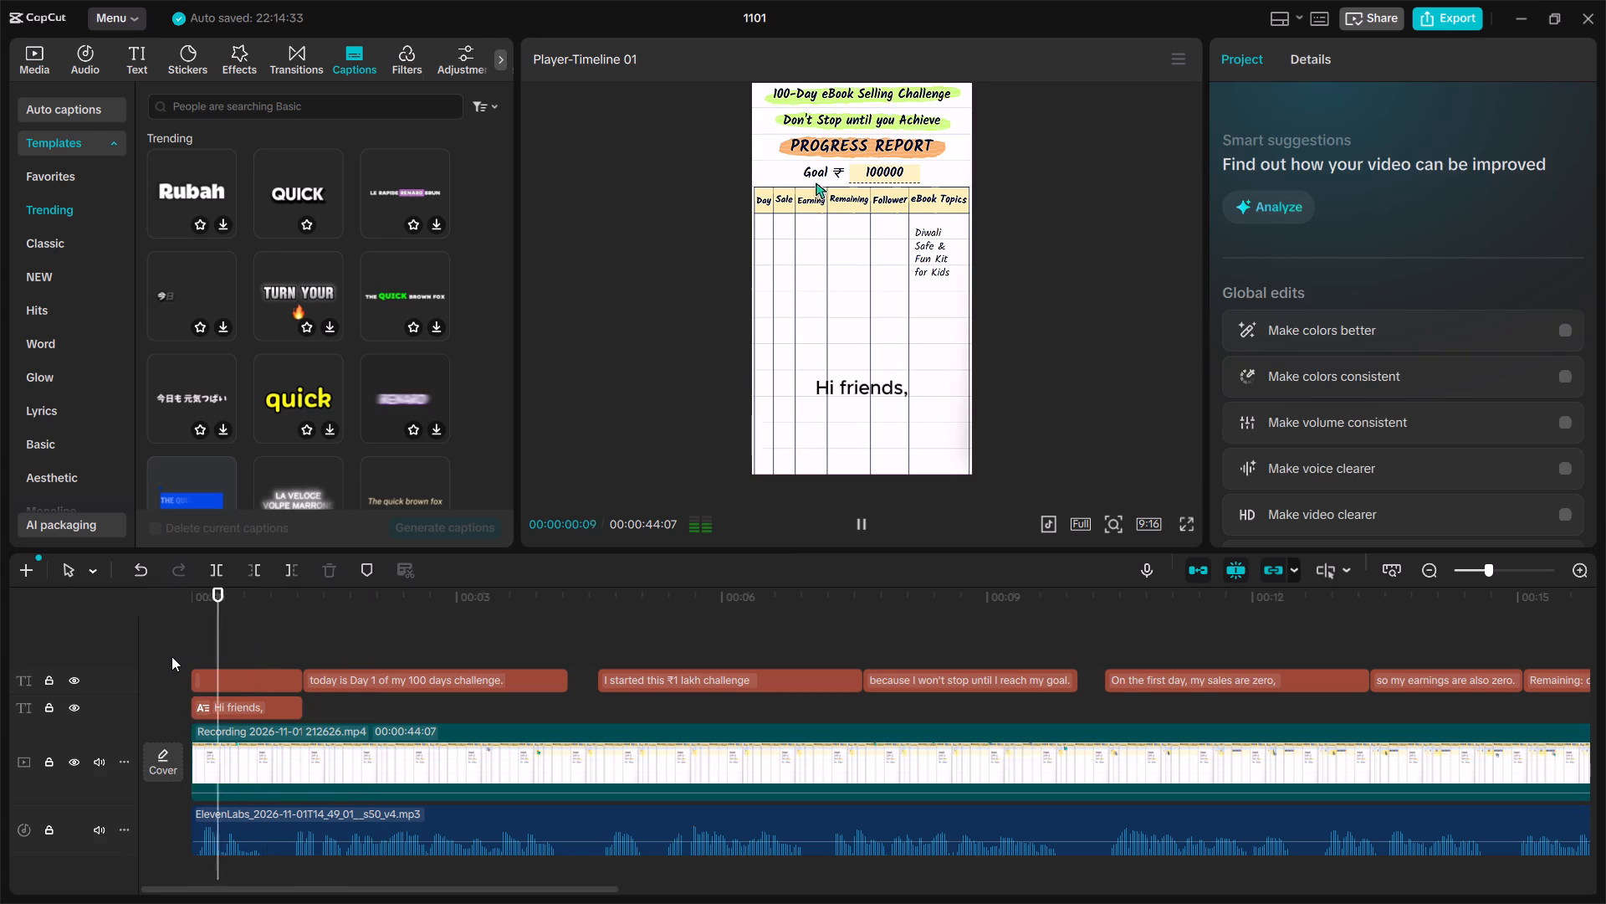
key(space)
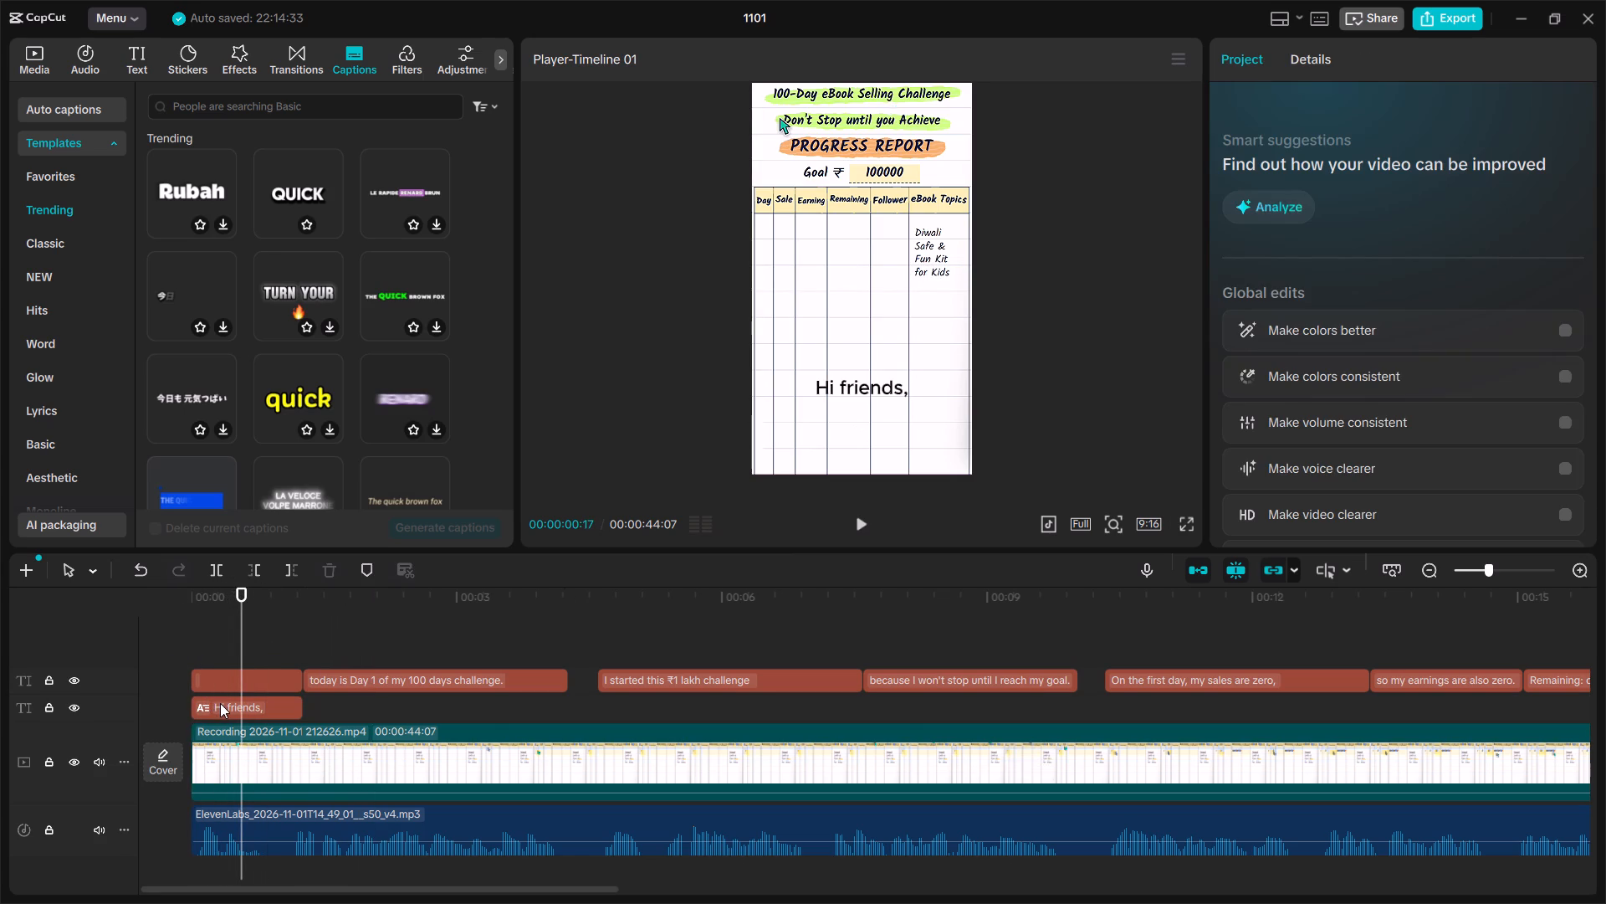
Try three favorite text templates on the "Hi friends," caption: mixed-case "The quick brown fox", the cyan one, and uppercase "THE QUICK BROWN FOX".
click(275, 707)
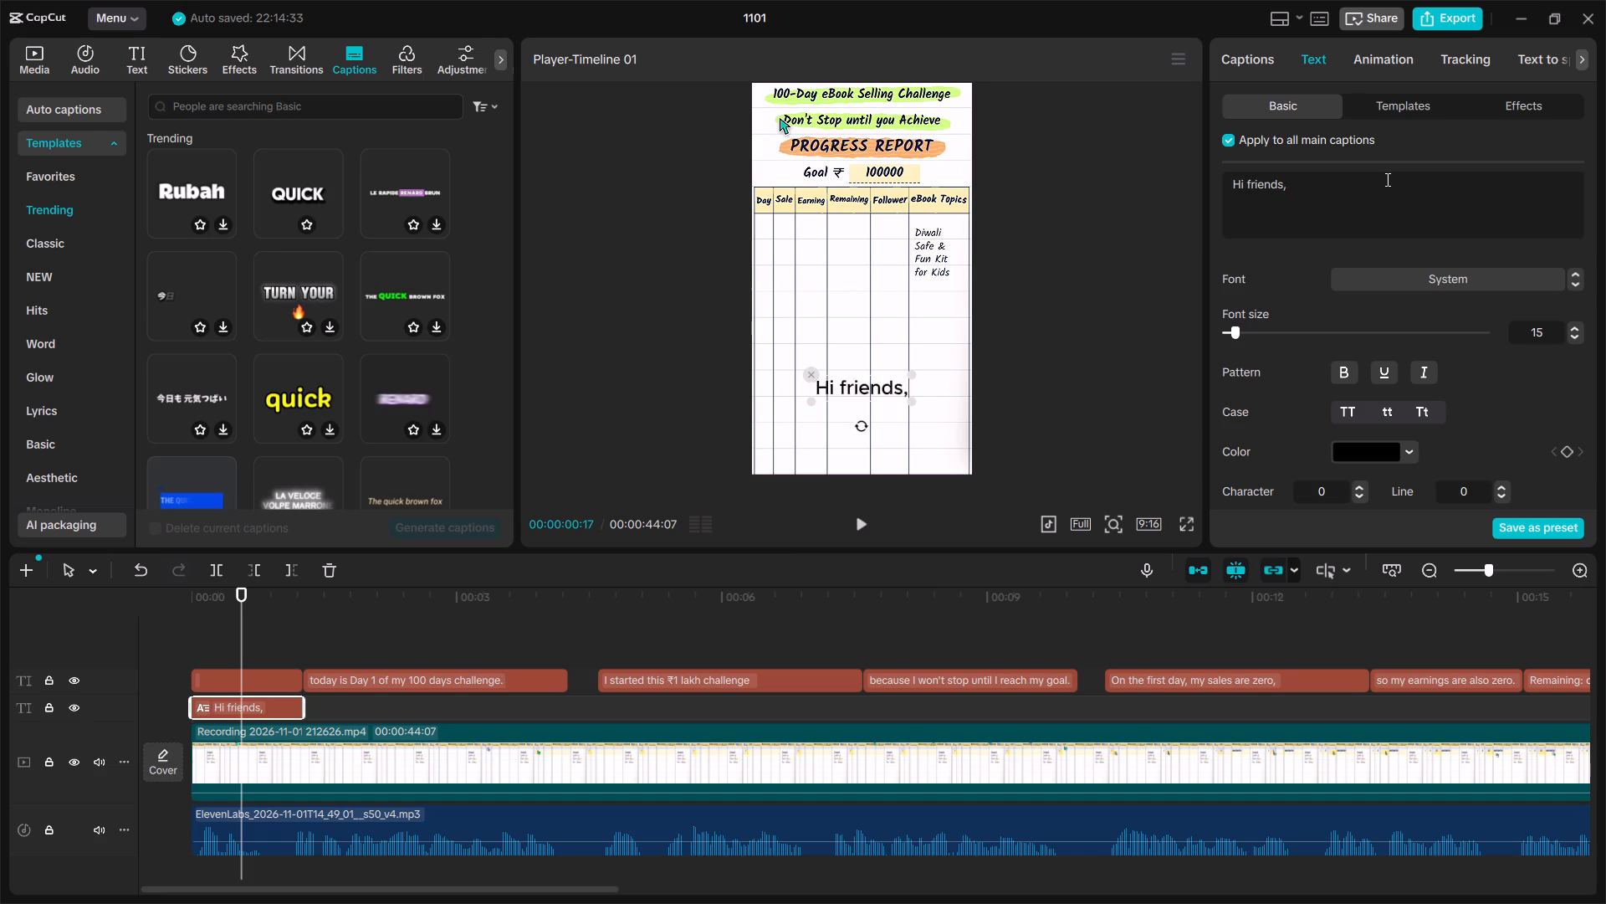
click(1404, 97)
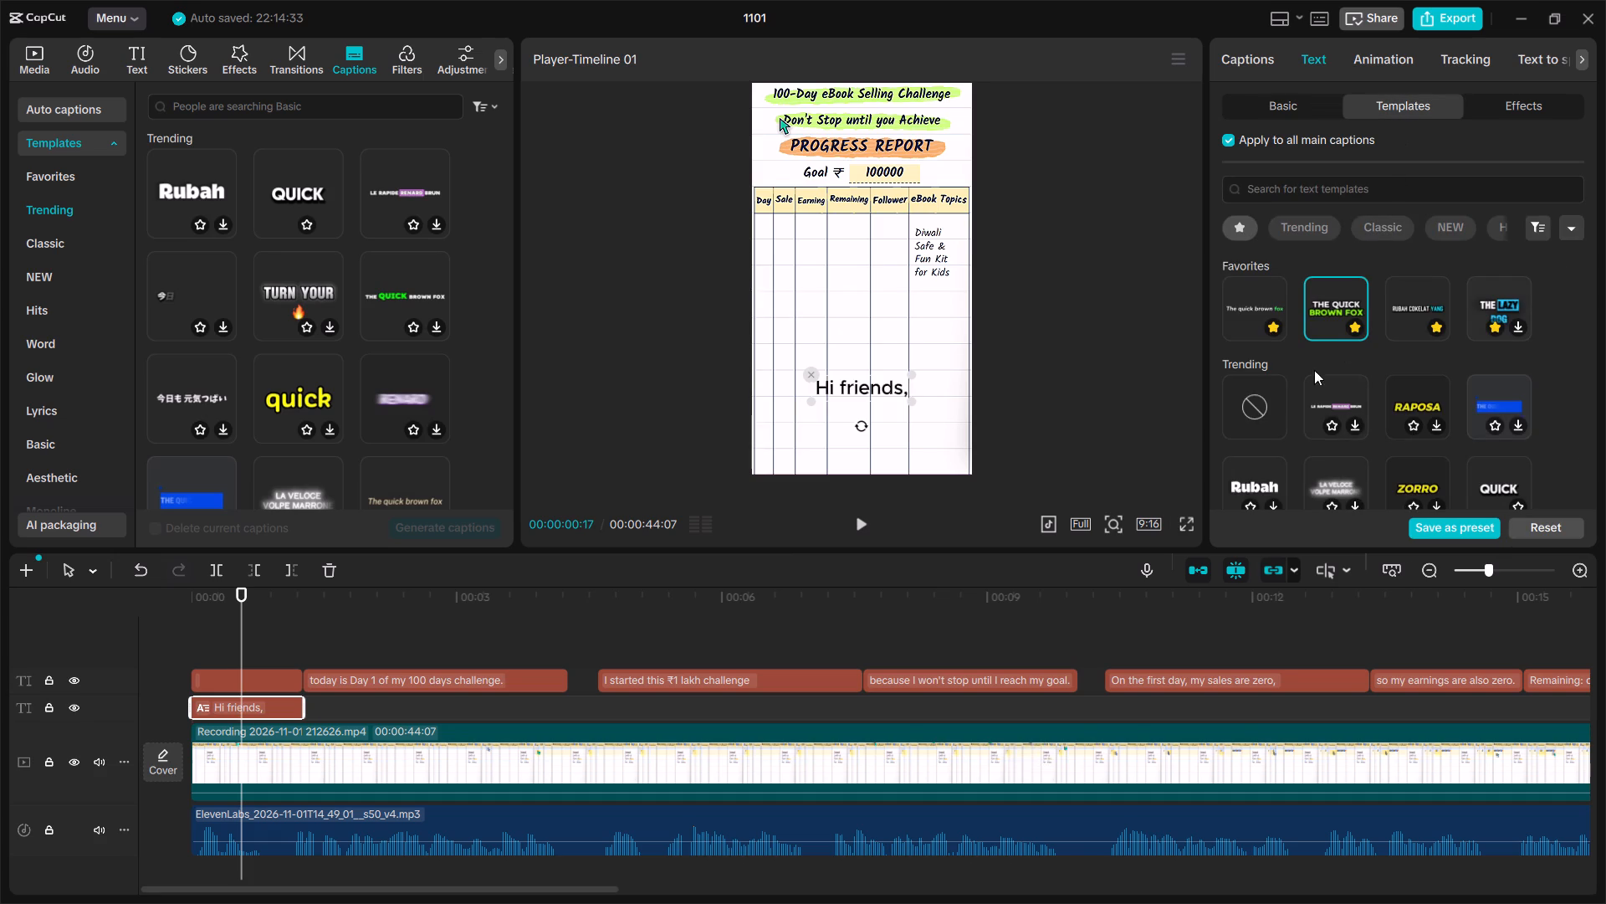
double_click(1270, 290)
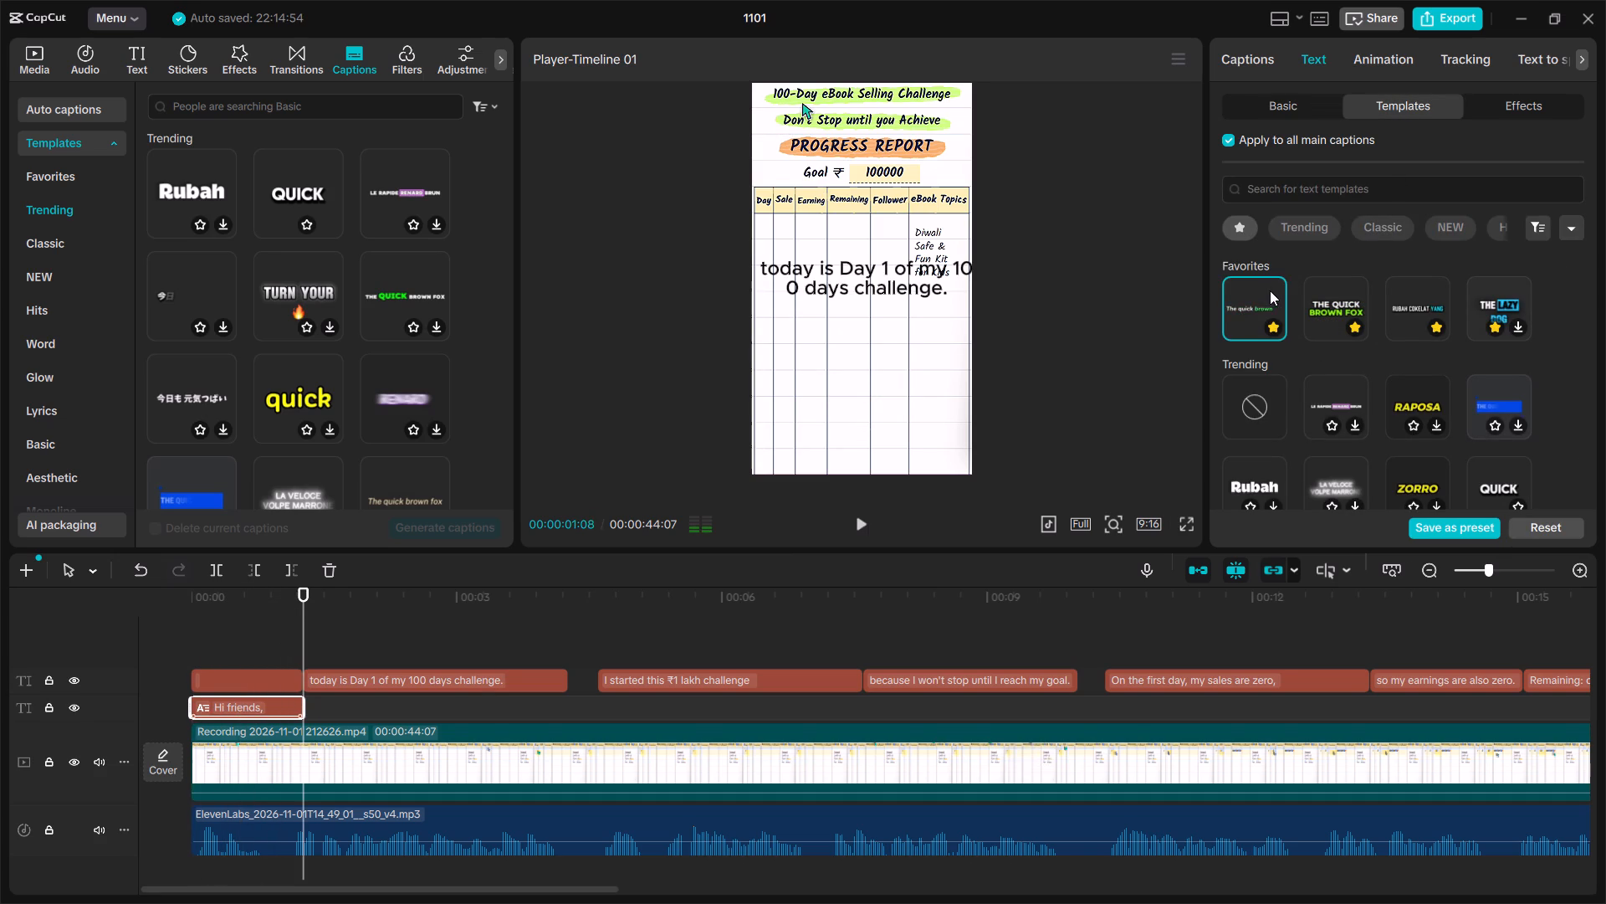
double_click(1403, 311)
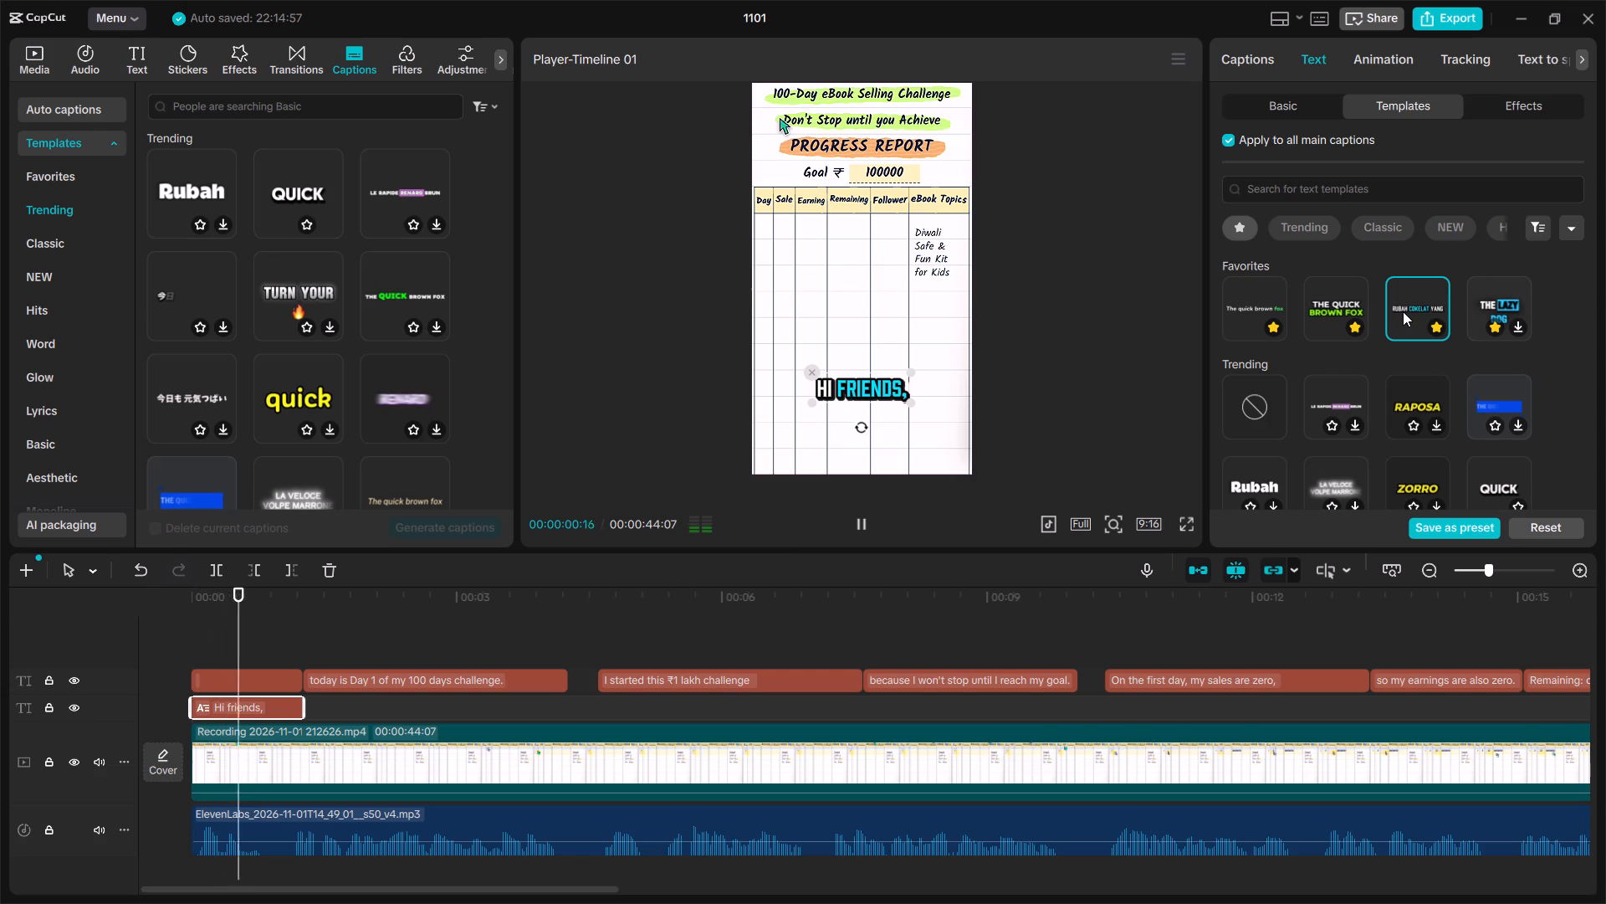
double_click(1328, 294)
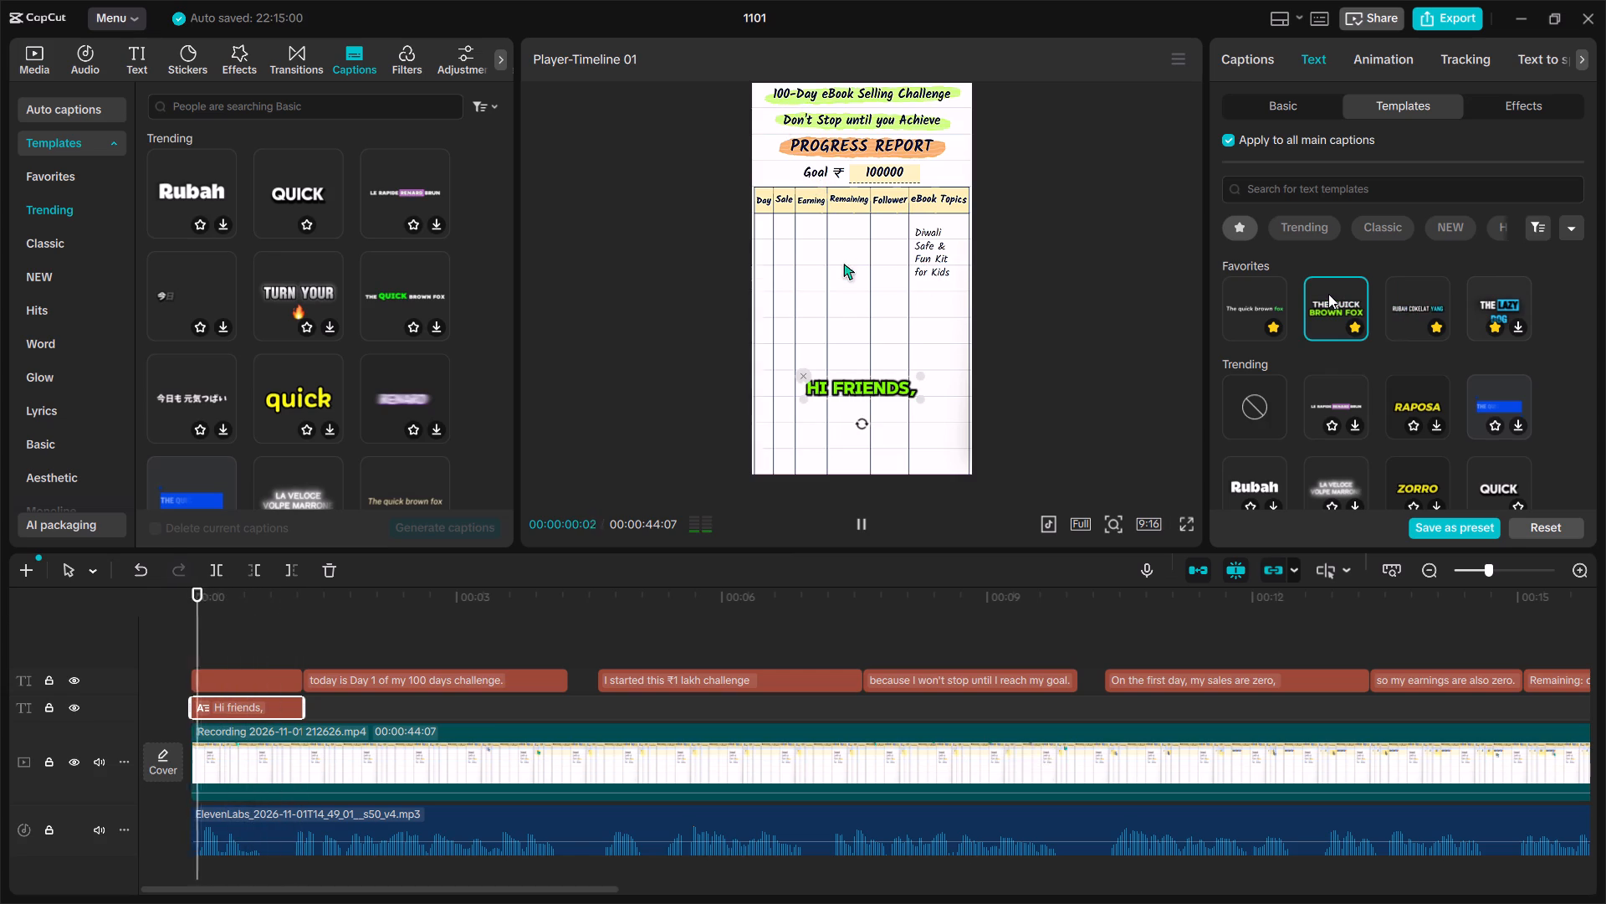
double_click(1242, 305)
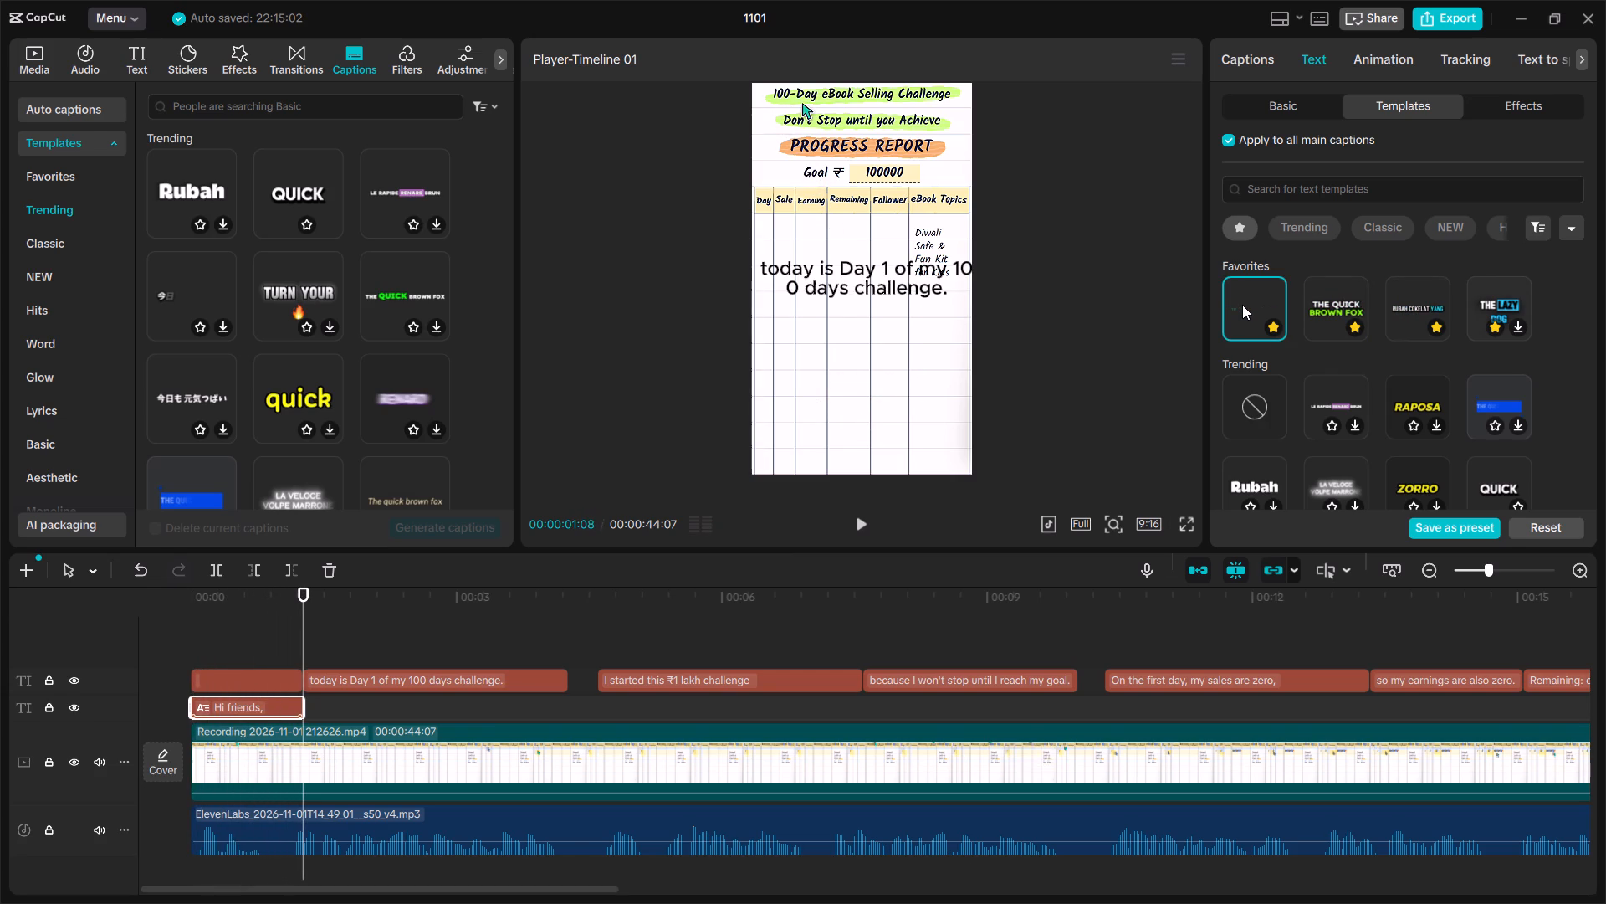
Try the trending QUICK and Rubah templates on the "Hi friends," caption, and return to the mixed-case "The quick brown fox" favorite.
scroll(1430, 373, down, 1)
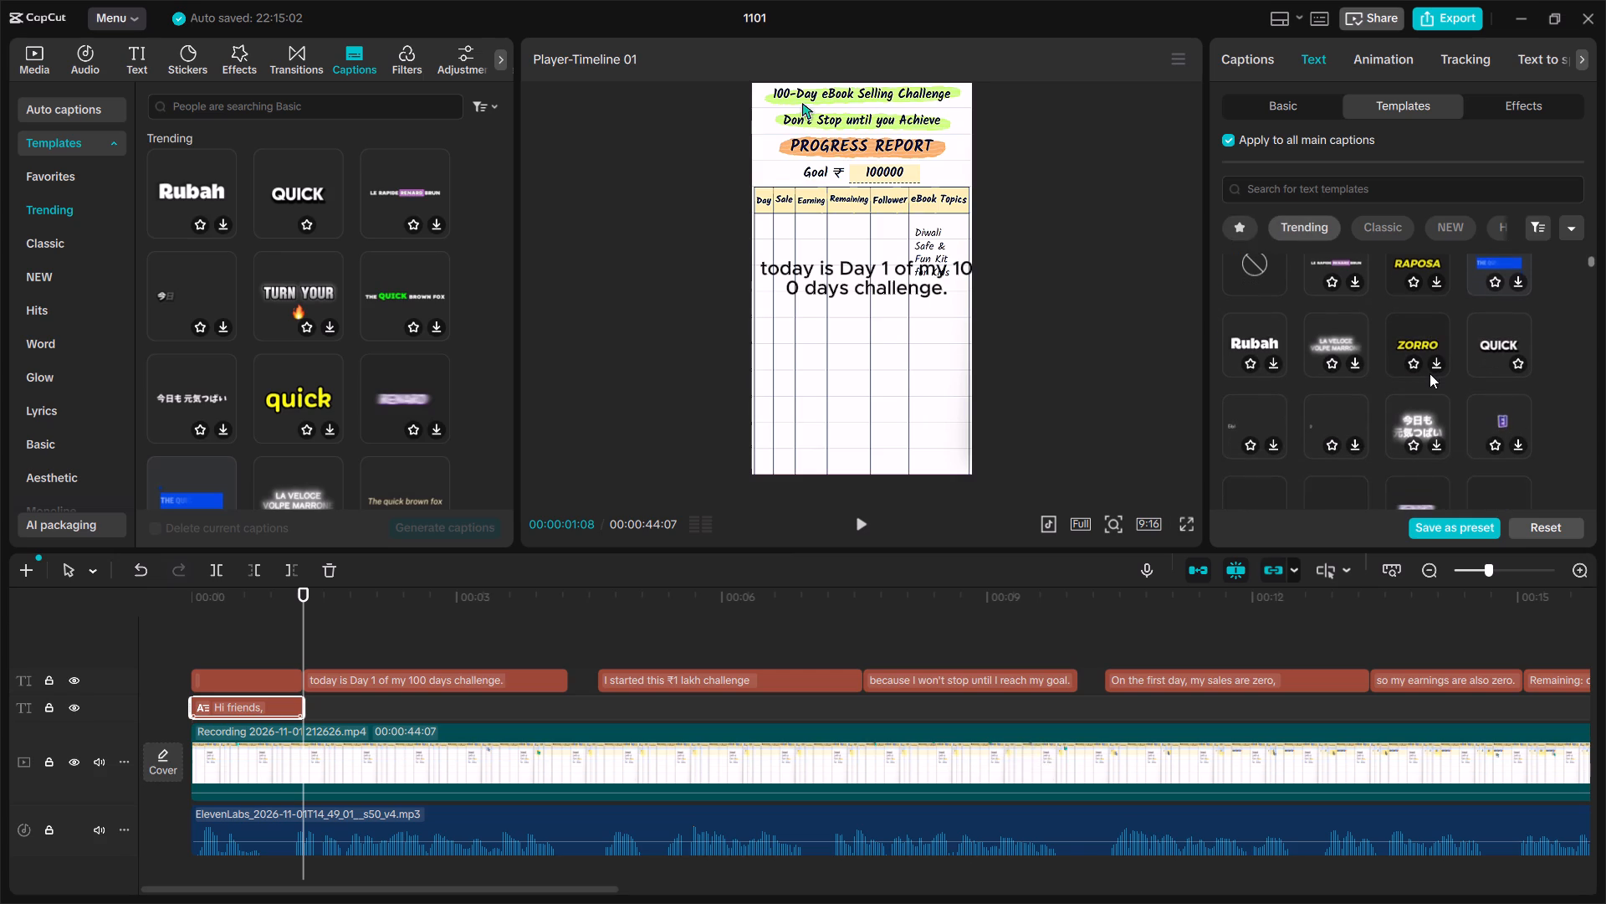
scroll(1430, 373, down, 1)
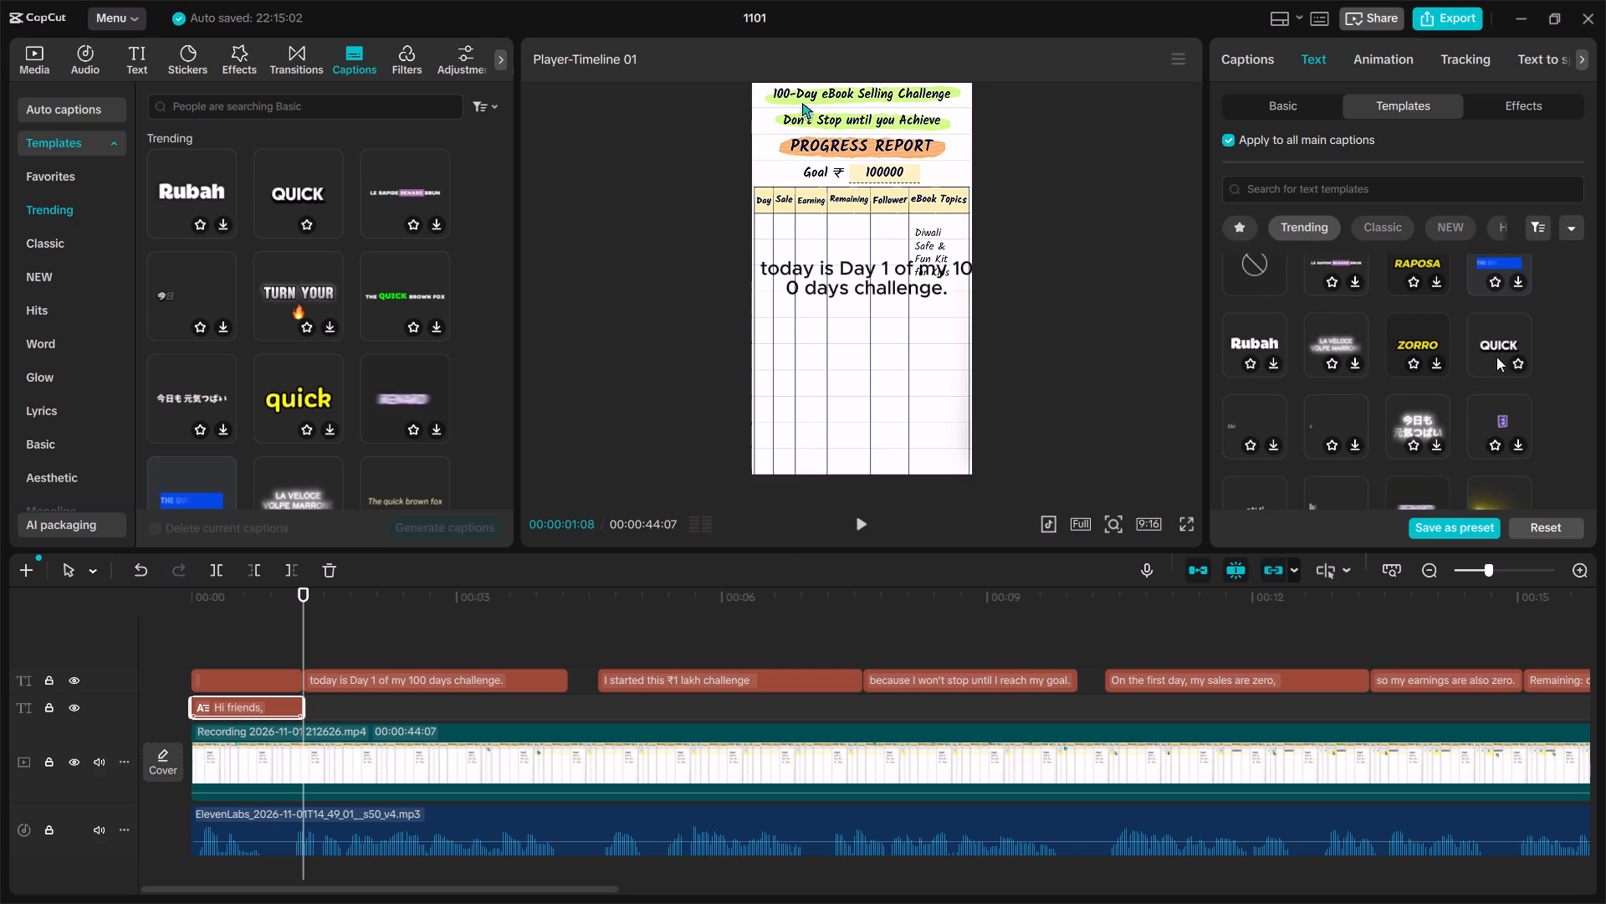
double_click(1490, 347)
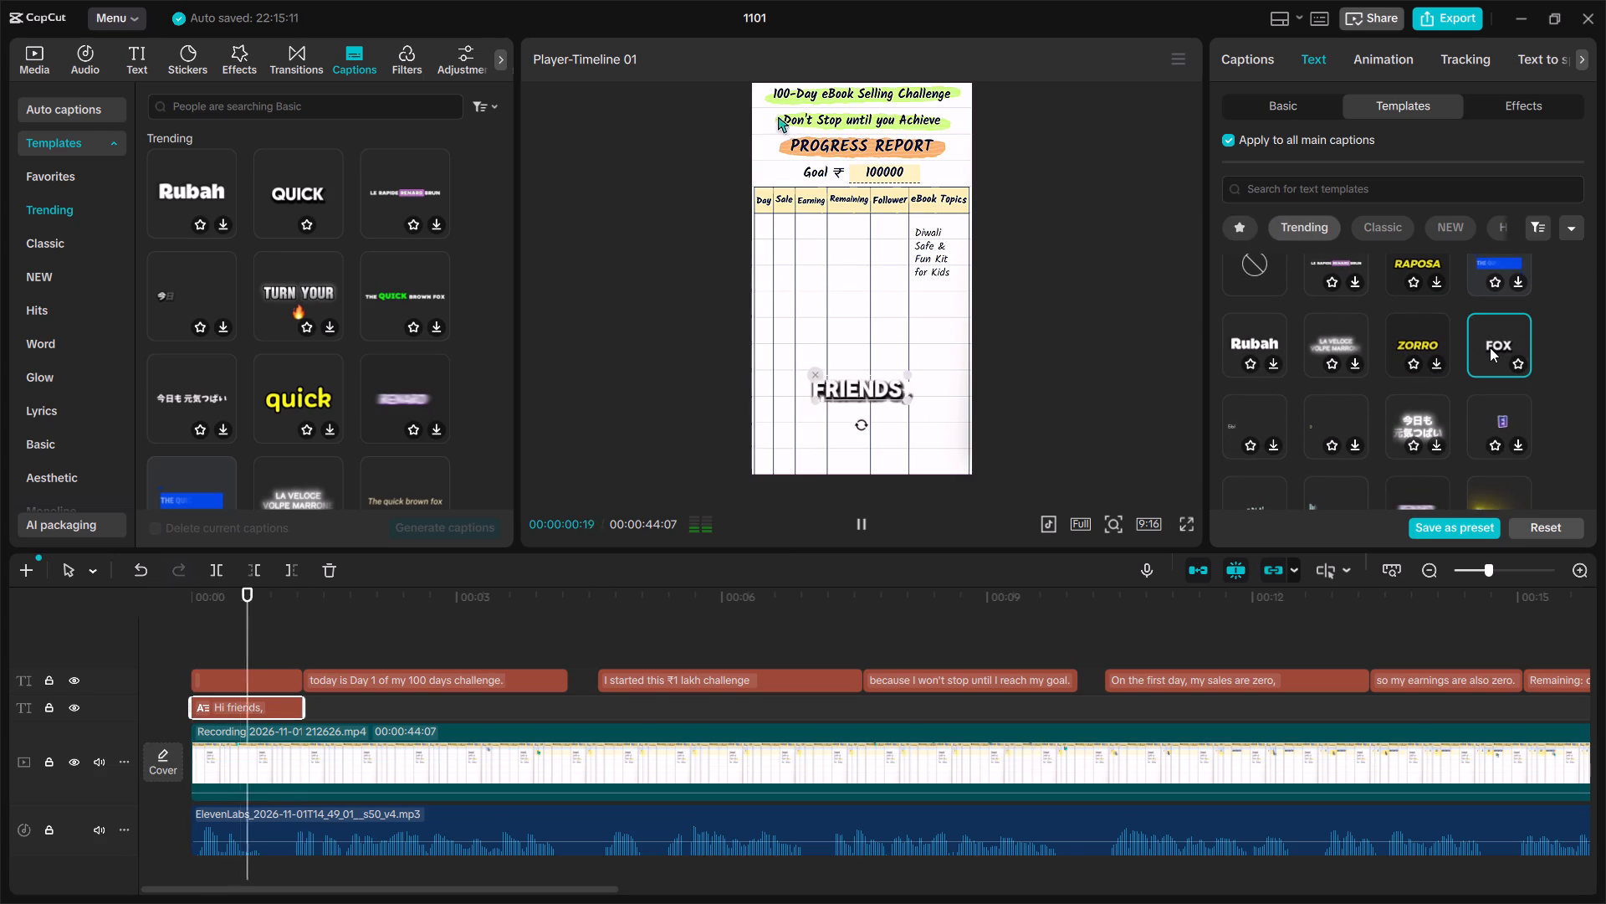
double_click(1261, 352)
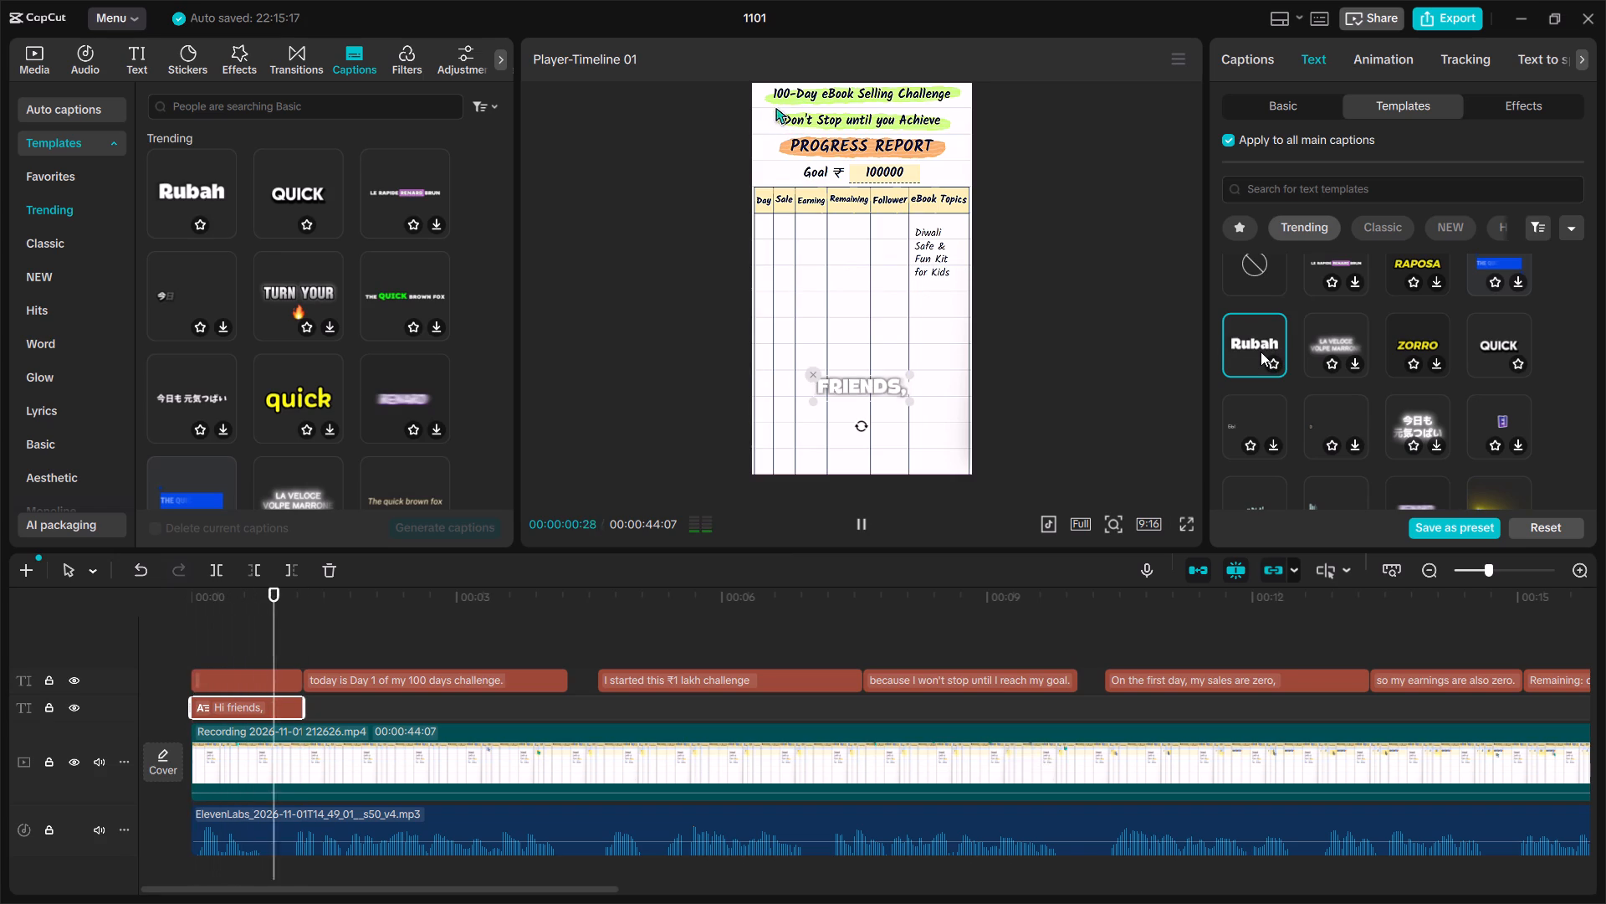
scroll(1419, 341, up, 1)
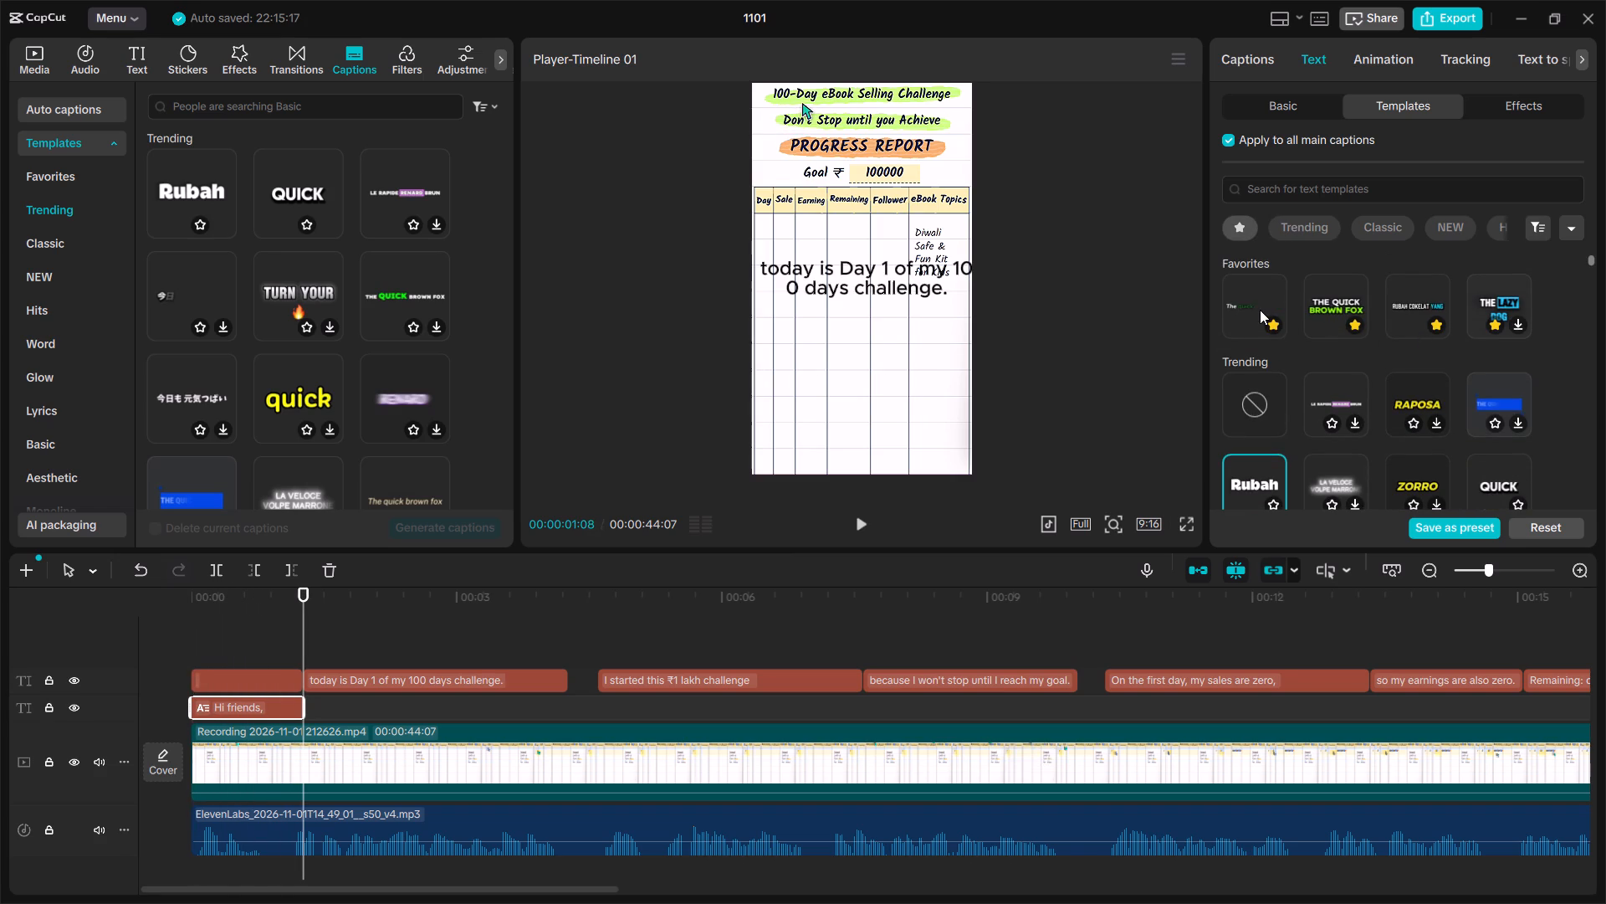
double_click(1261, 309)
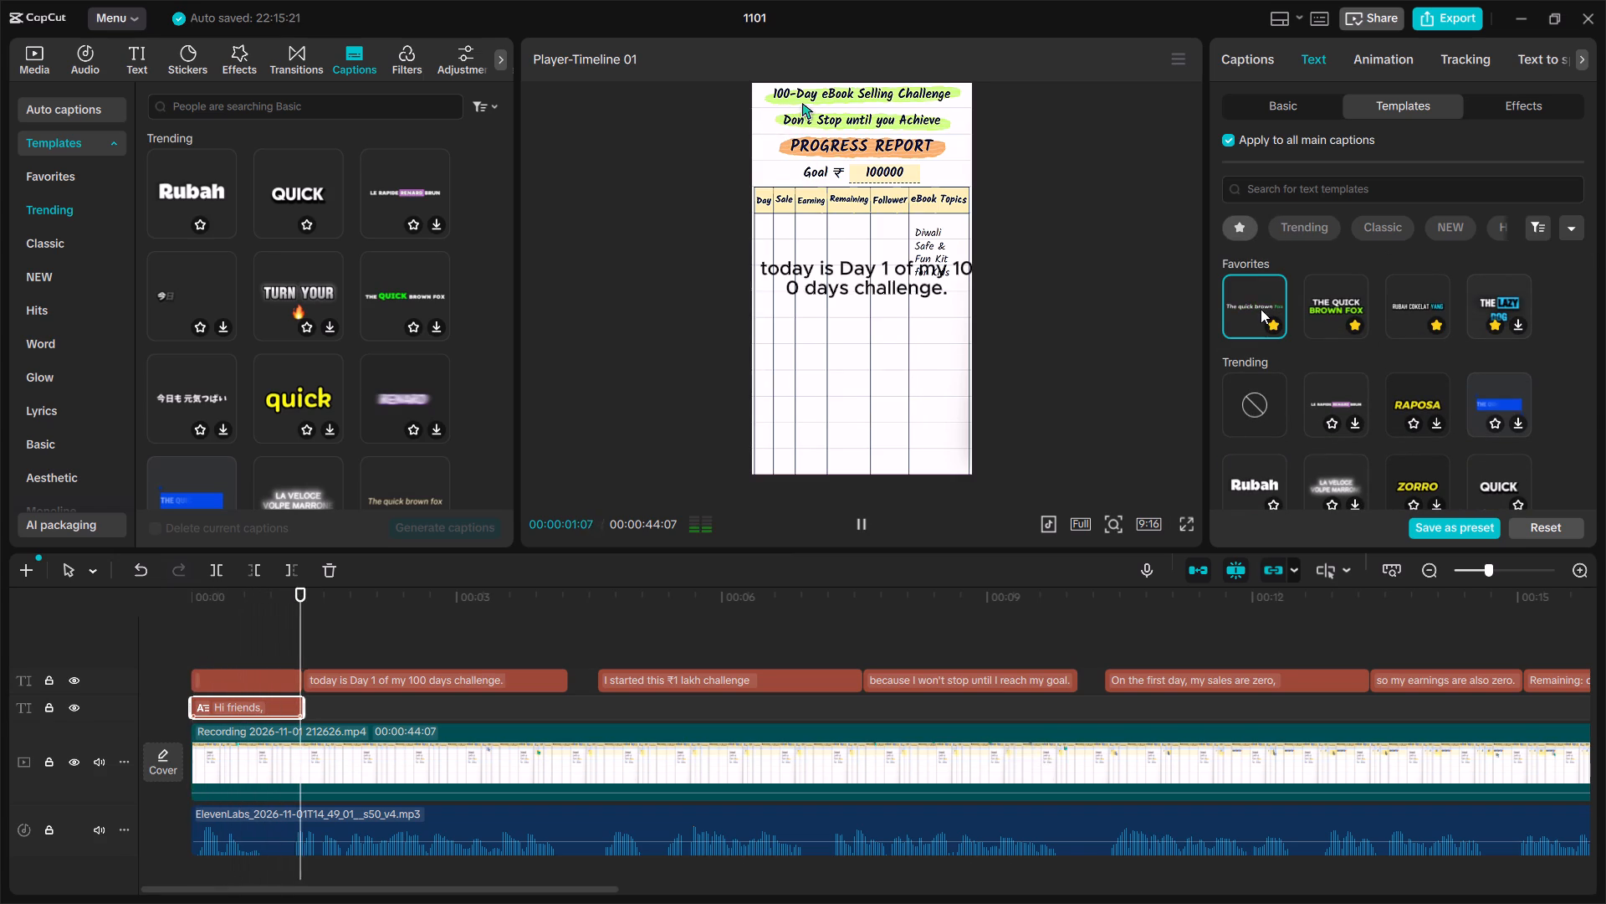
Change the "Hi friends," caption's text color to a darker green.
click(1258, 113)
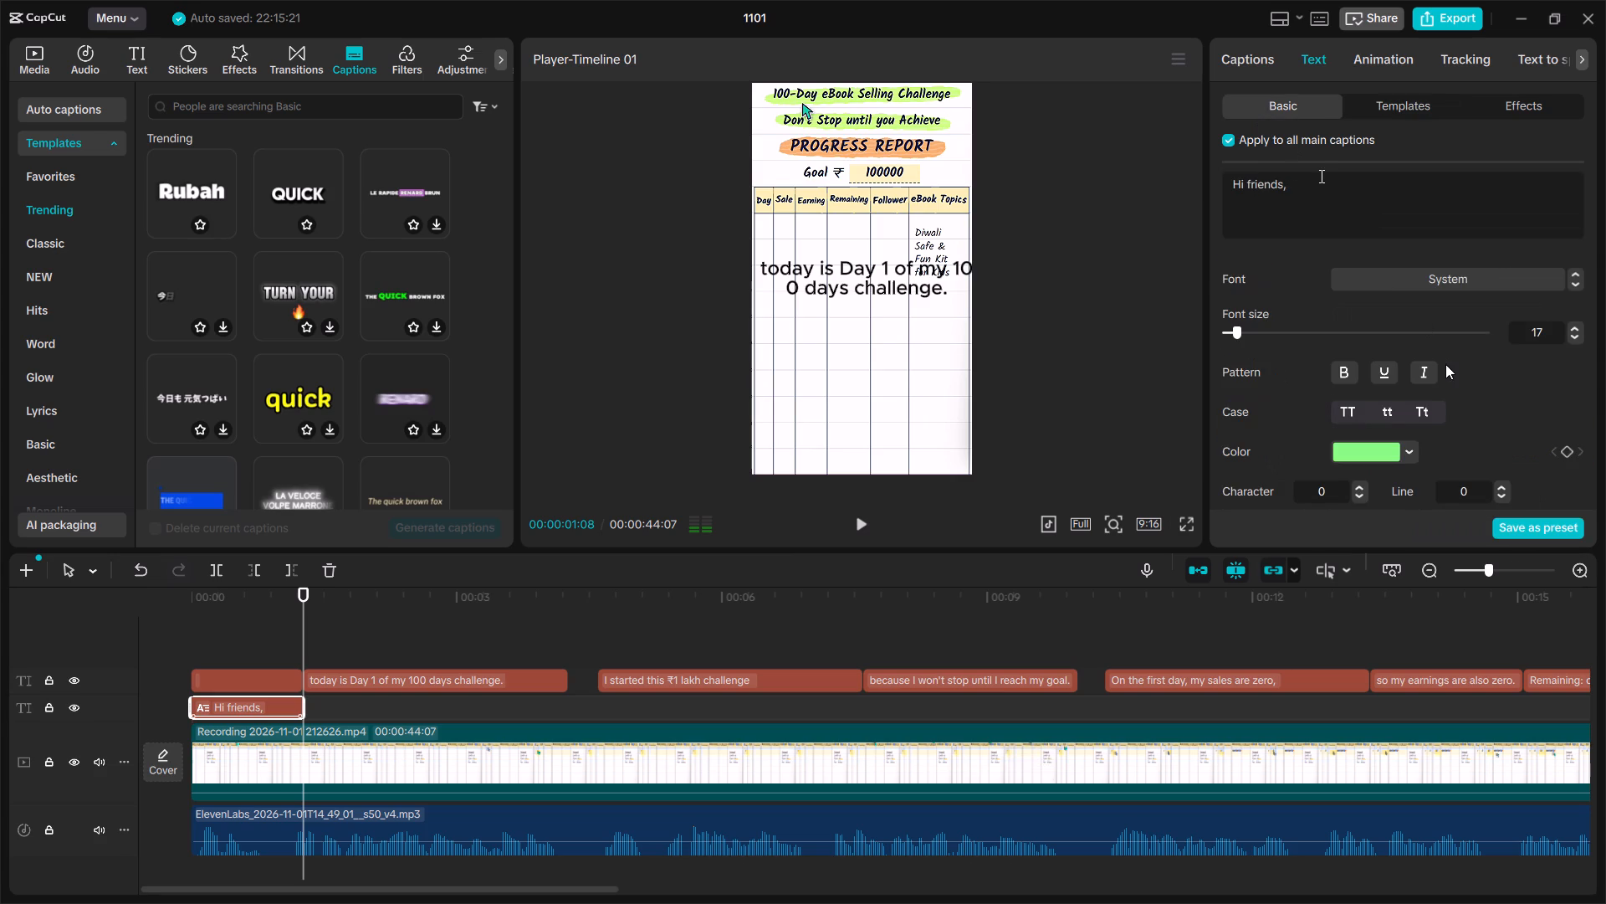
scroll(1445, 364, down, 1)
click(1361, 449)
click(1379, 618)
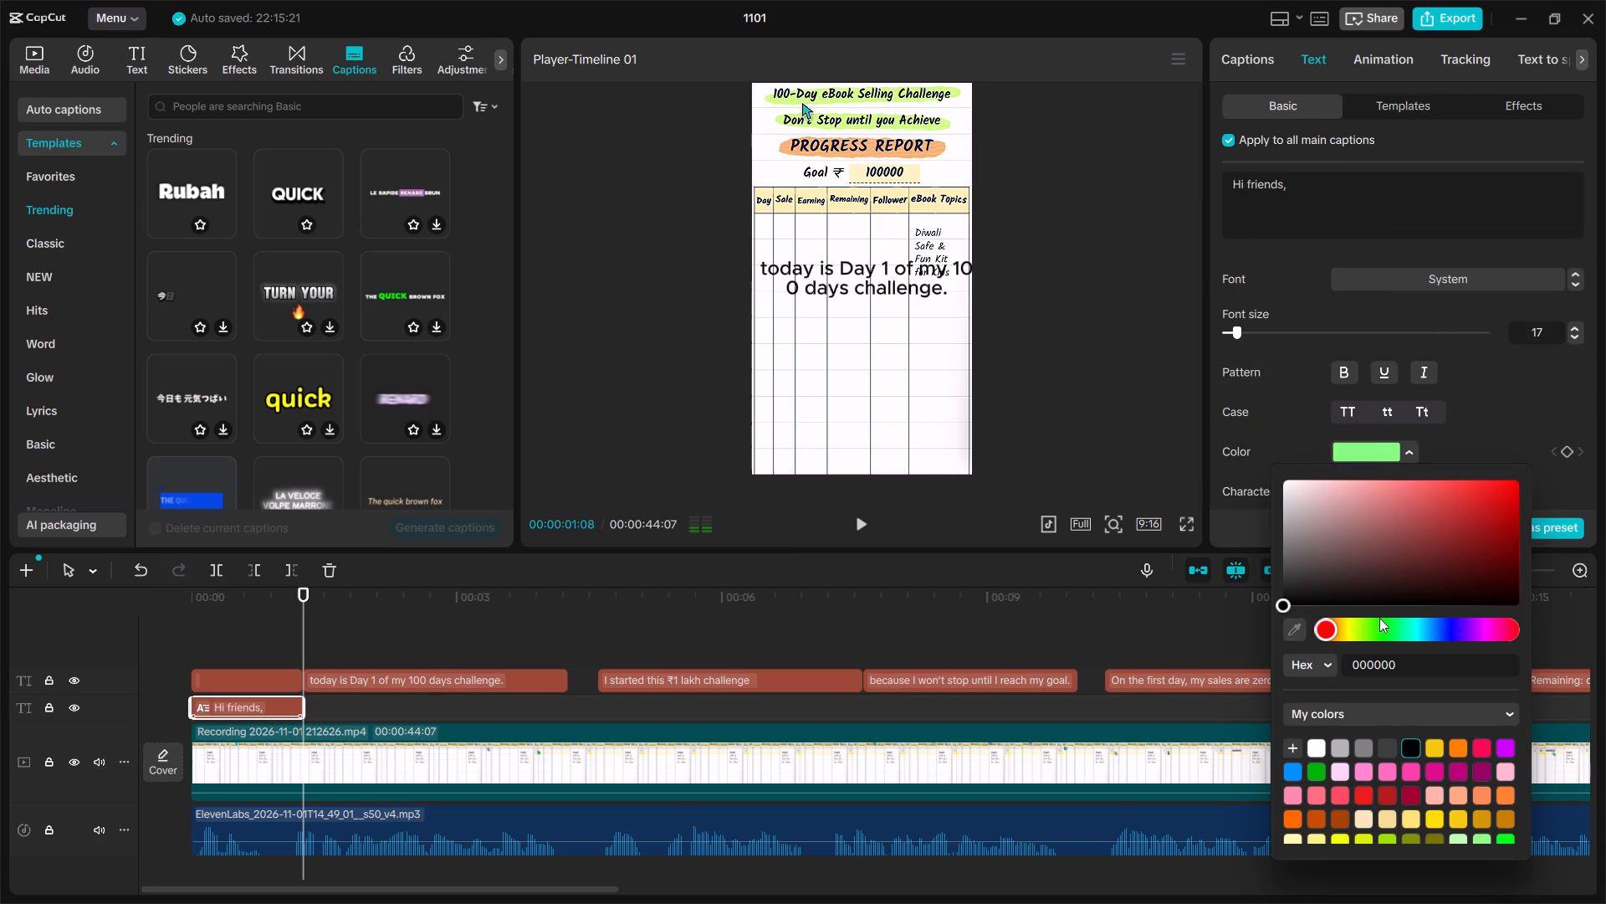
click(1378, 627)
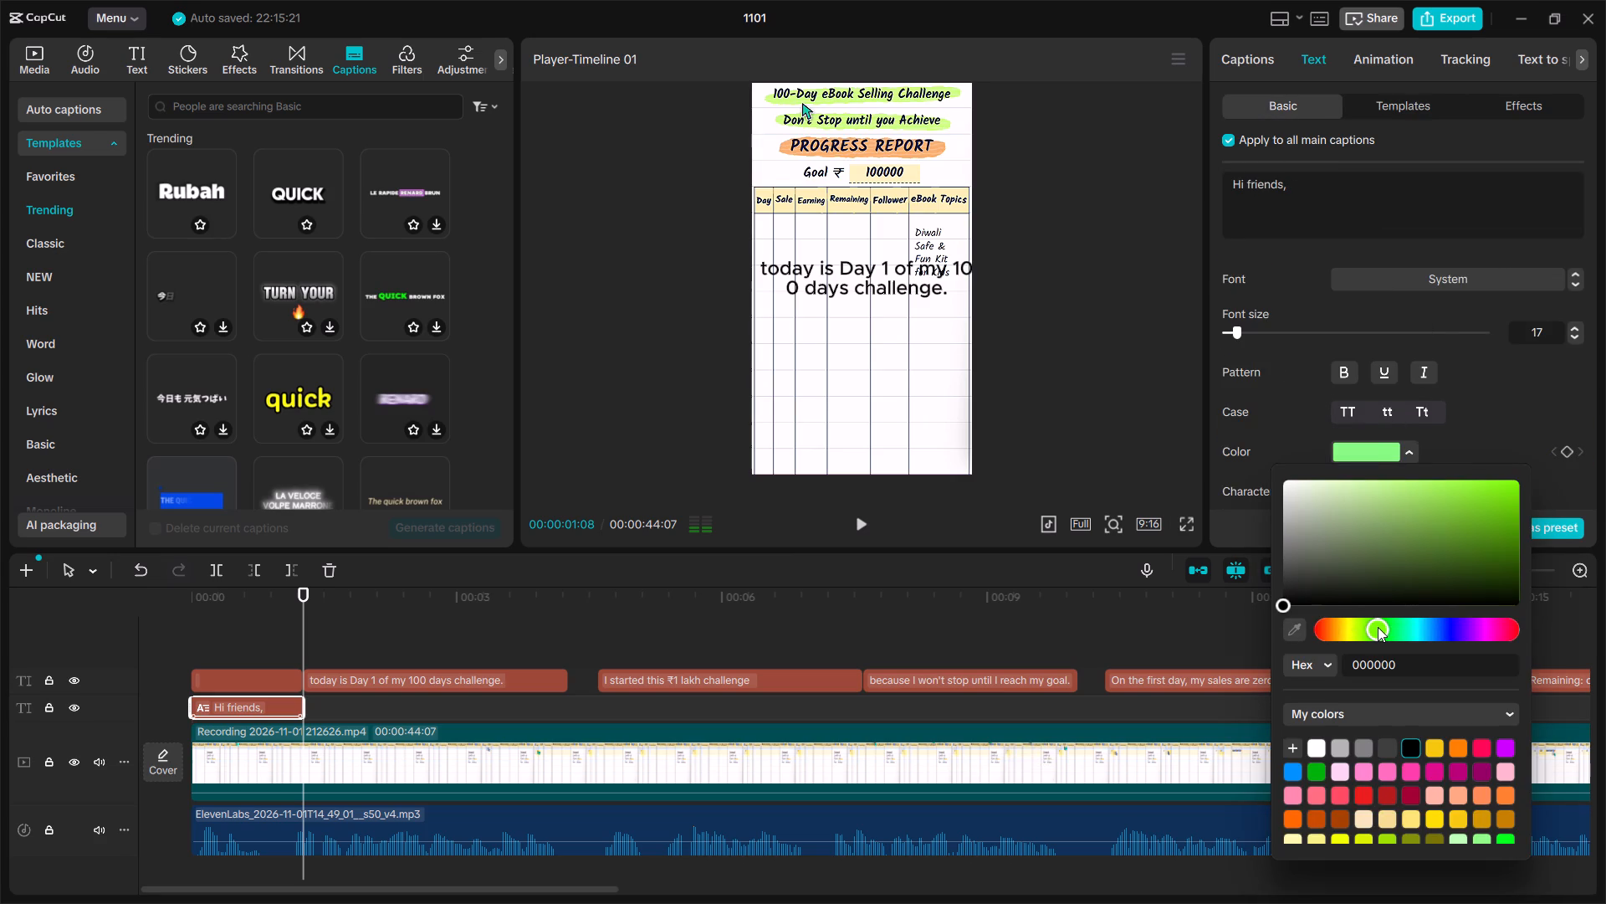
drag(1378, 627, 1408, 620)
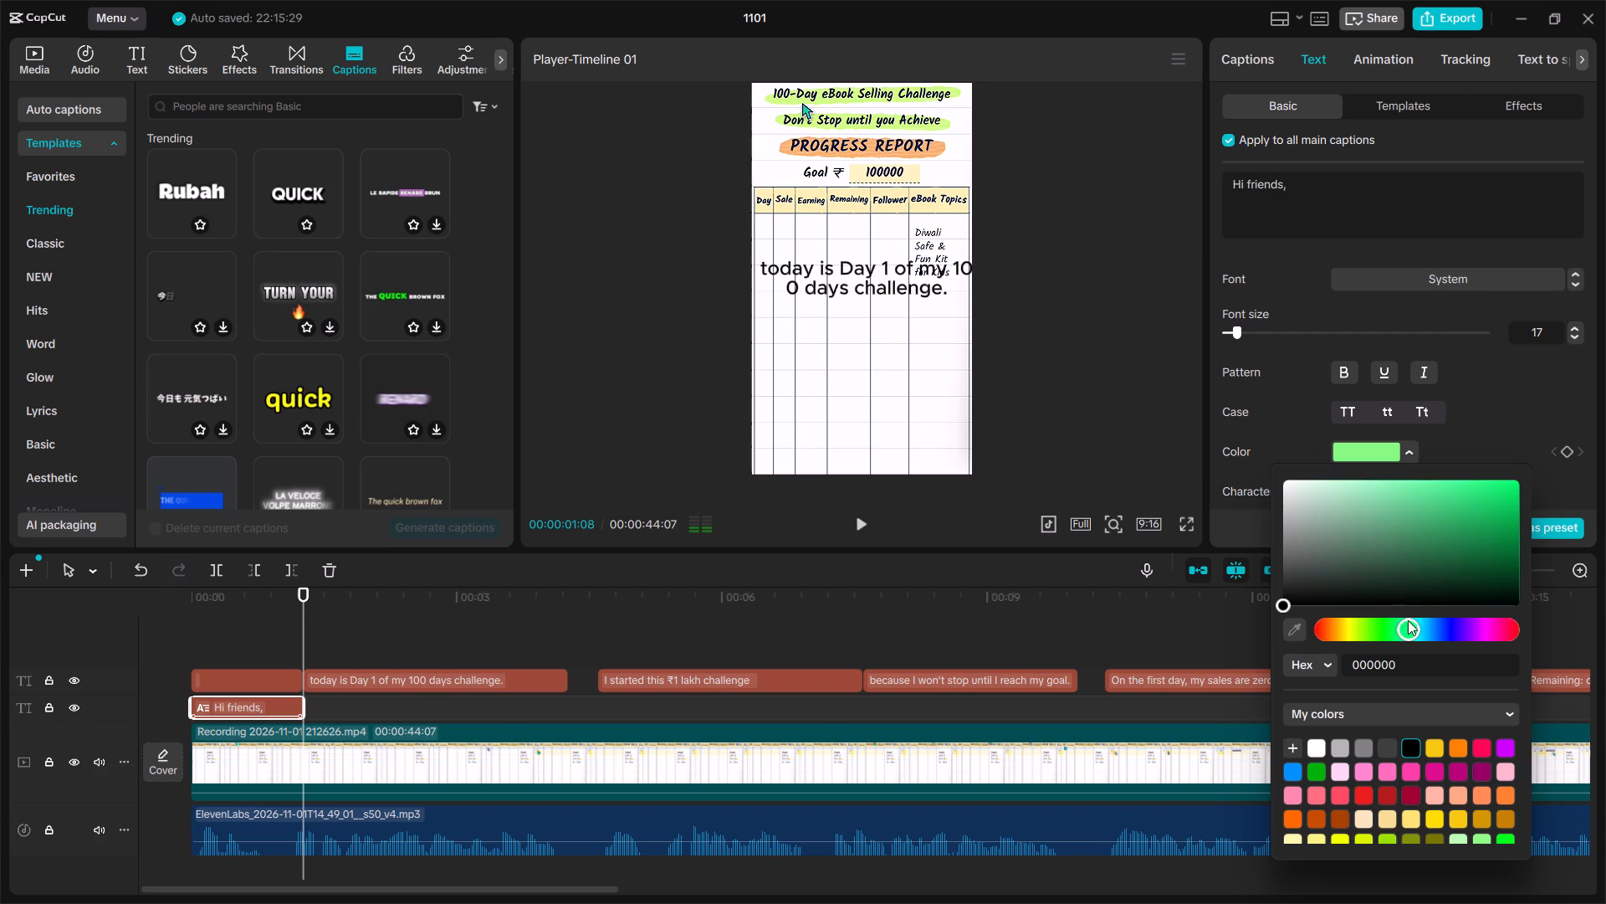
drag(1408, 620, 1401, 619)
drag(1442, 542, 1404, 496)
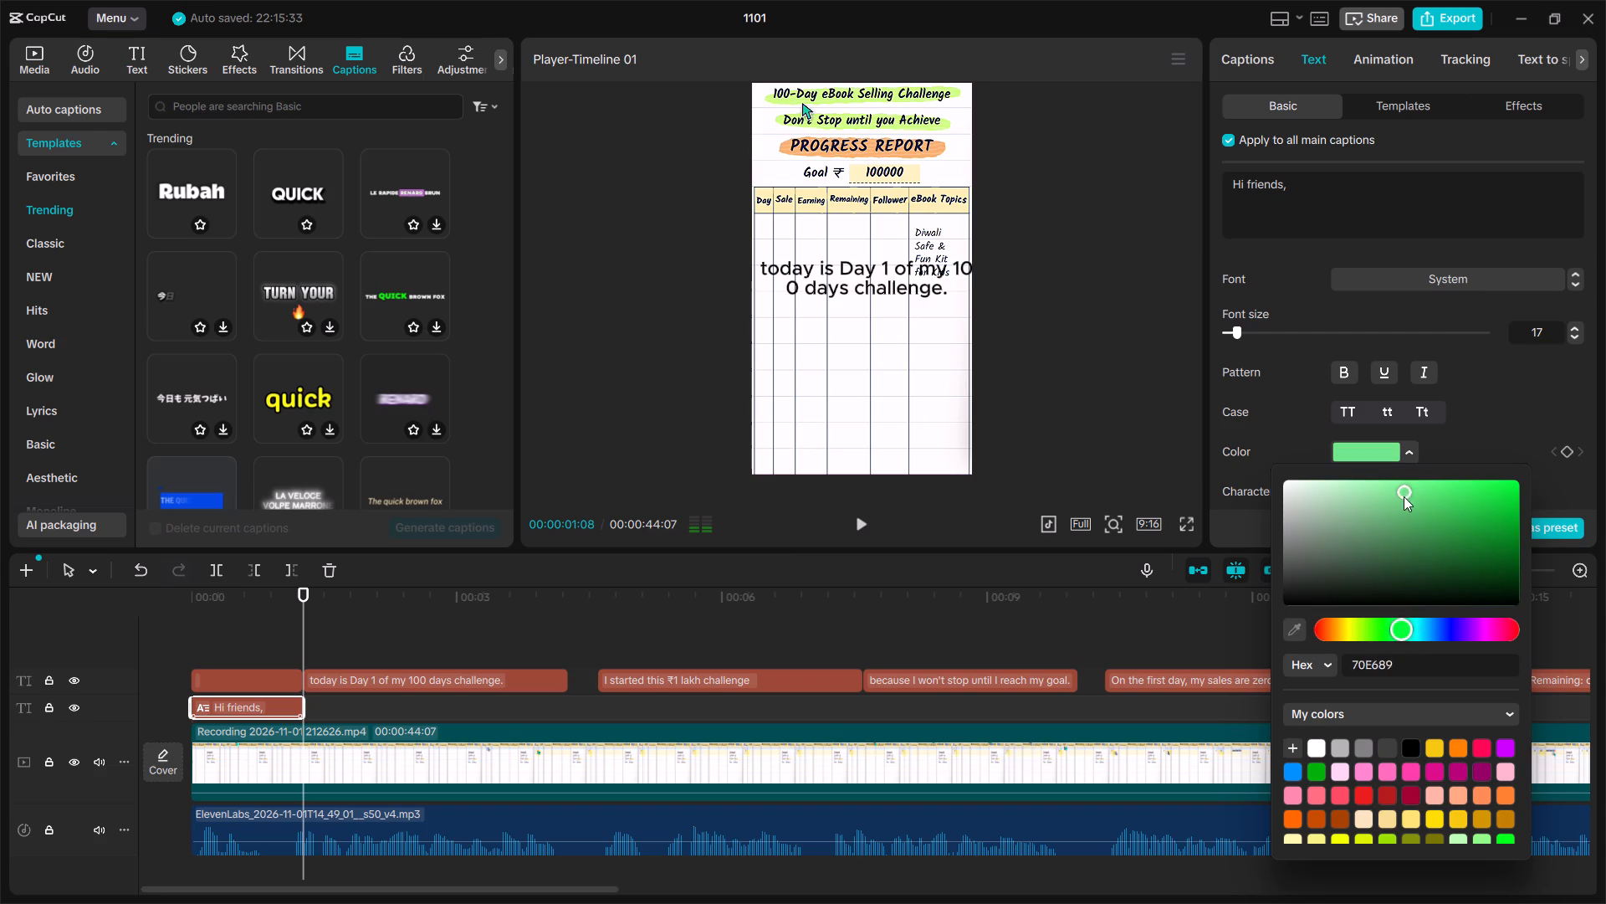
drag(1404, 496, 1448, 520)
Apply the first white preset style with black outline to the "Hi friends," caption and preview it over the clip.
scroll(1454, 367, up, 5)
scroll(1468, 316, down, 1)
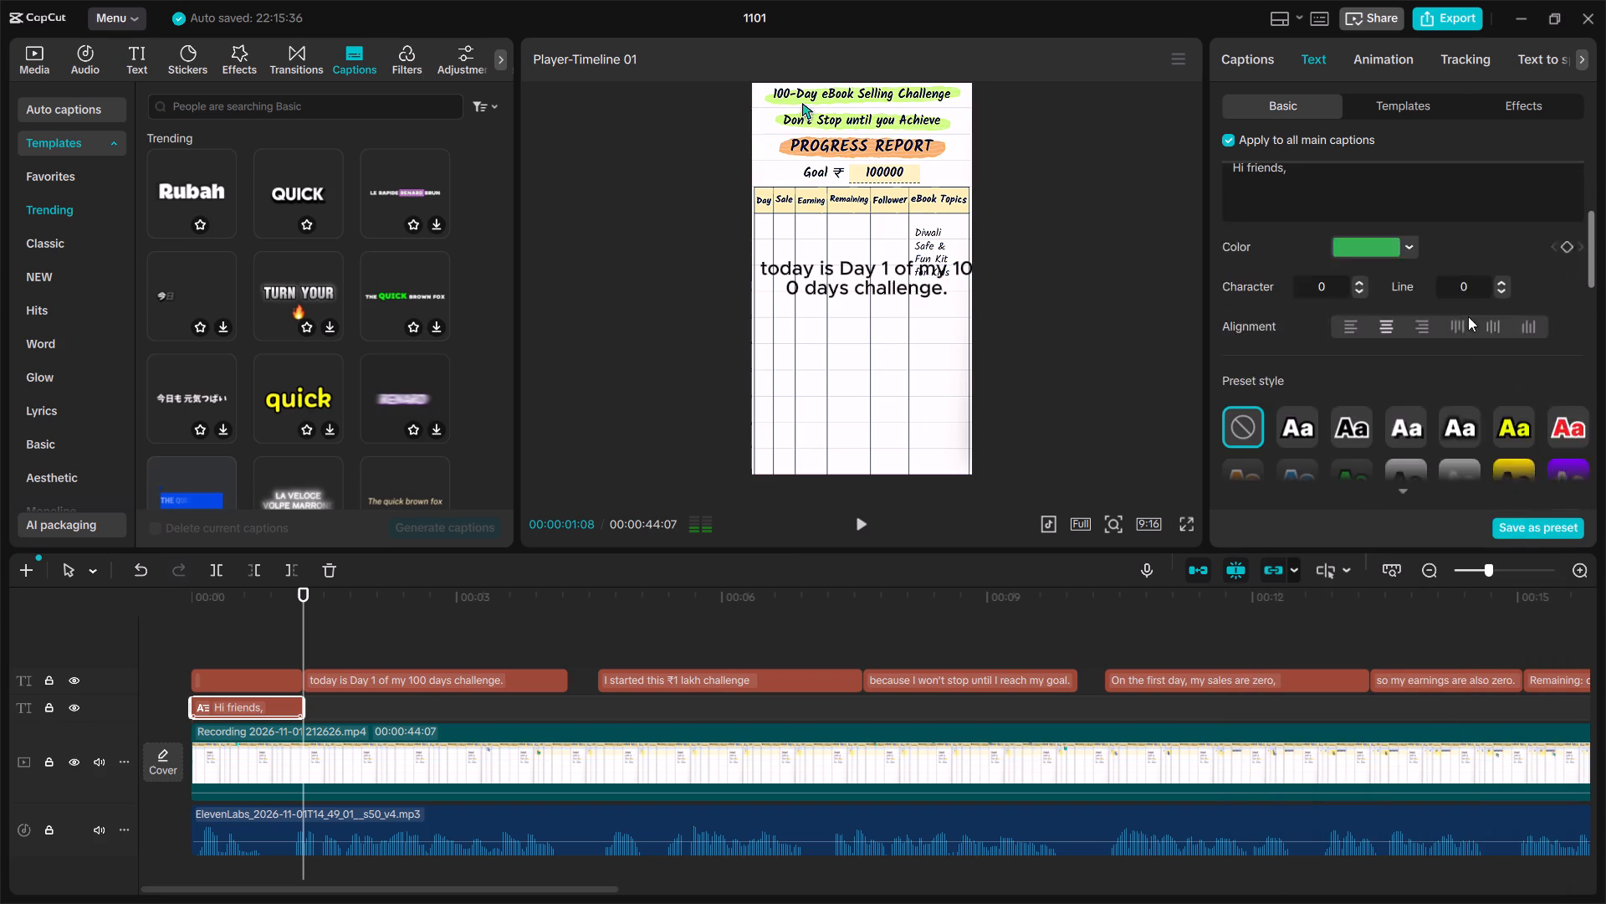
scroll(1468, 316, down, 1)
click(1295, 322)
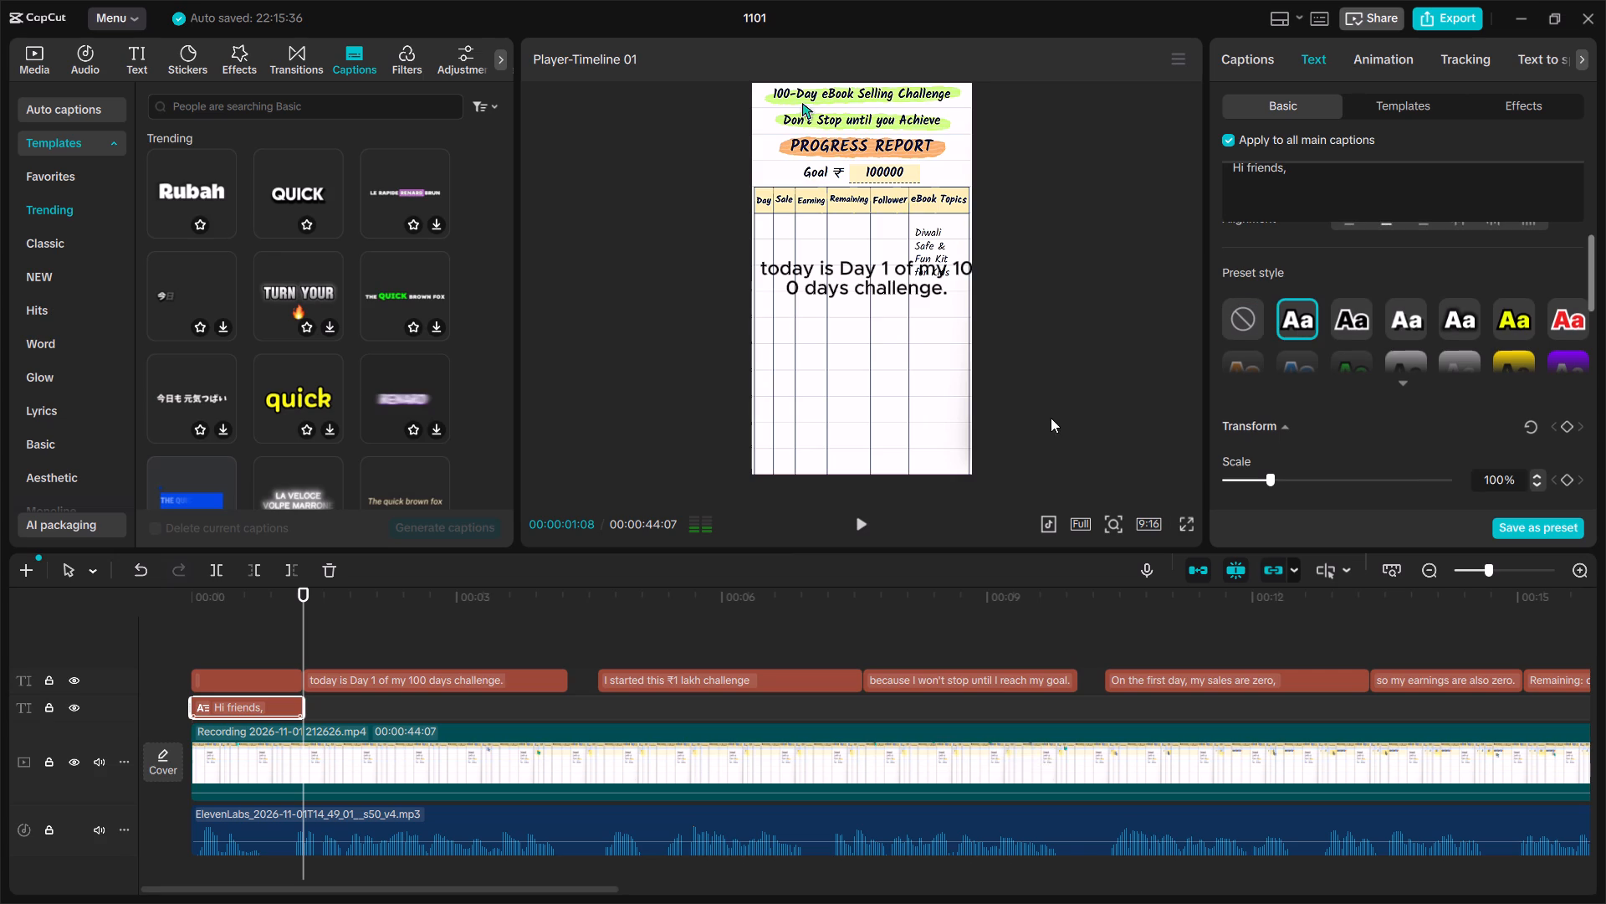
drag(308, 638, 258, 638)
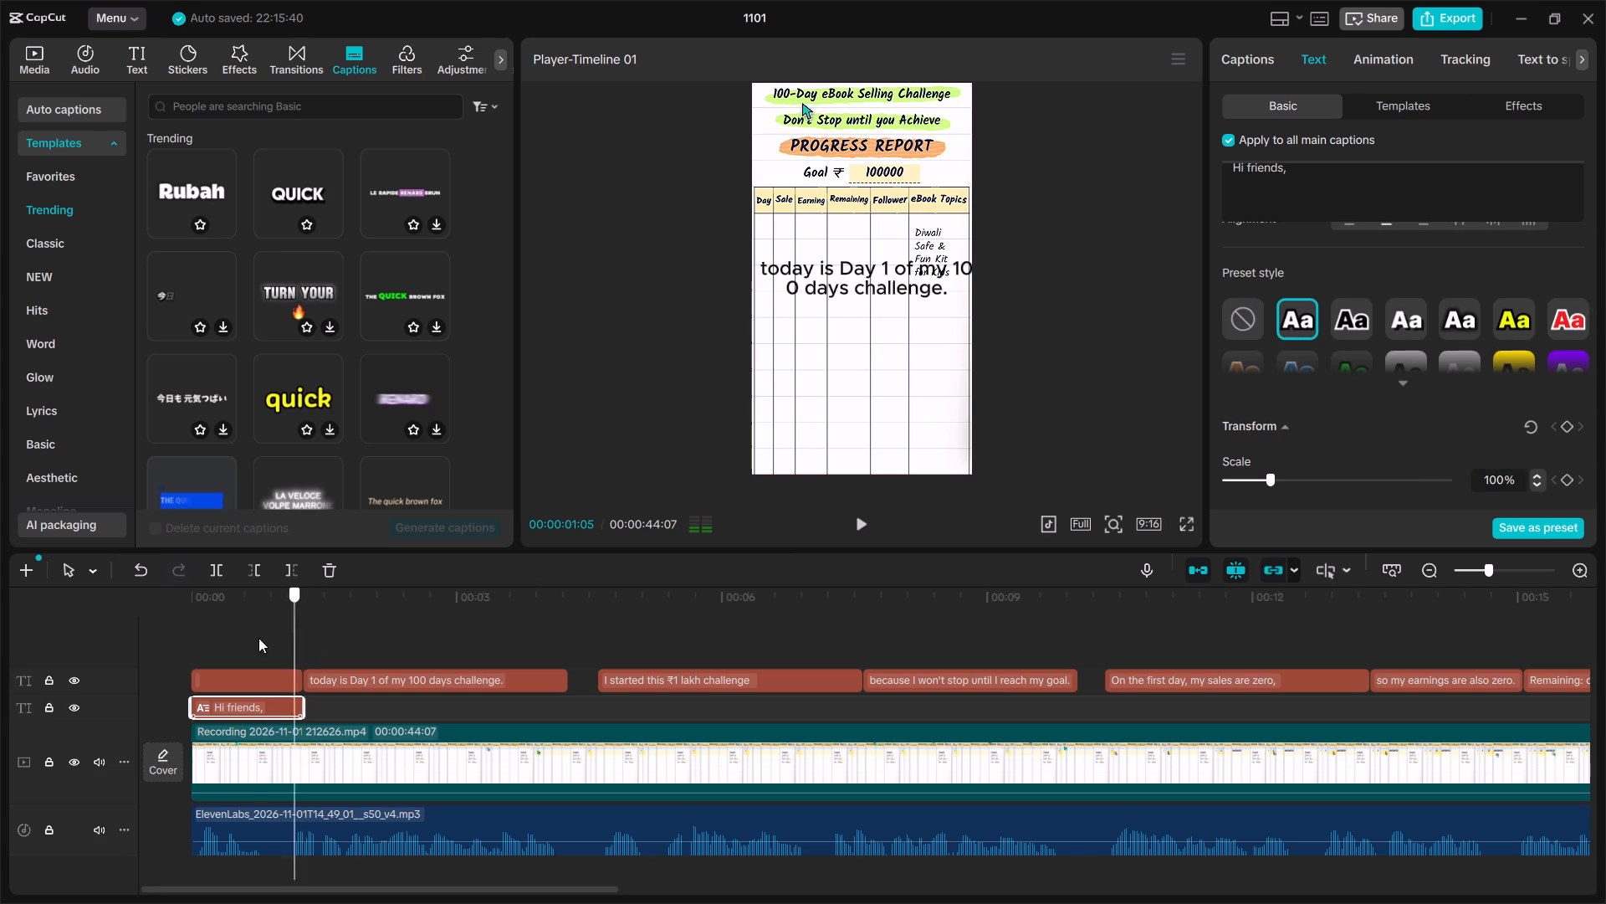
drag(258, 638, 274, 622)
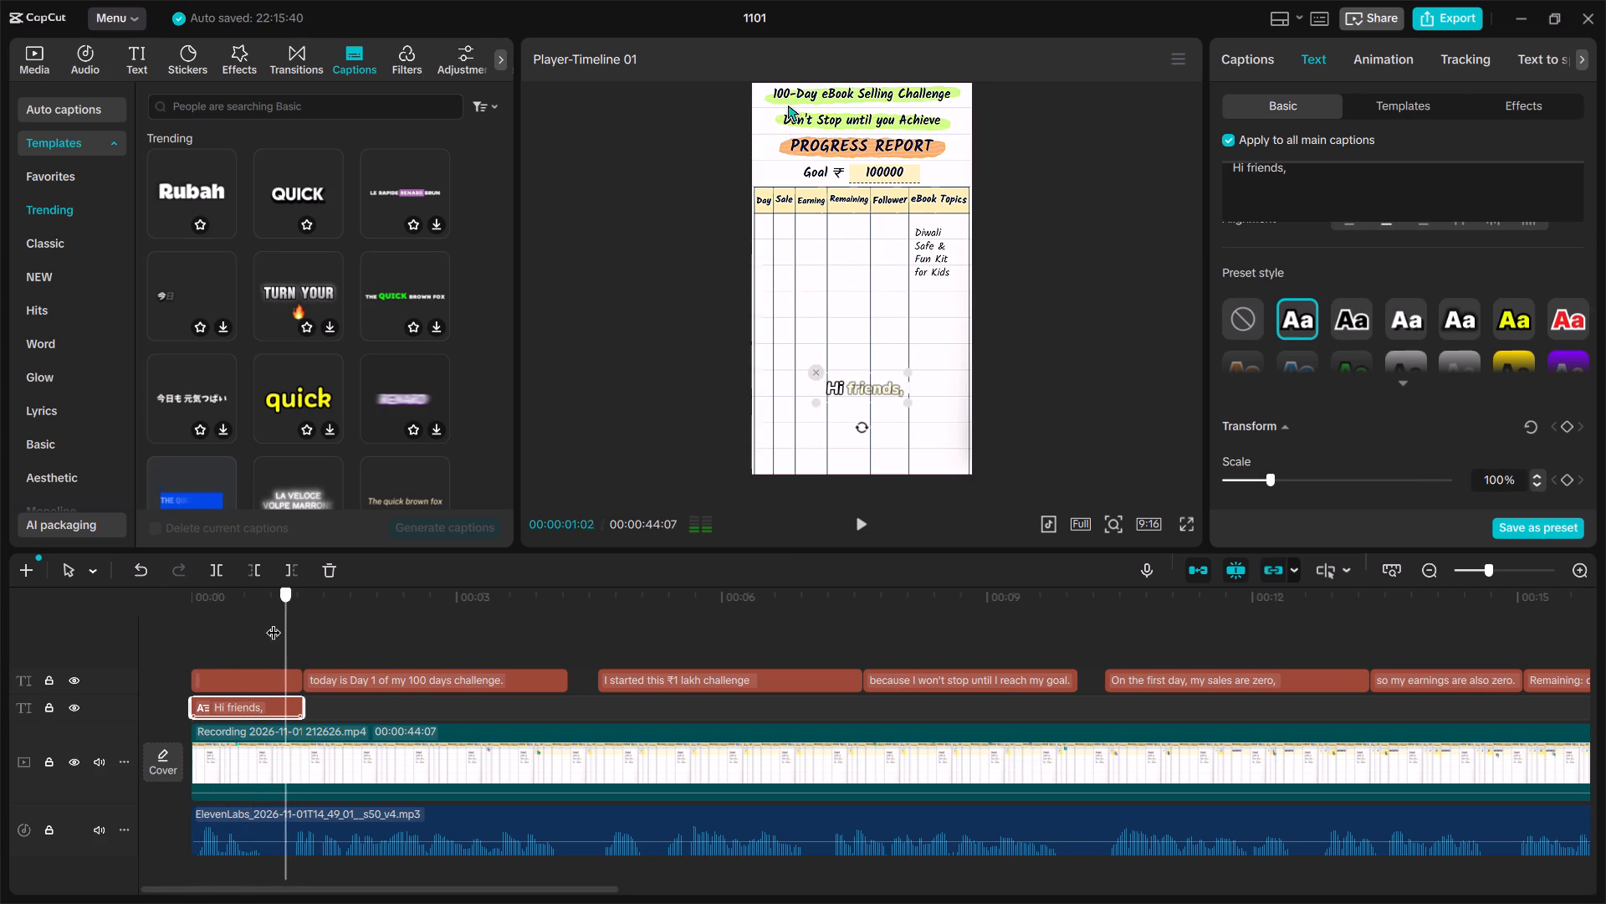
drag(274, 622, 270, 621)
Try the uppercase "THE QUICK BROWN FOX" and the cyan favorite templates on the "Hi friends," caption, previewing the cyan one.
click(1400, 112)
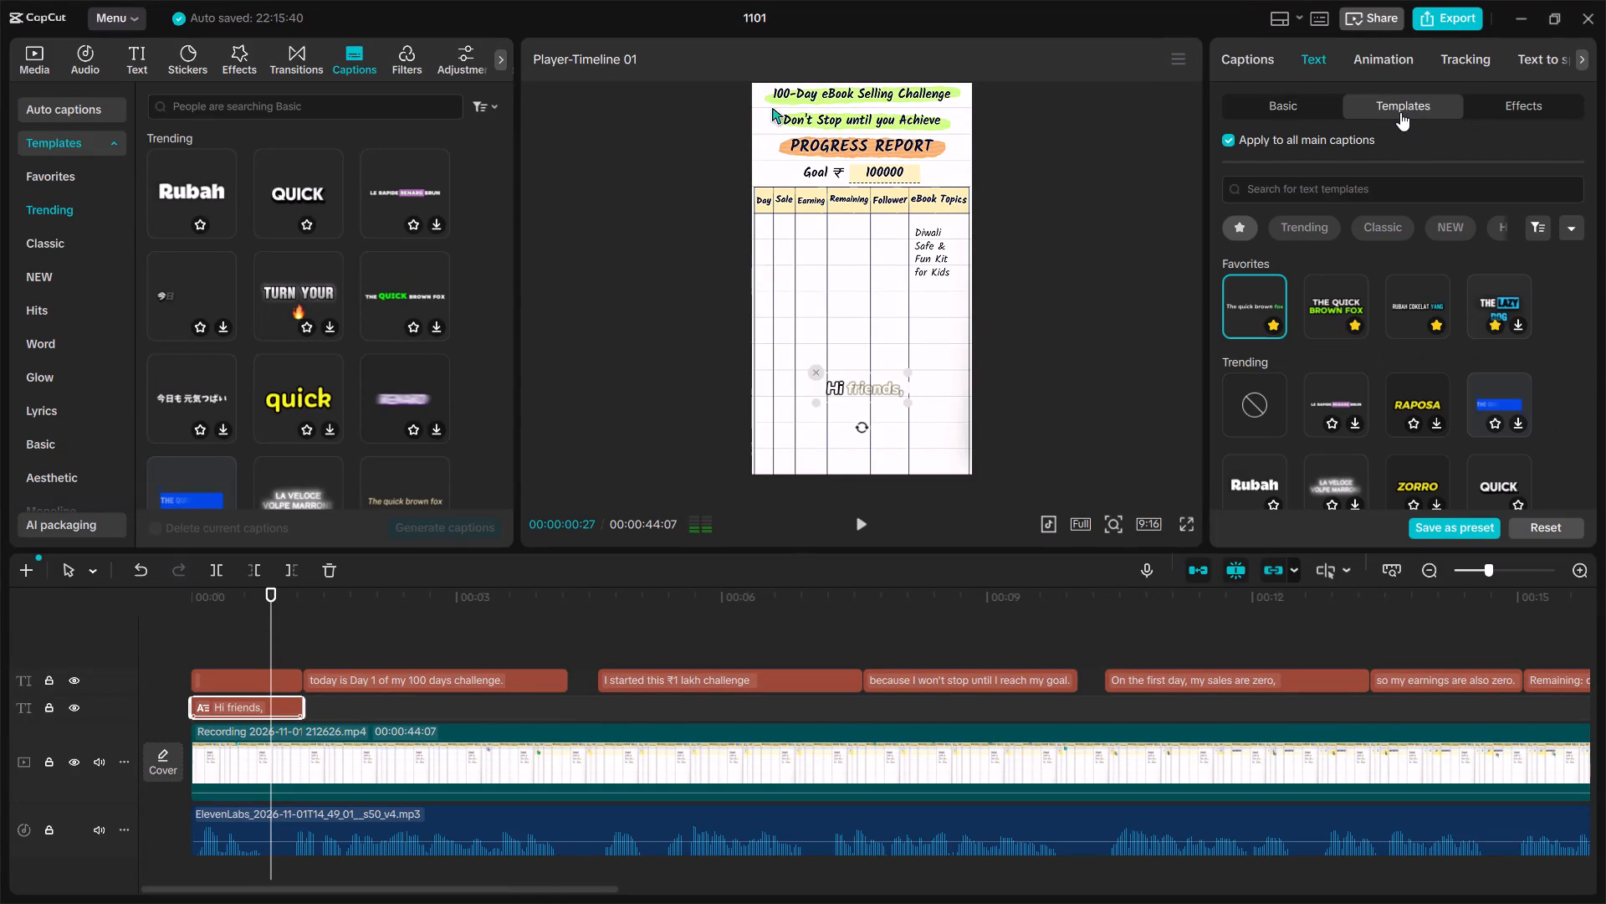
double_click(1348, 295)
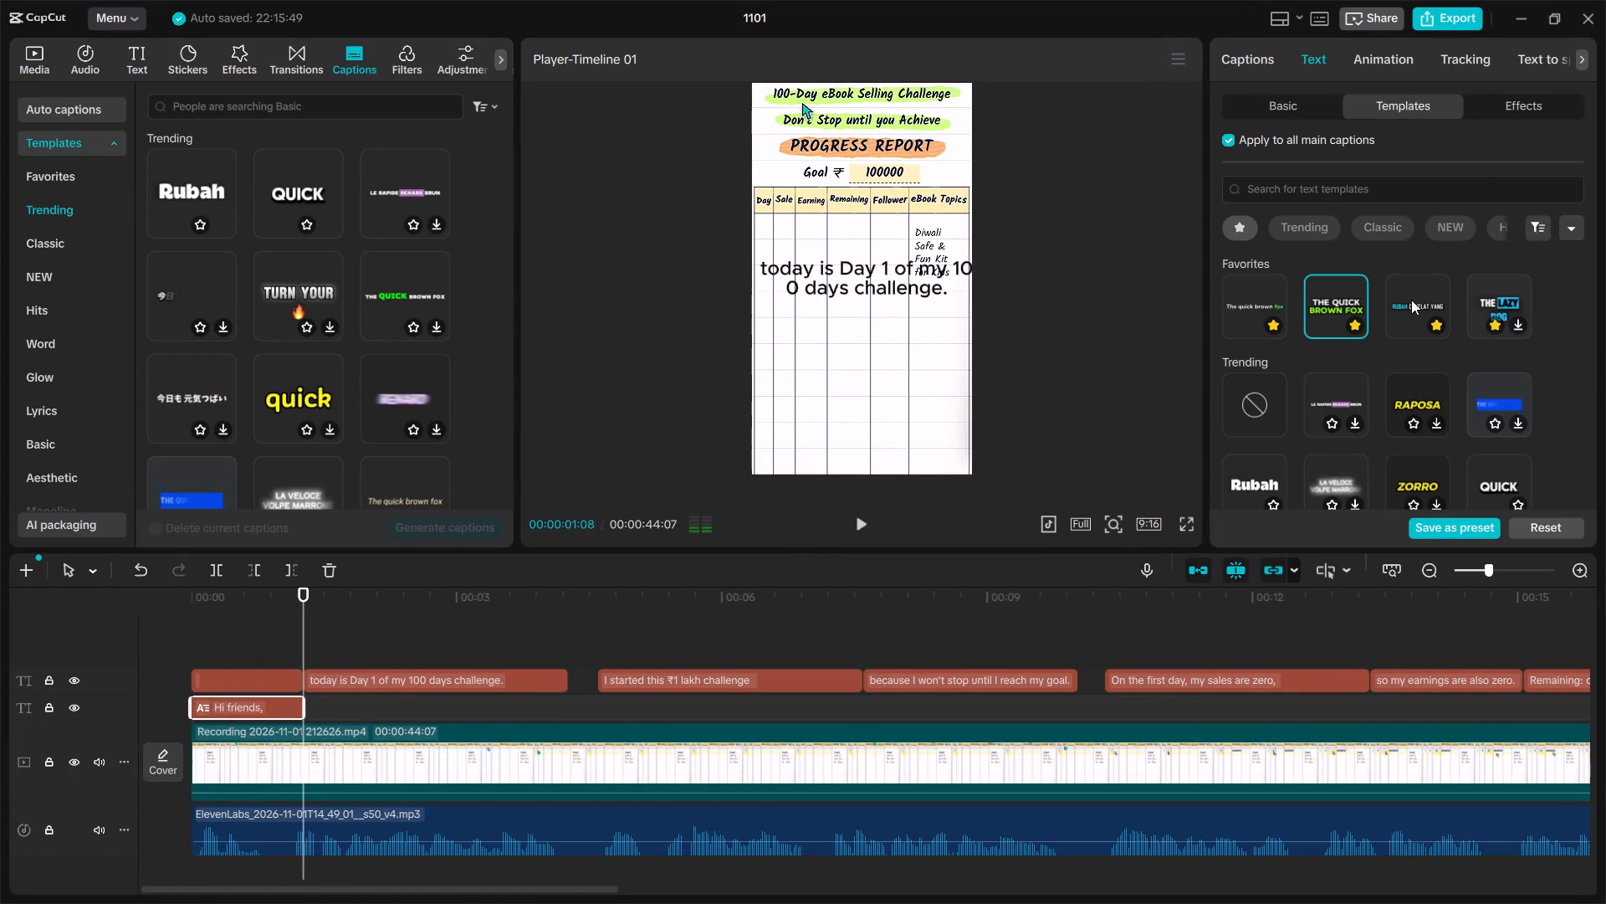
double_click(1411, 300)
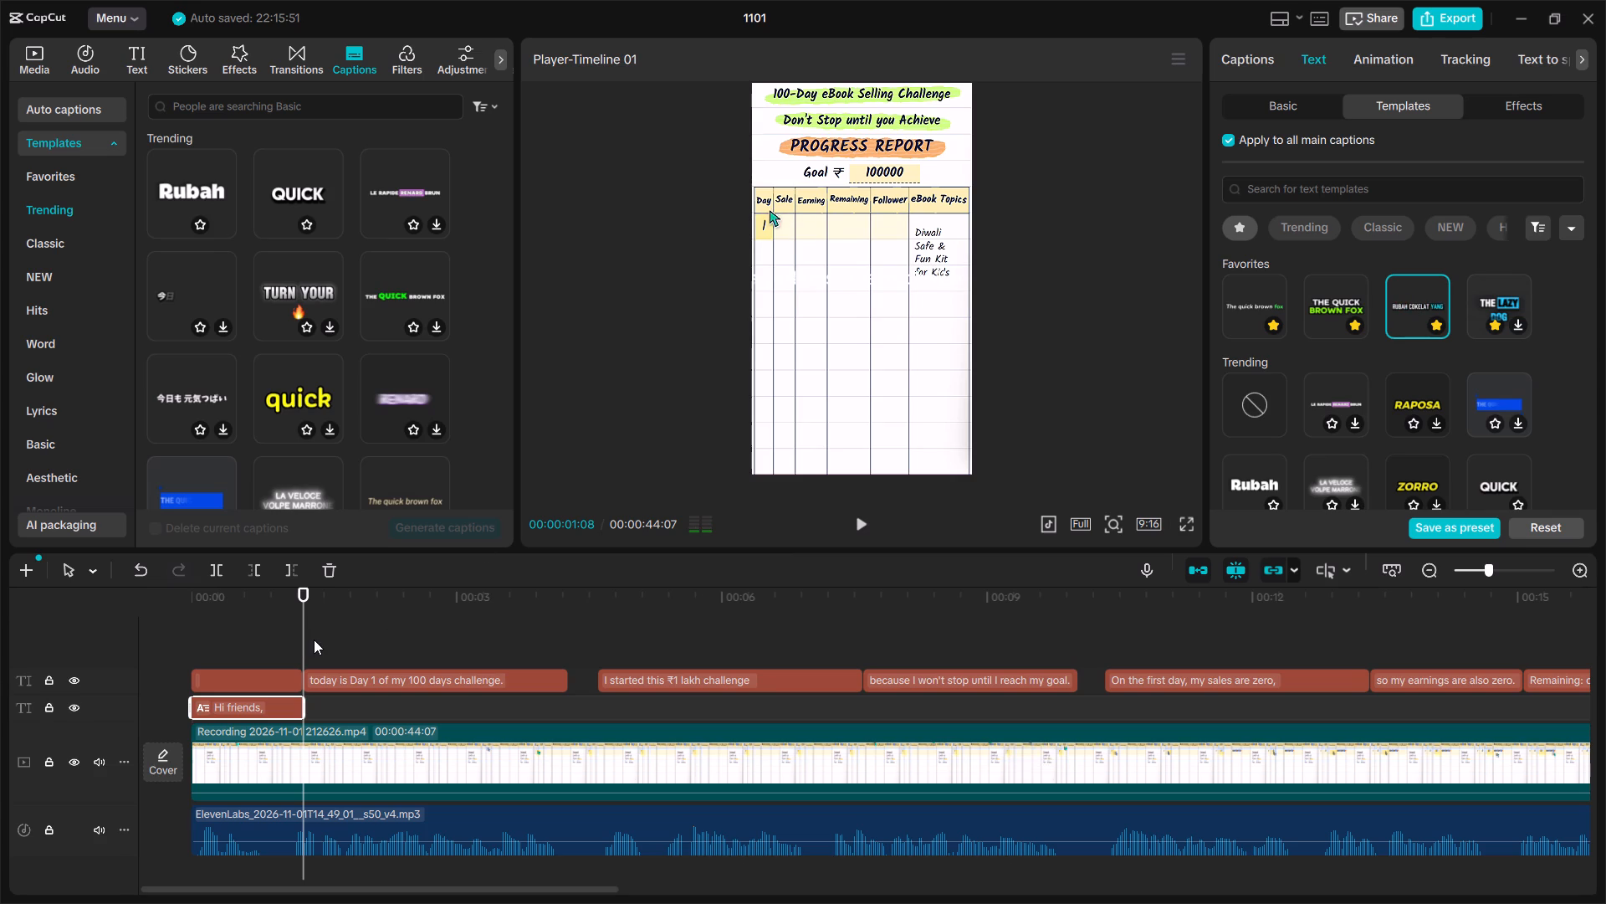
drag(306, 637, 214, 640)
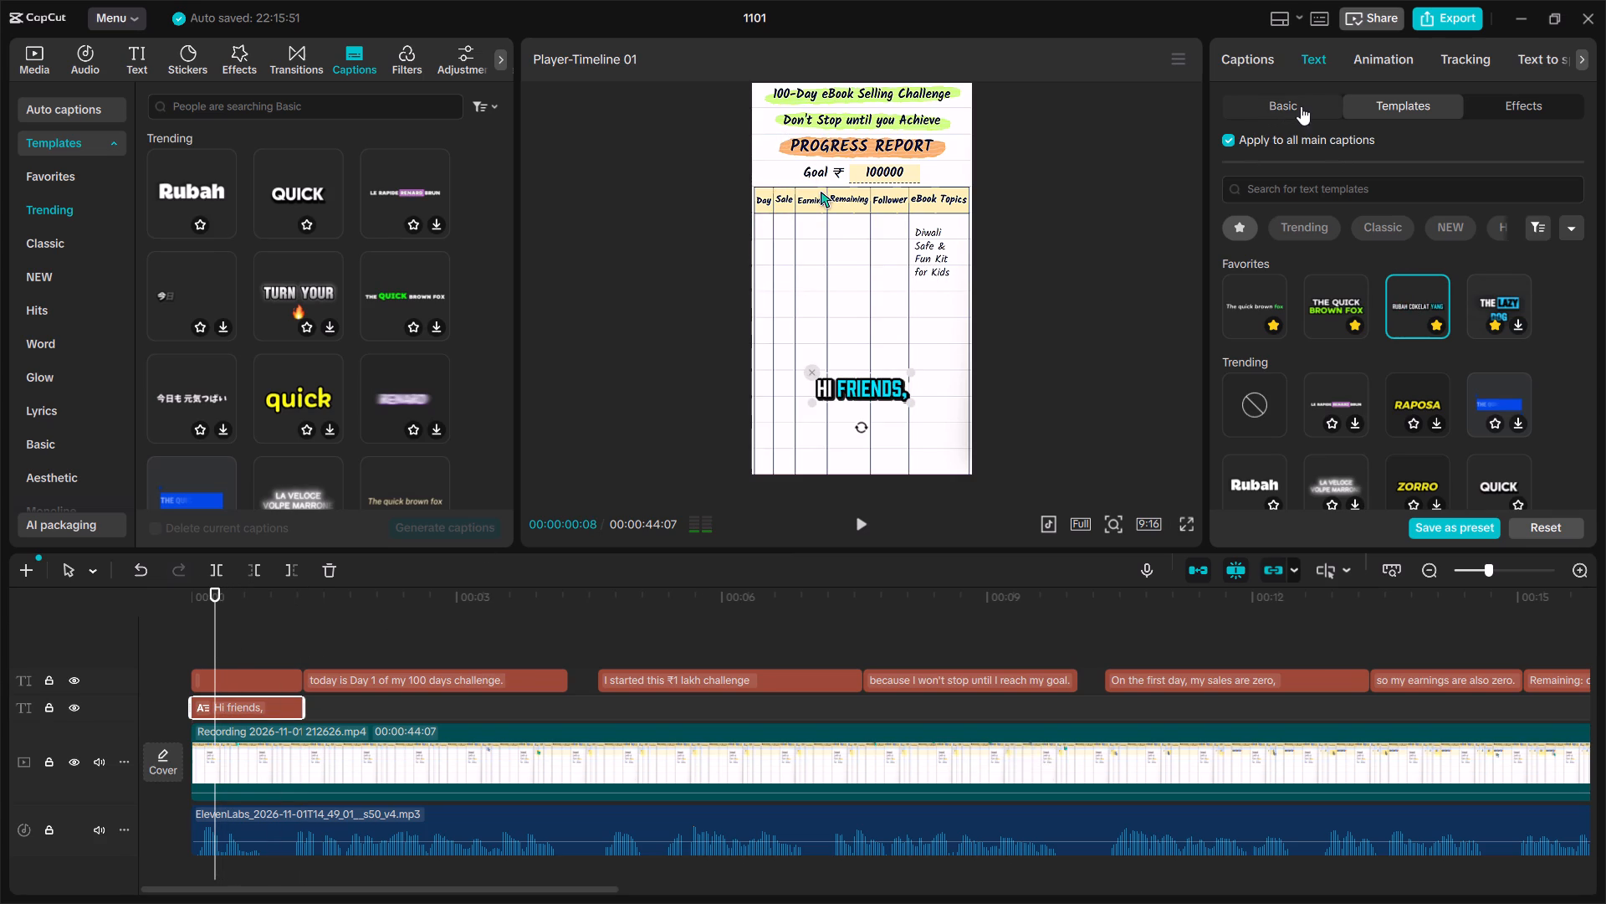
Apply the mixed-case "The quick brown fox" favorite template to the "Hi friends," caption.
double_click(1245, 286)
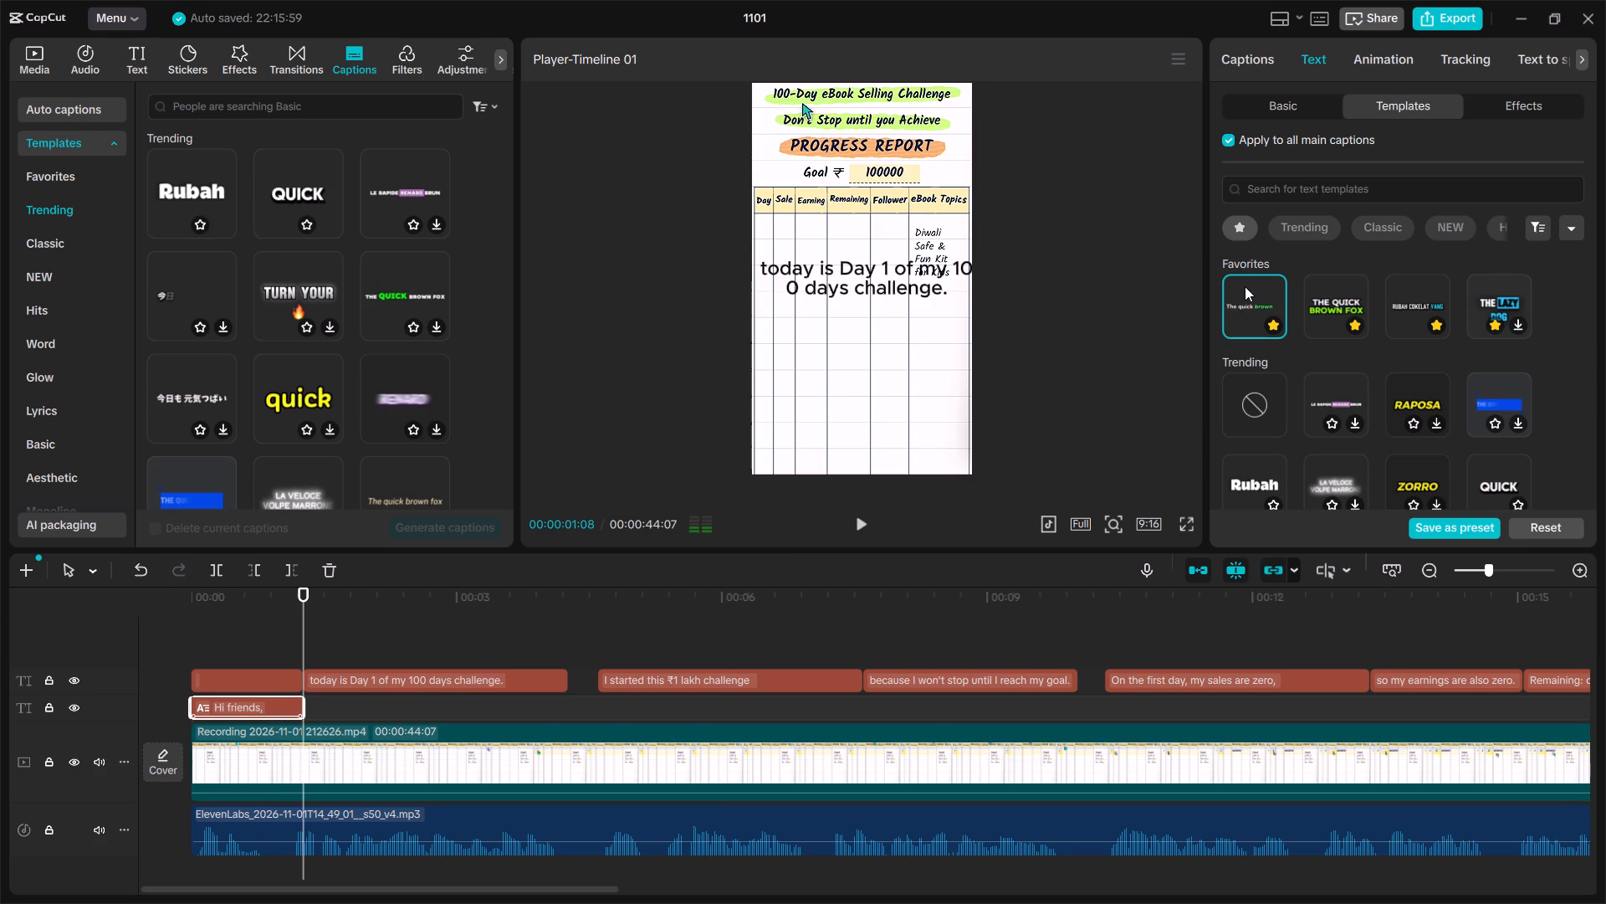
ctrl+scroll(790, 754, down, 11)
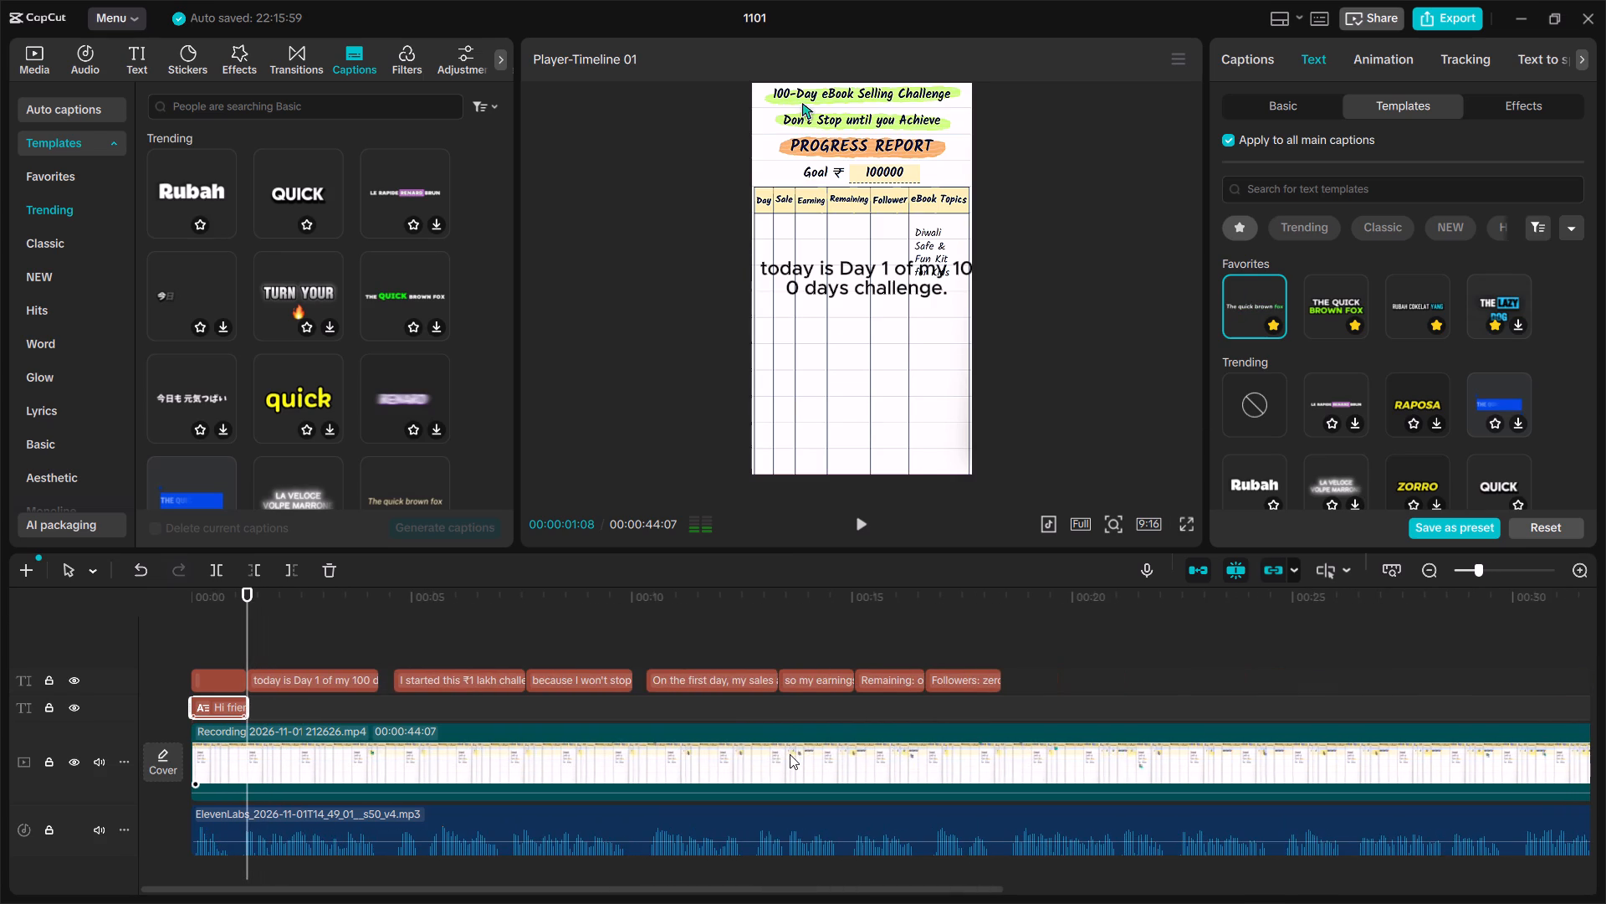
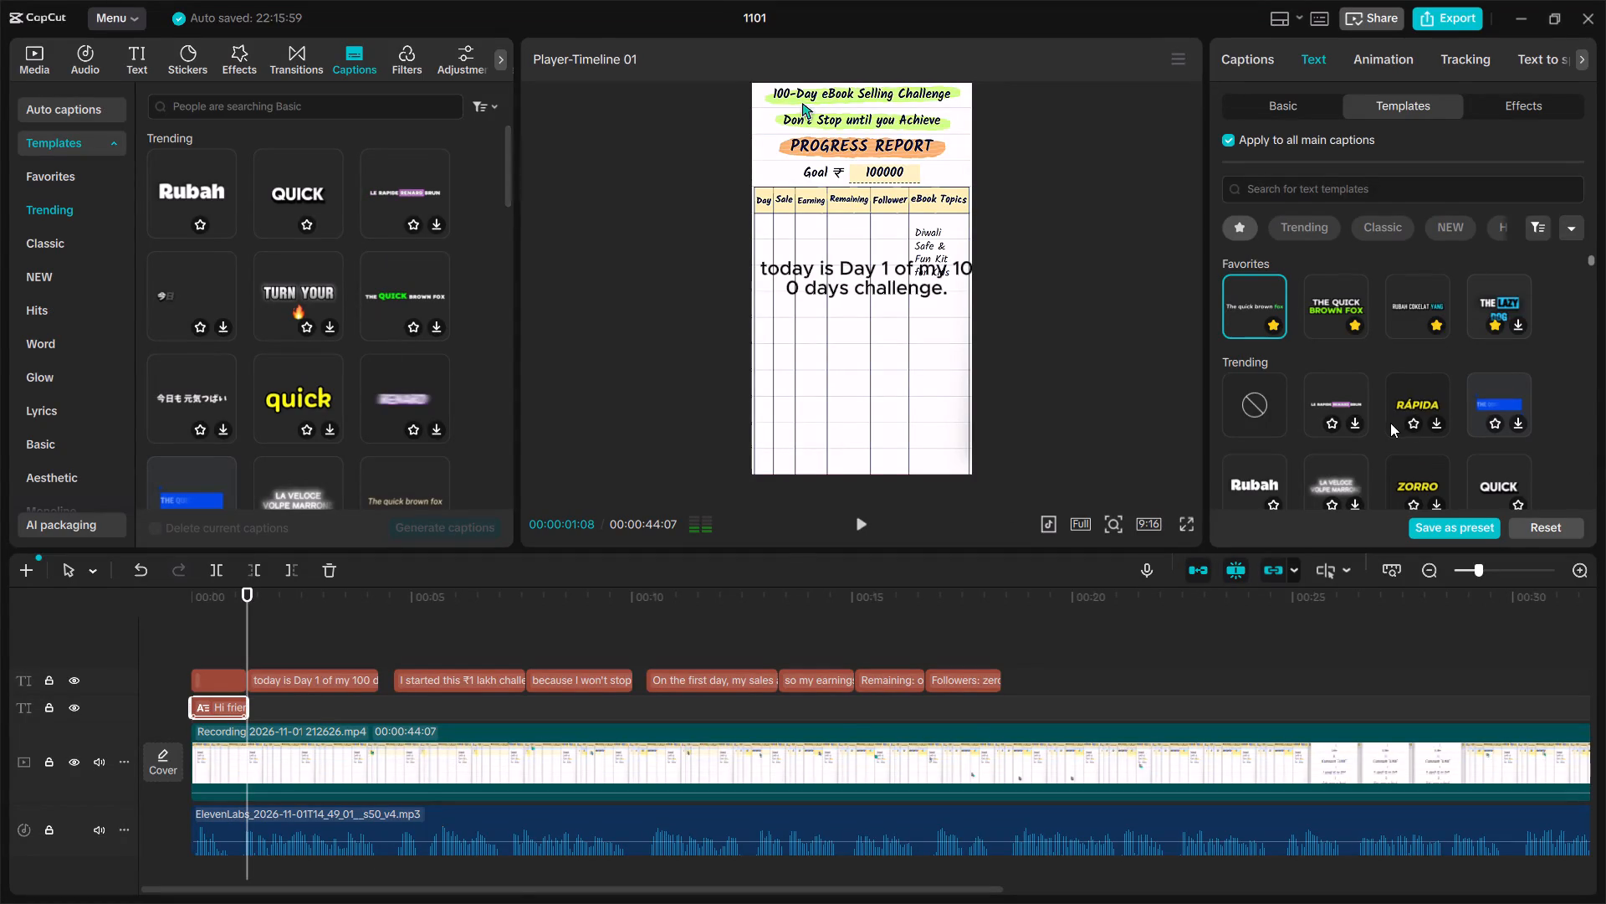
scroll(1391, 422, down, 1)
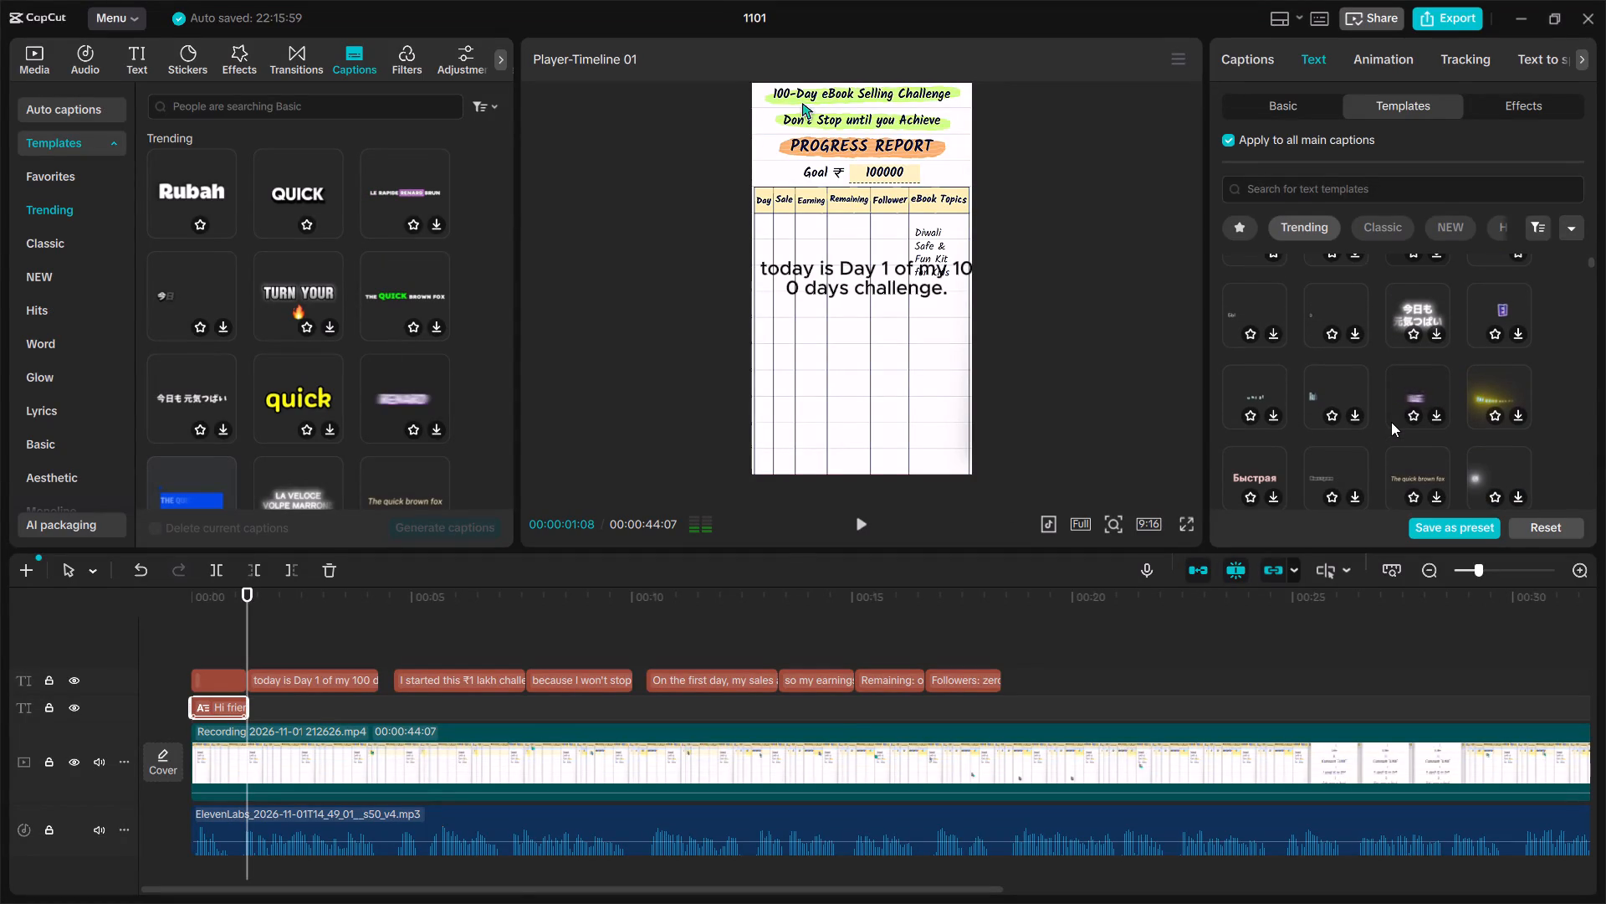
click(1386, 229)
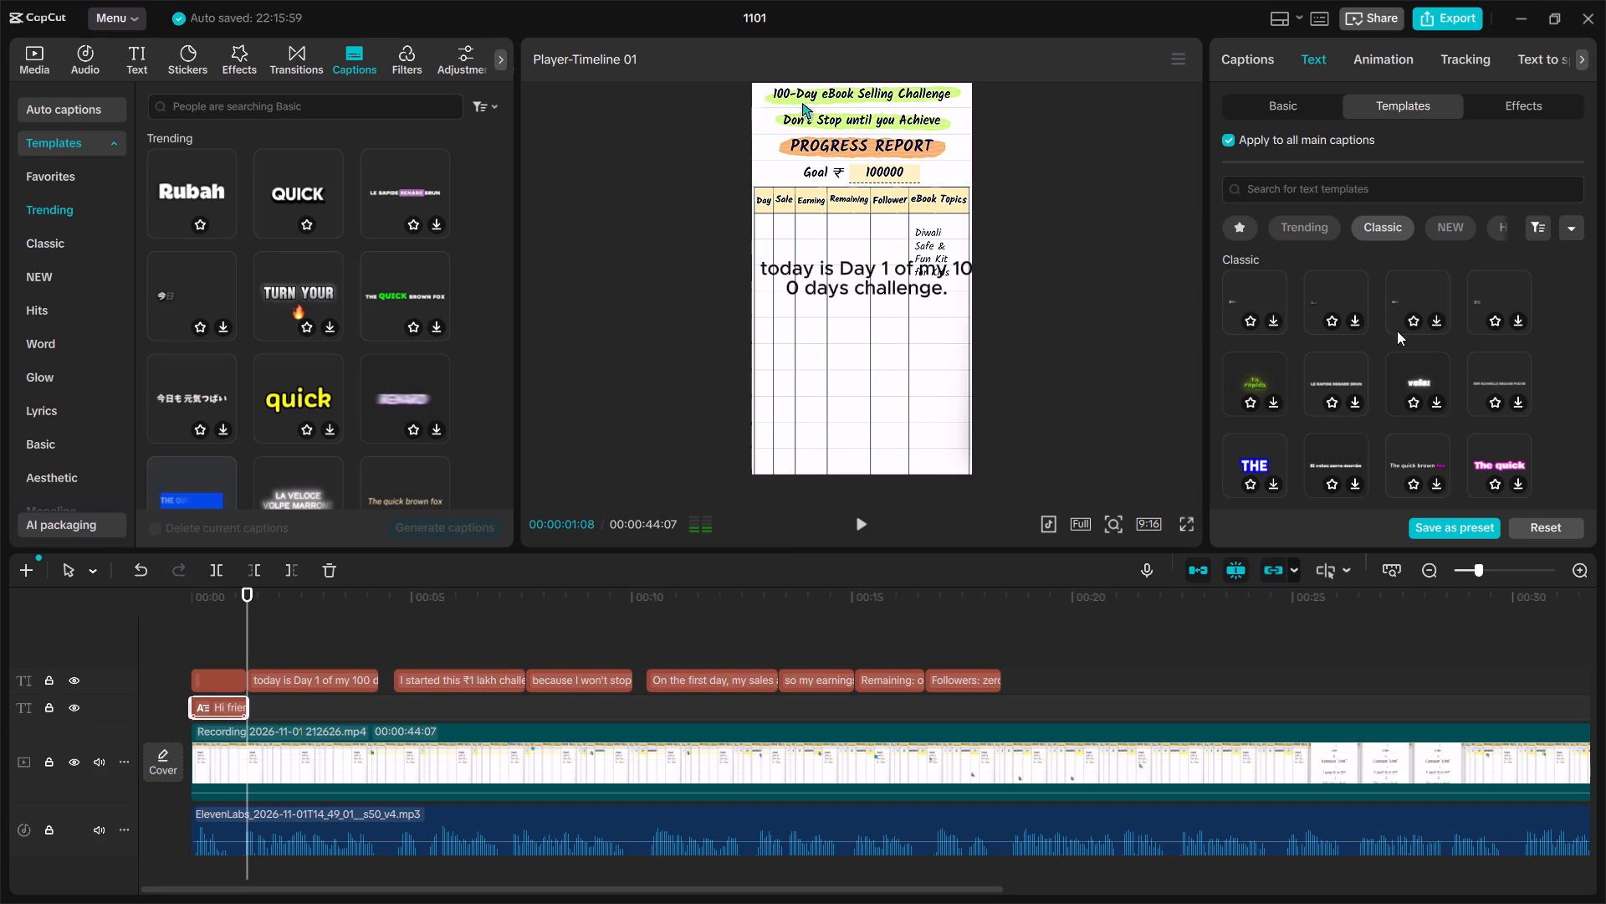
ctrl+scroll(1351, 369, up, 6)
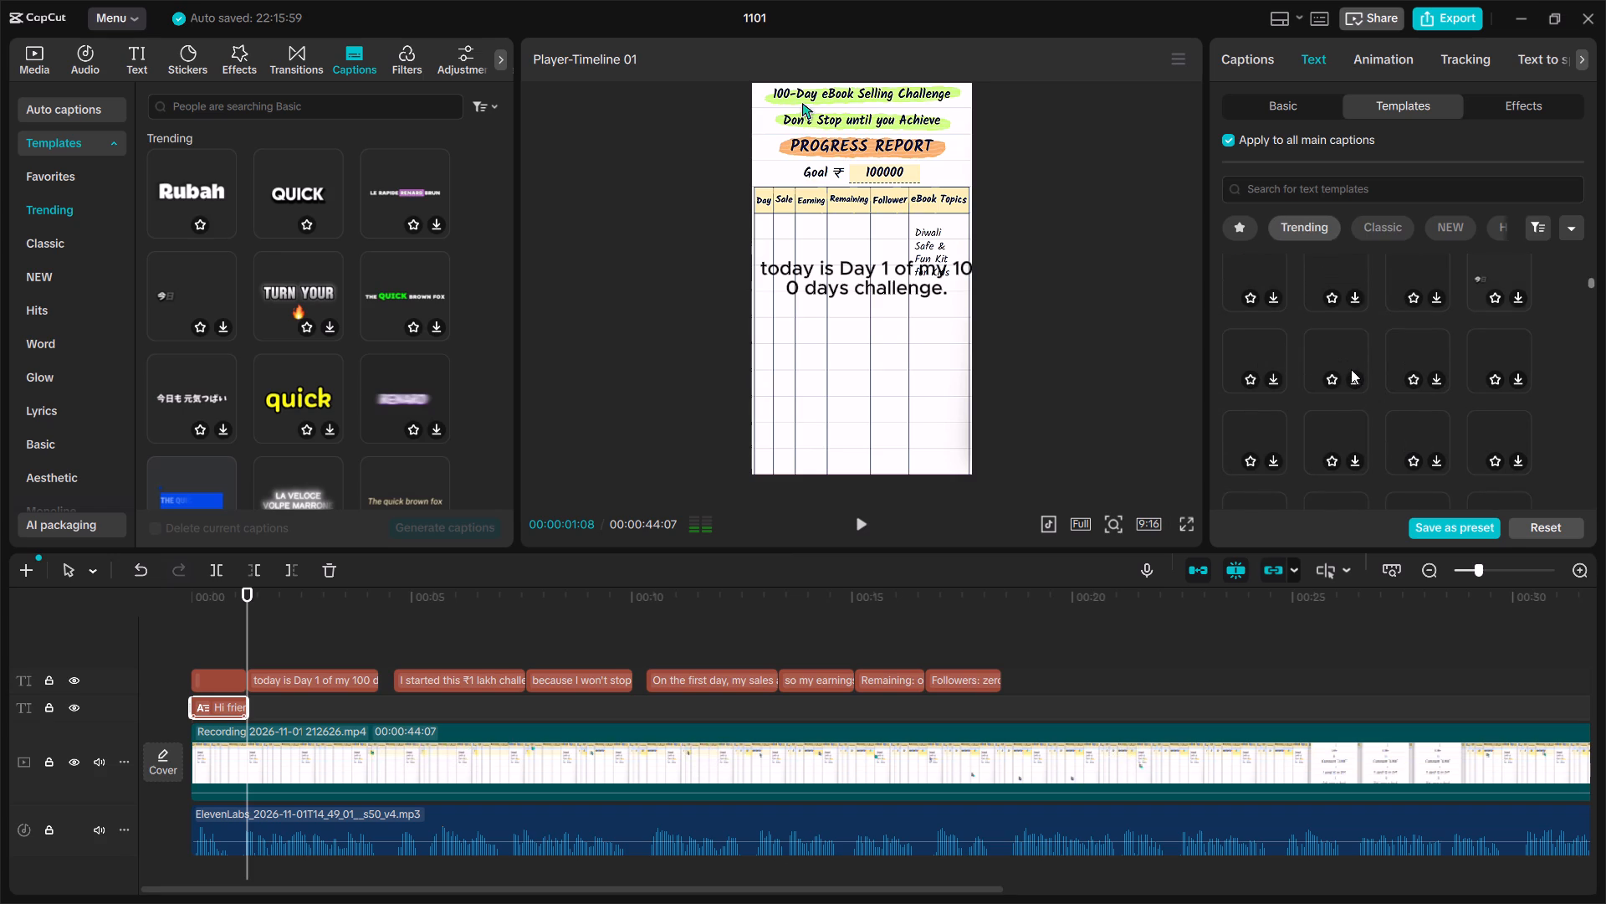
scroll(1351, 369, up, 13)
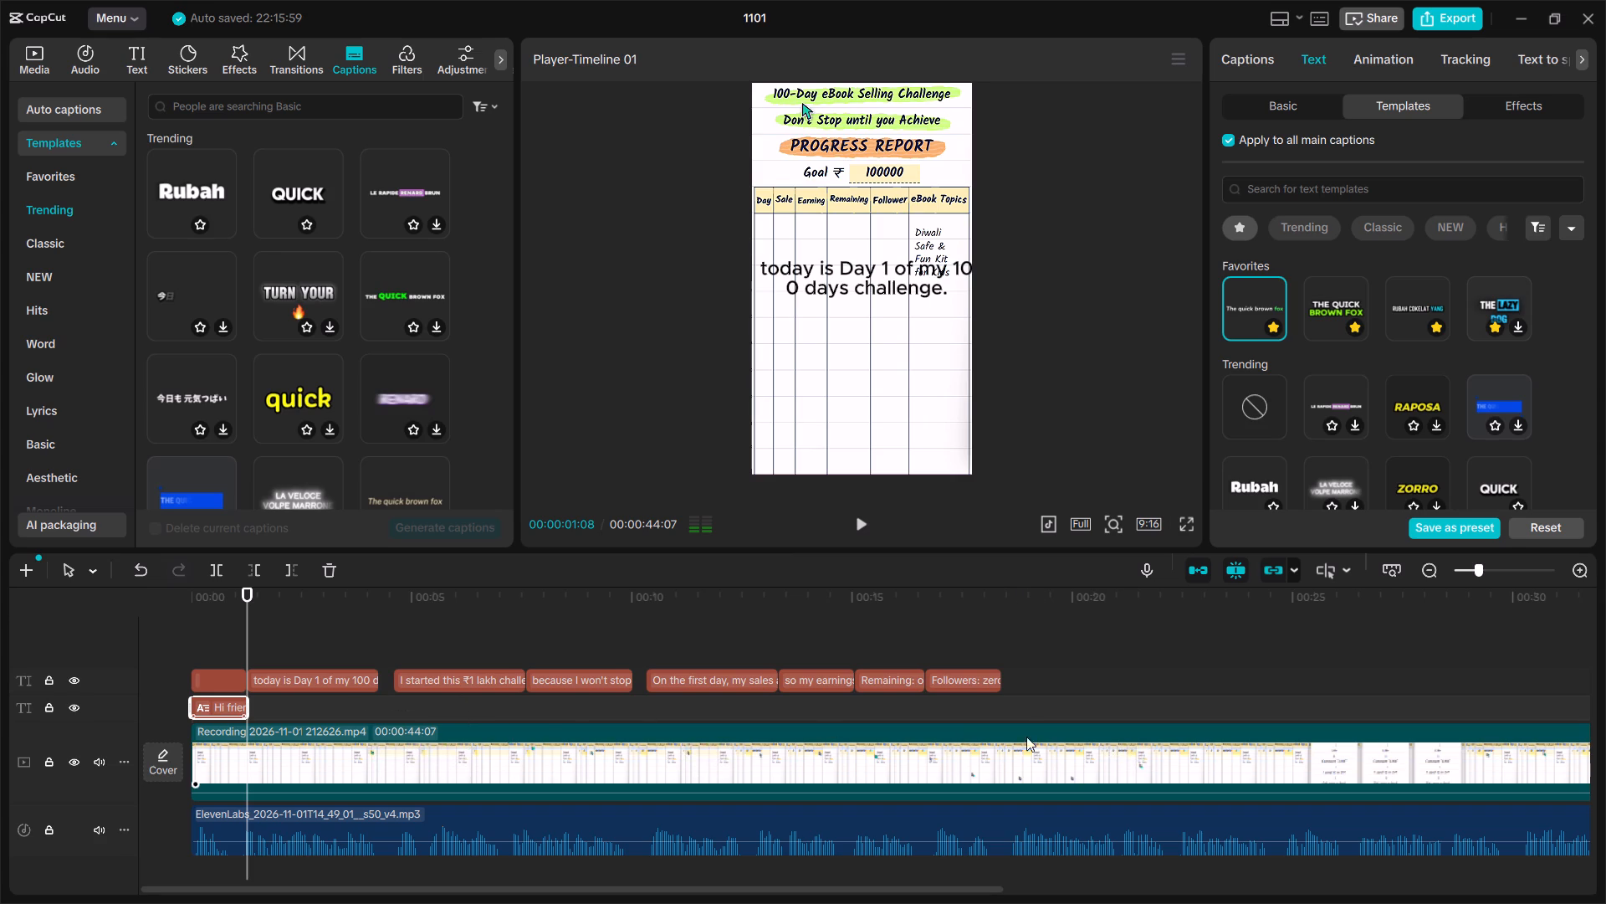
Auto-generate captions for the timeline with English as the spoken language.
drag(1032, 713, 129, 514)
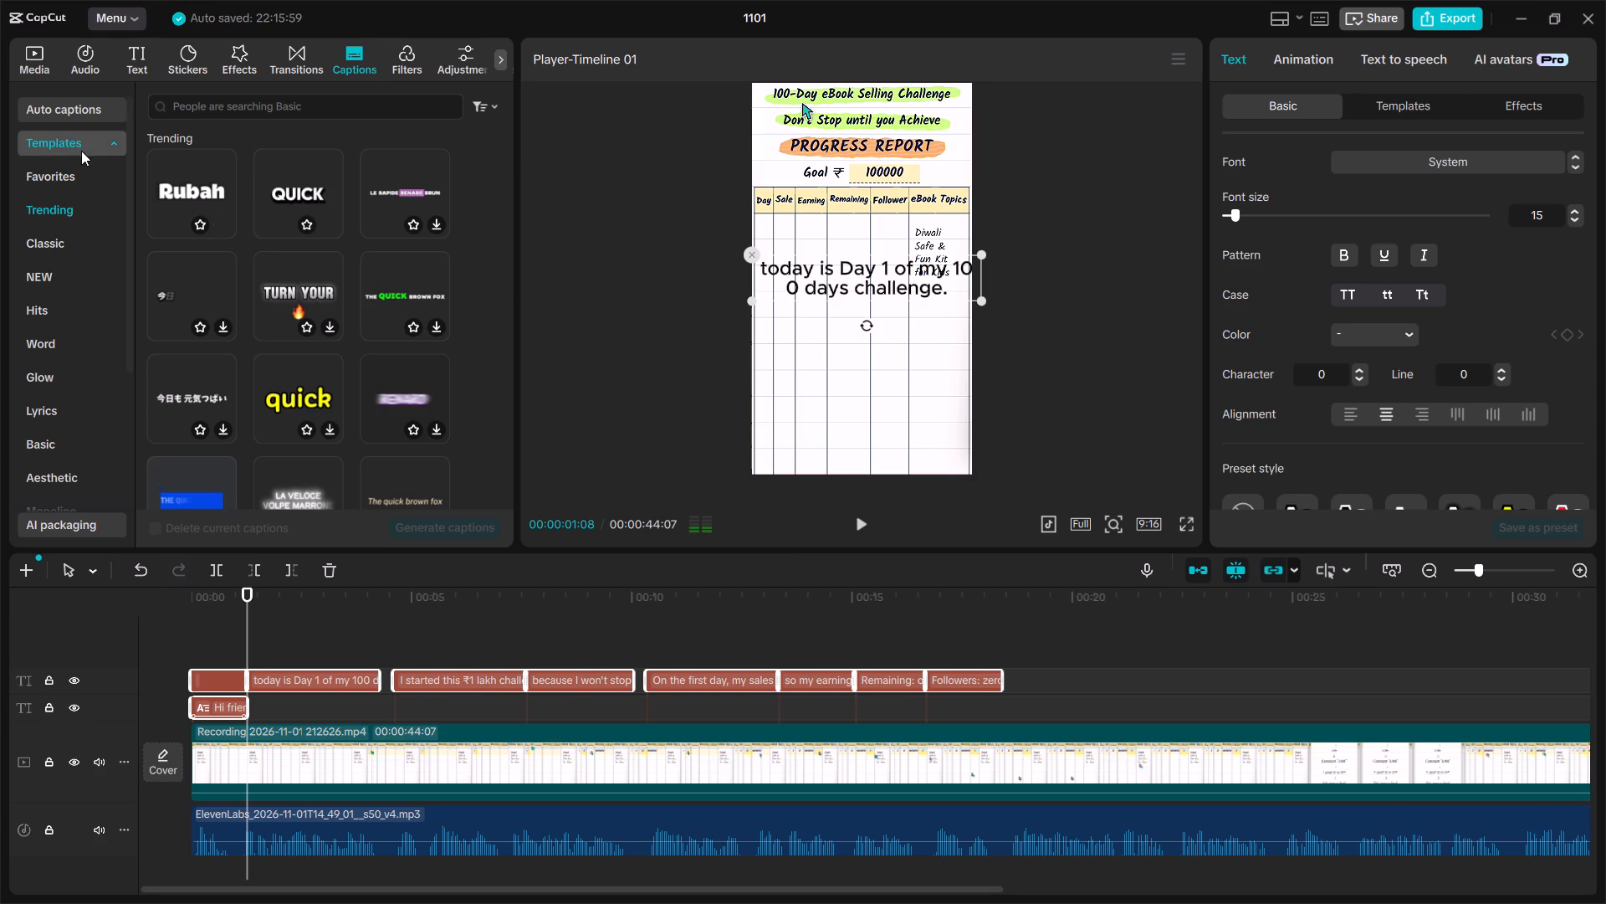
click(79, 109)
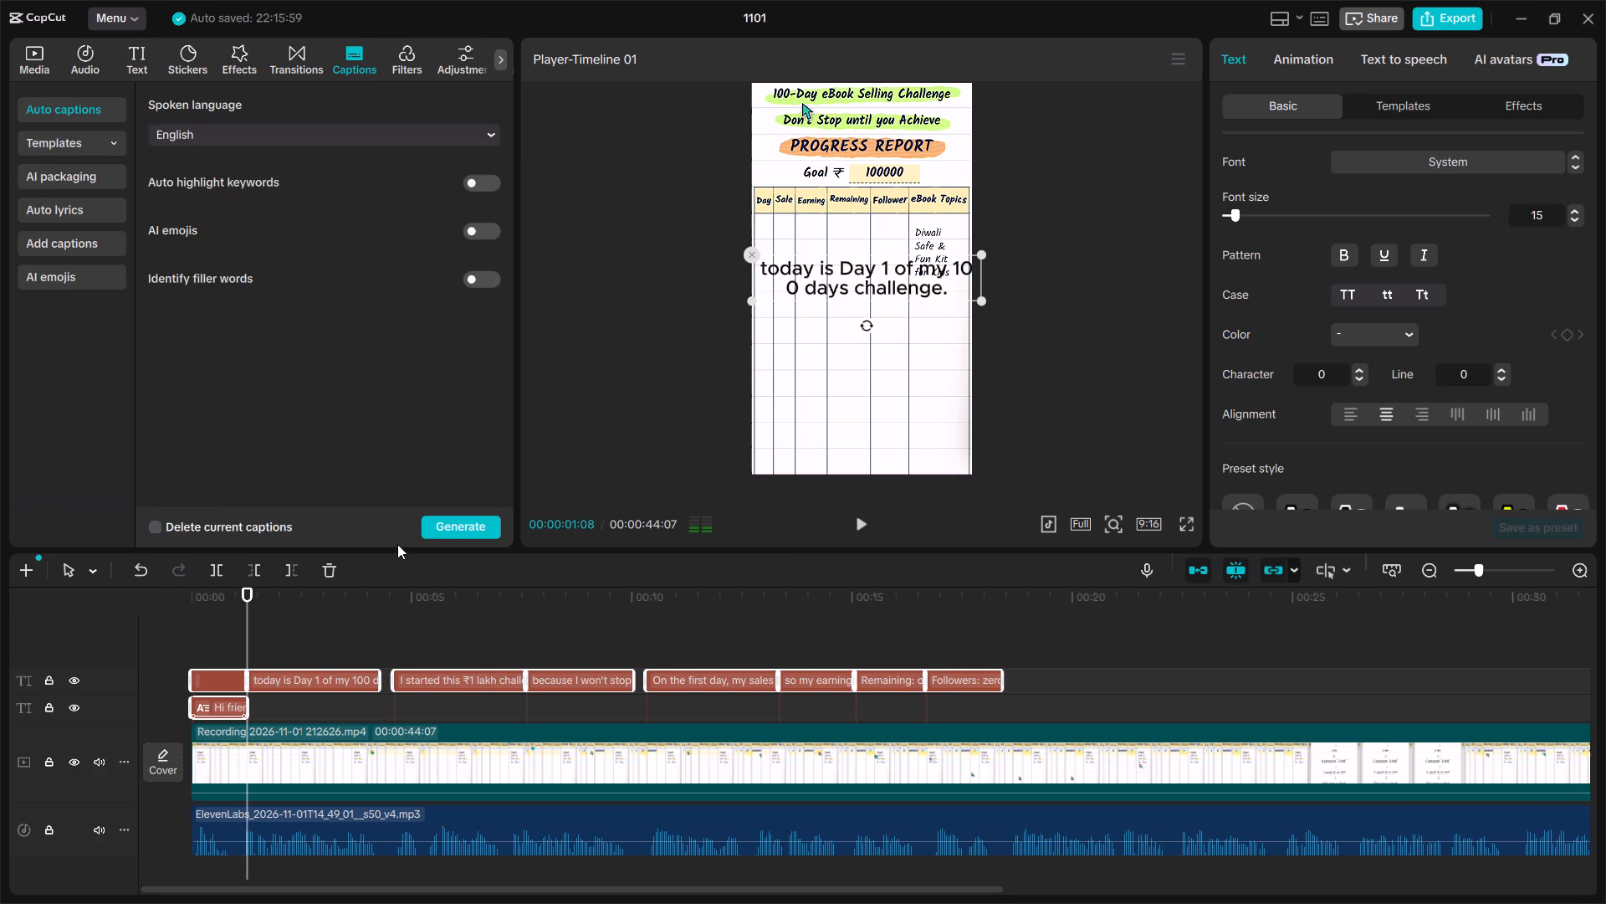
click(470, 521)
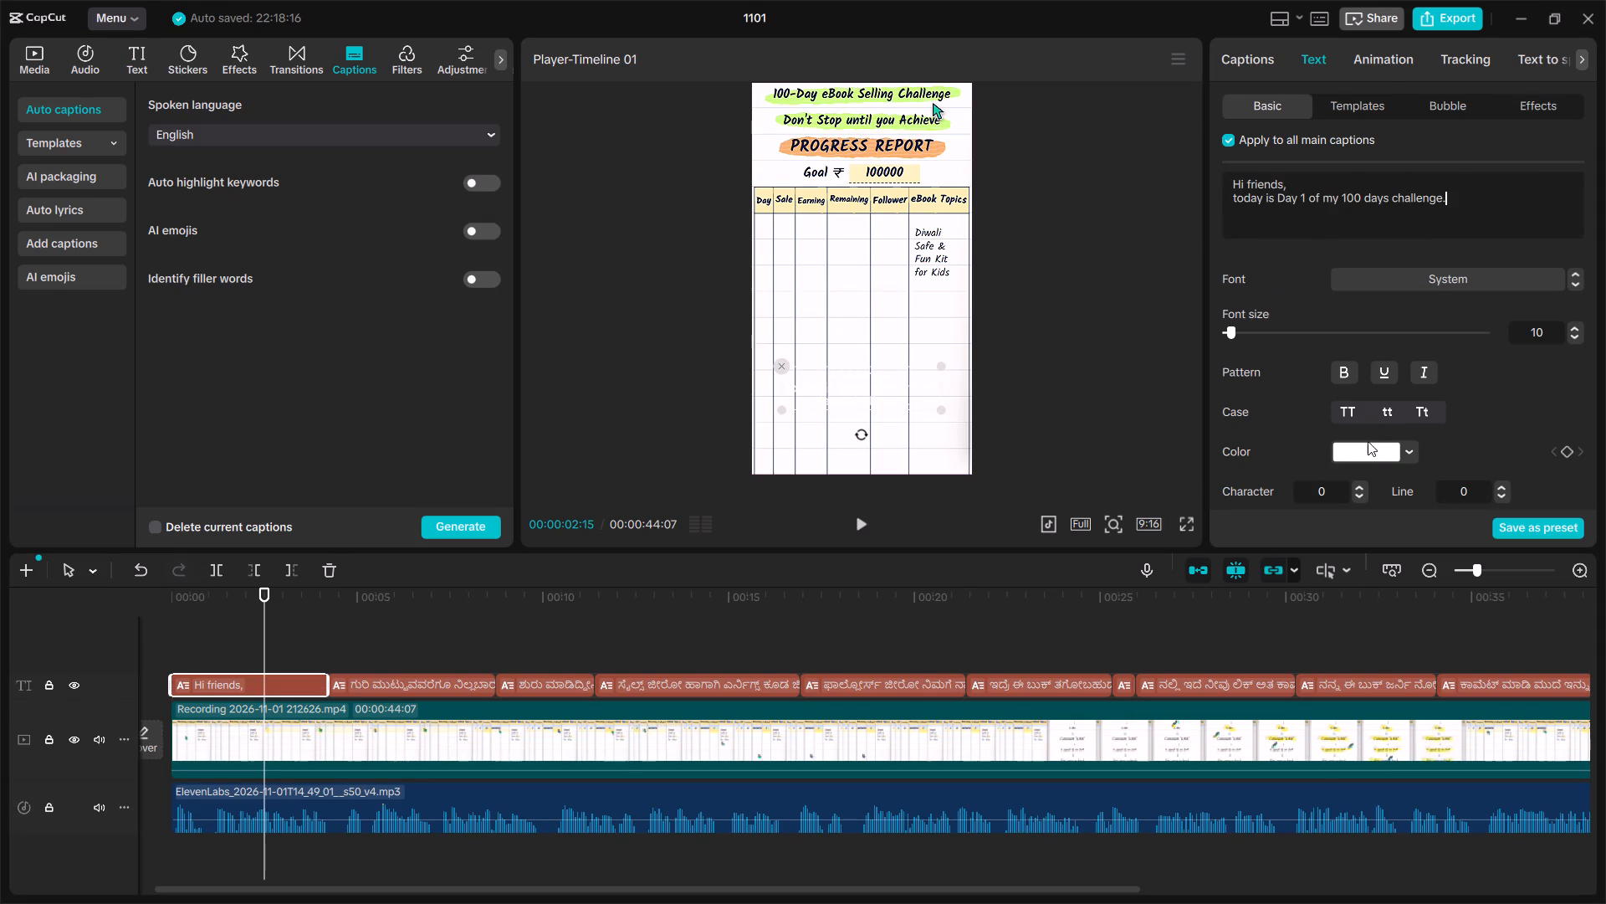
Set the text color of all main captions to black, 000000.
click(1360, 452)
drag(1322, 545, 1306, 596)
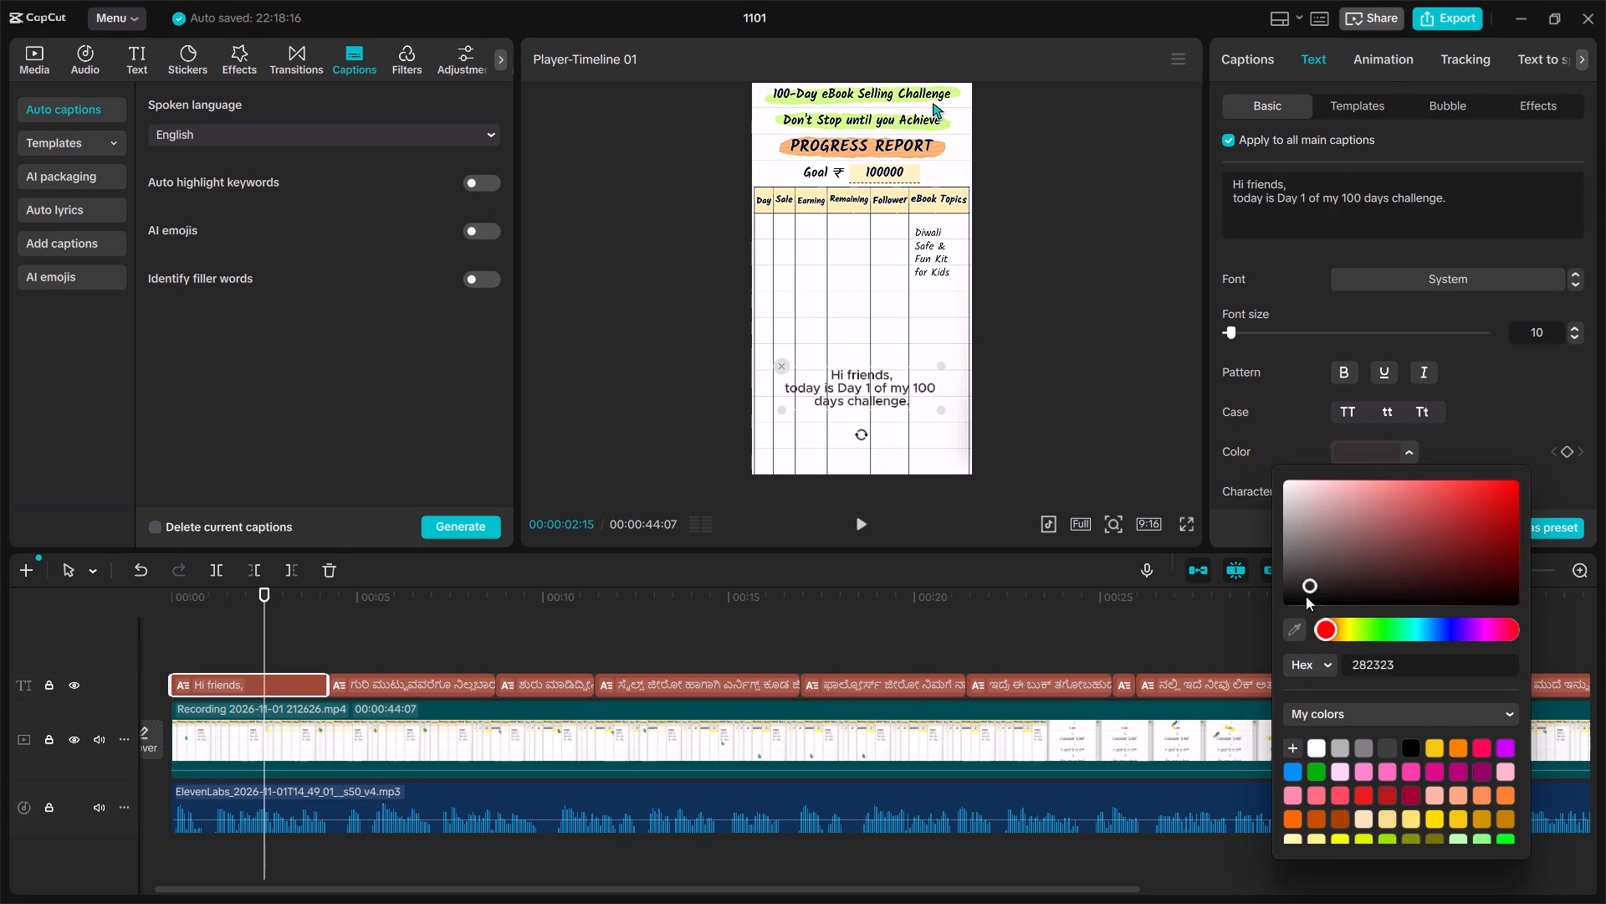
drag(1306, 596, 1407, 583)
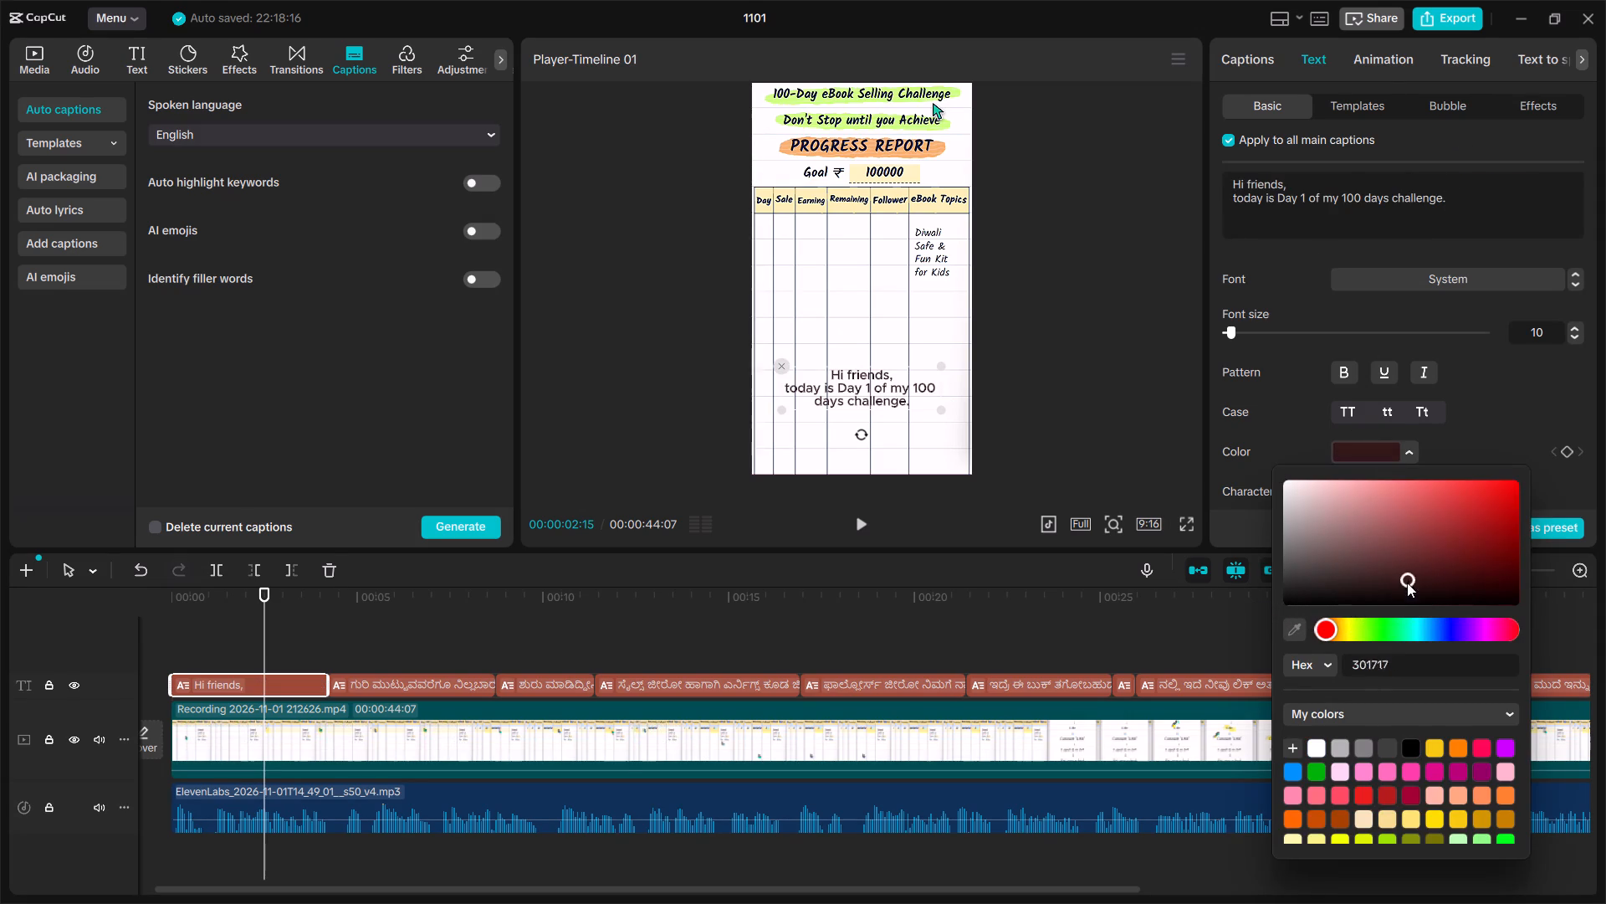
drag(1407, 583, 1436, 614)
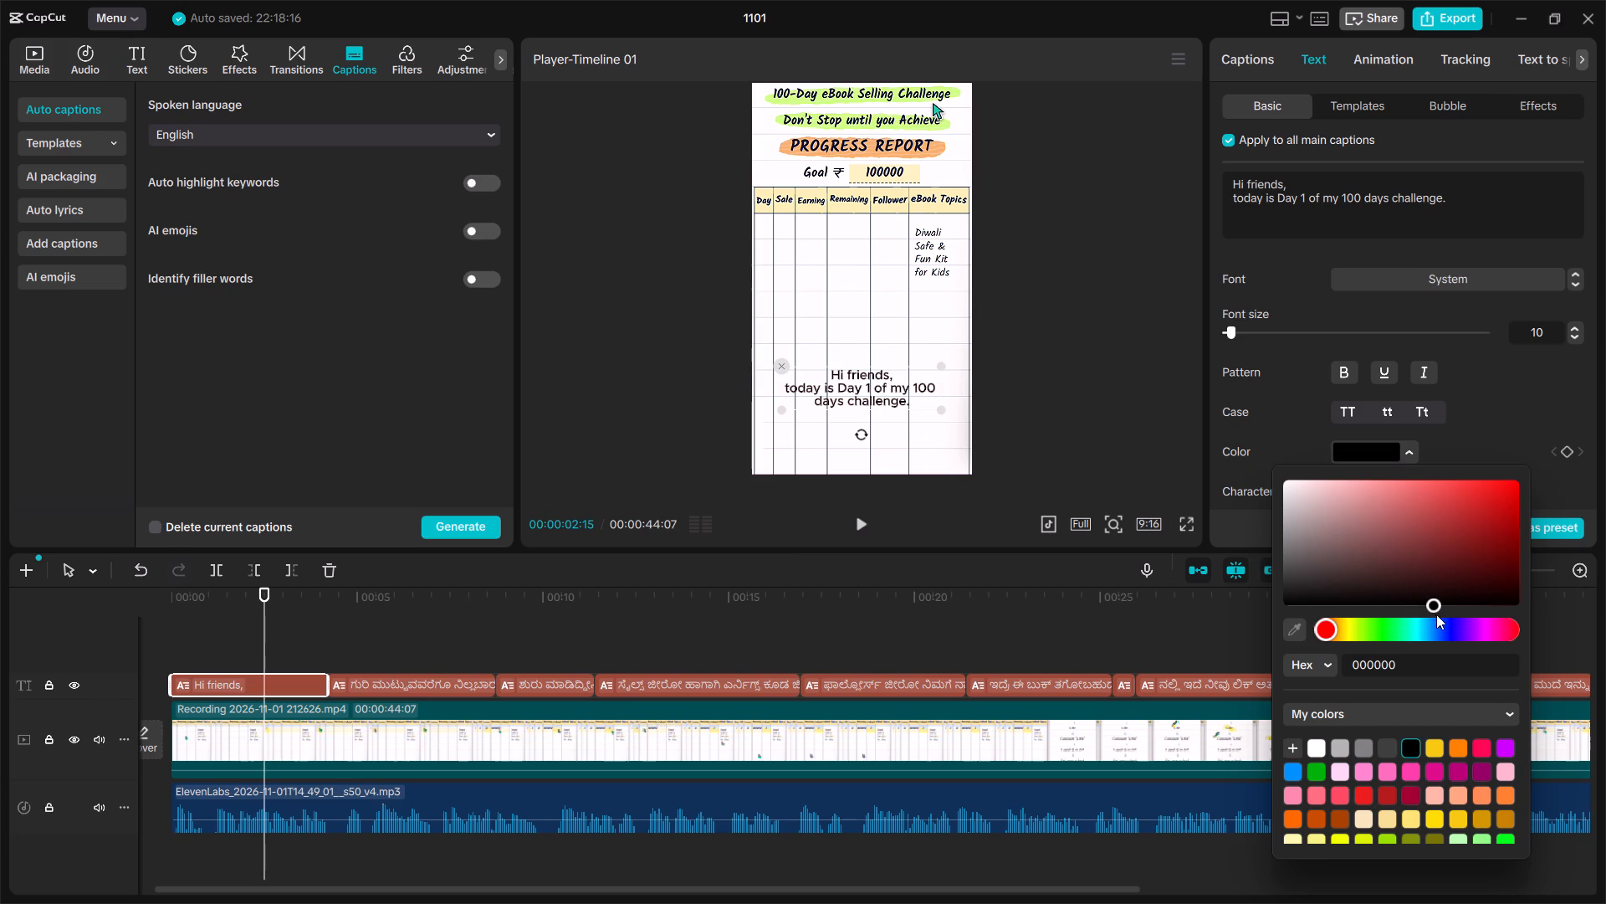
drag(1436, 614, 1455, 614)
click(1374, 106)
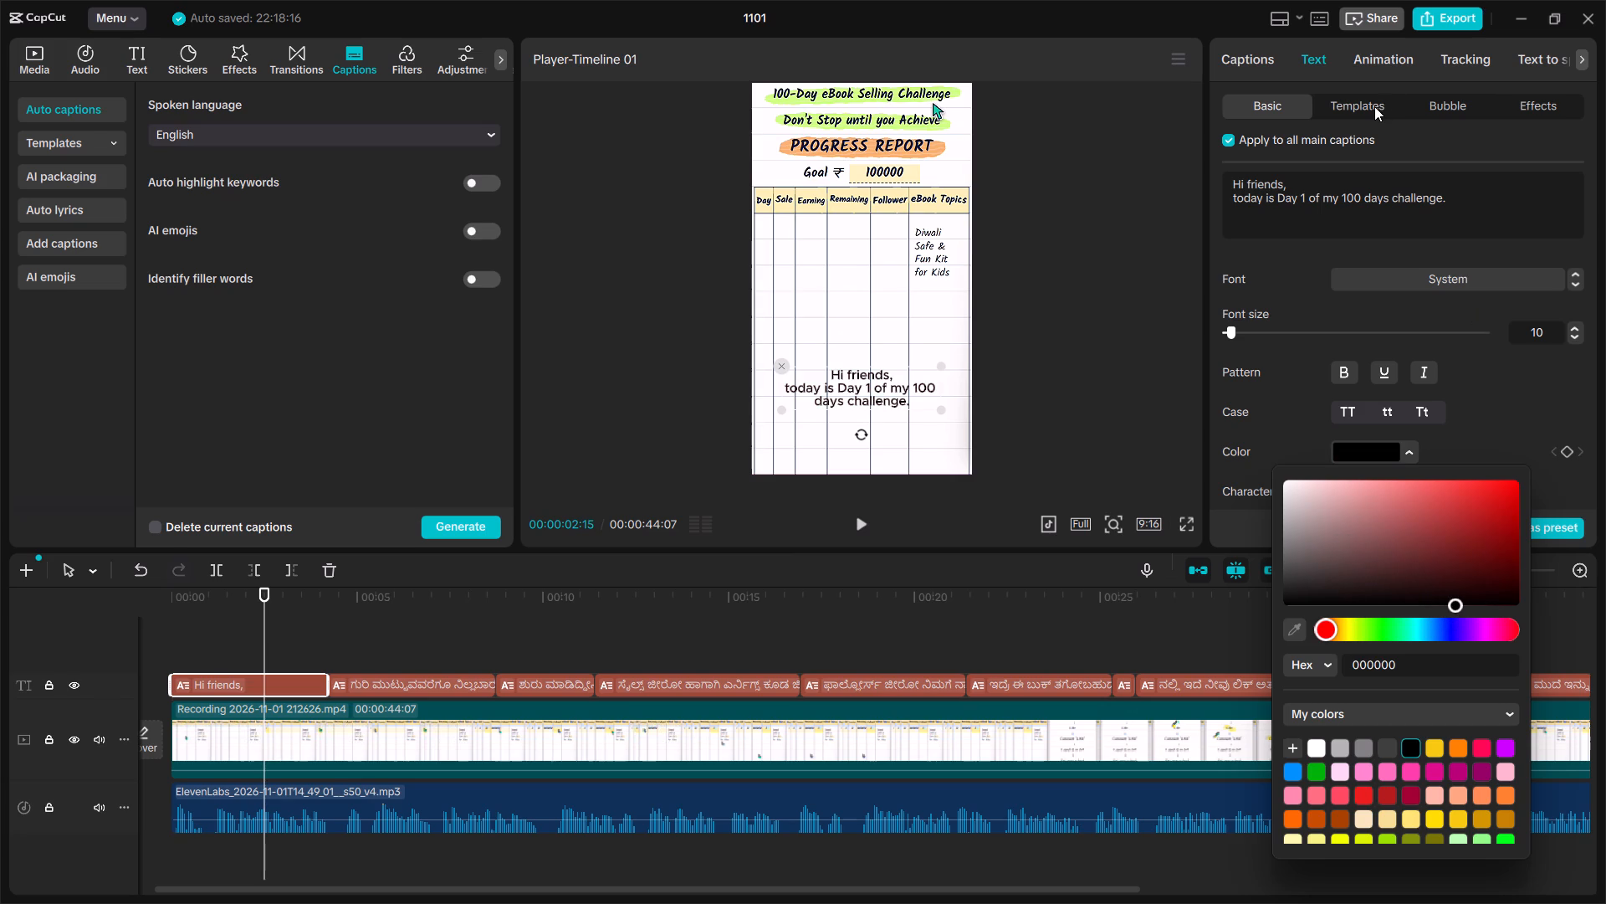
Apply the mixed-case "The quick brown fox" favorite template to all the captions and preview it over the first caption.
click(1374, 106)
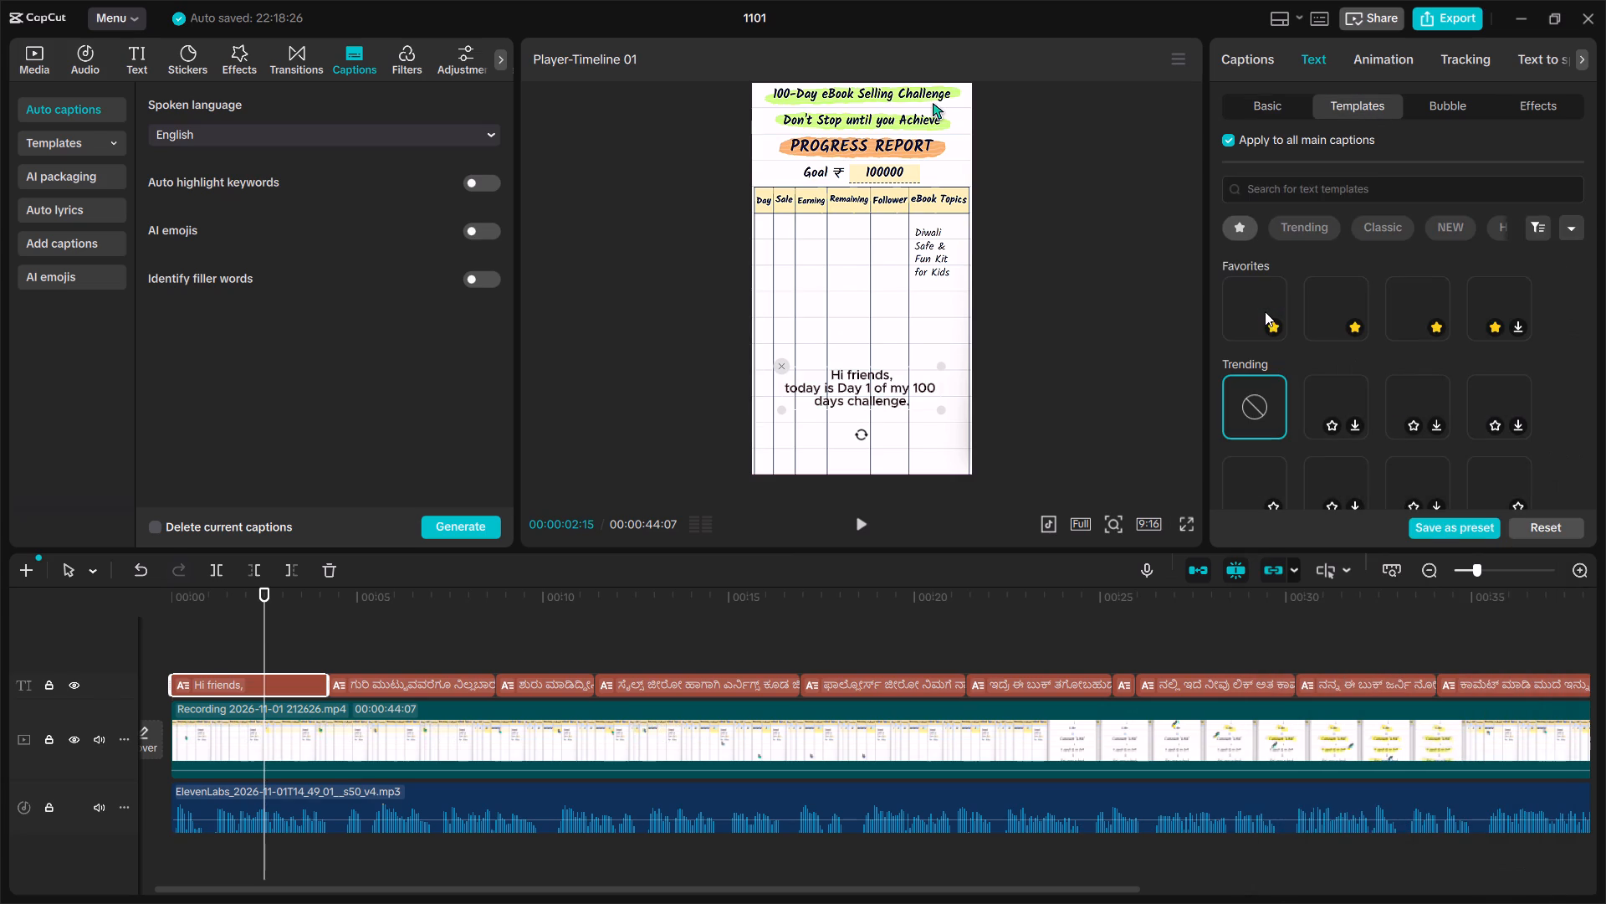
double_click(1265, 309)
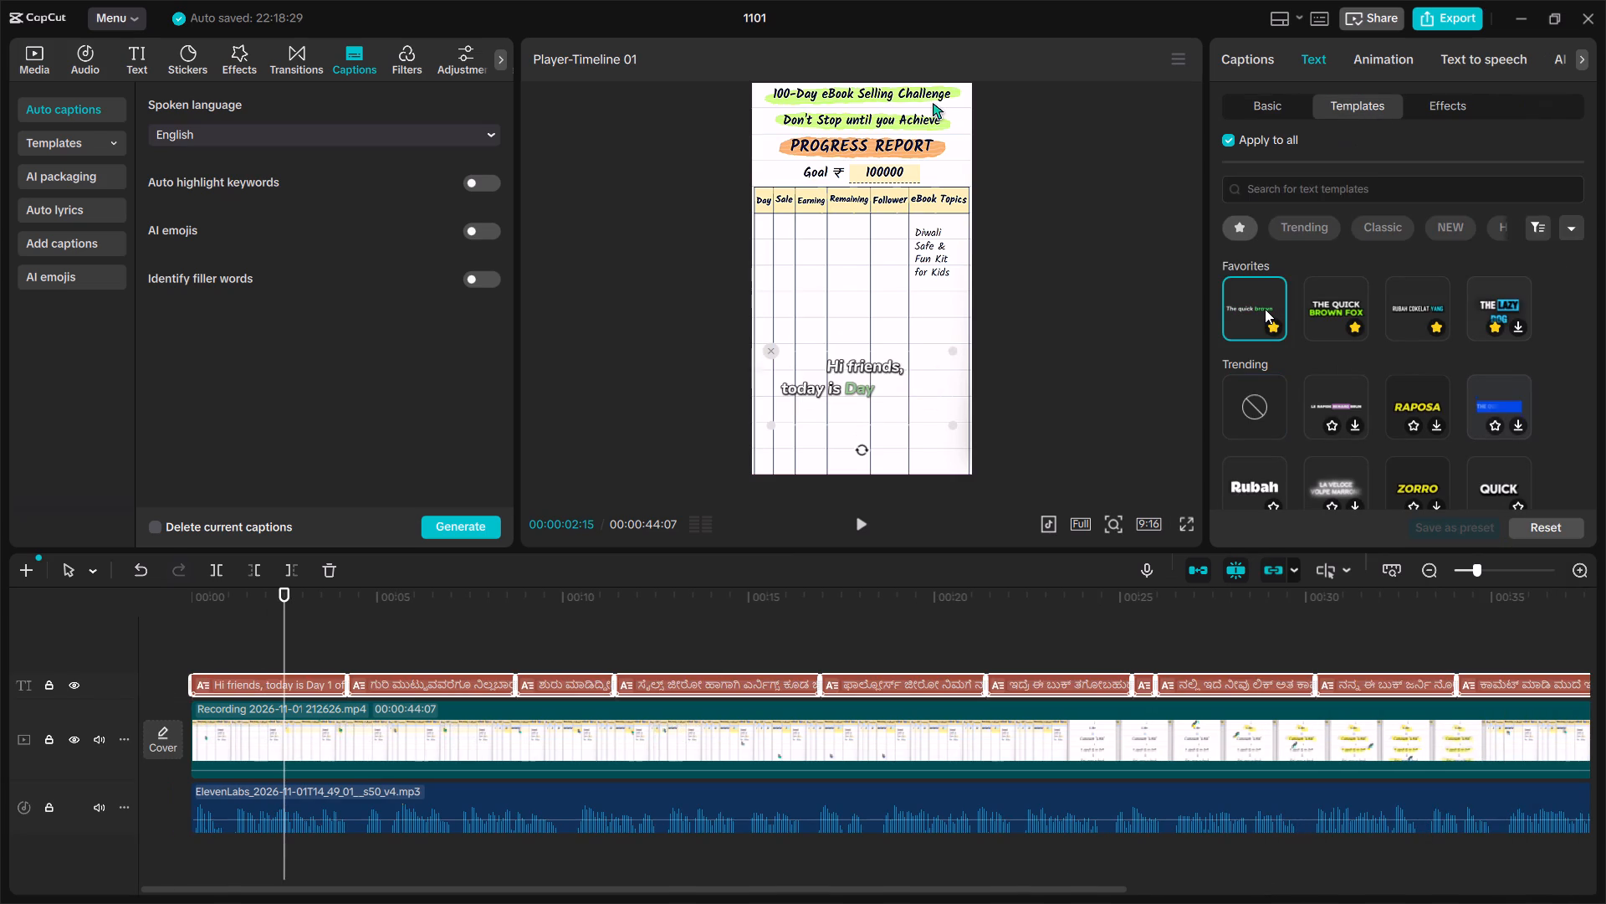
key(space)
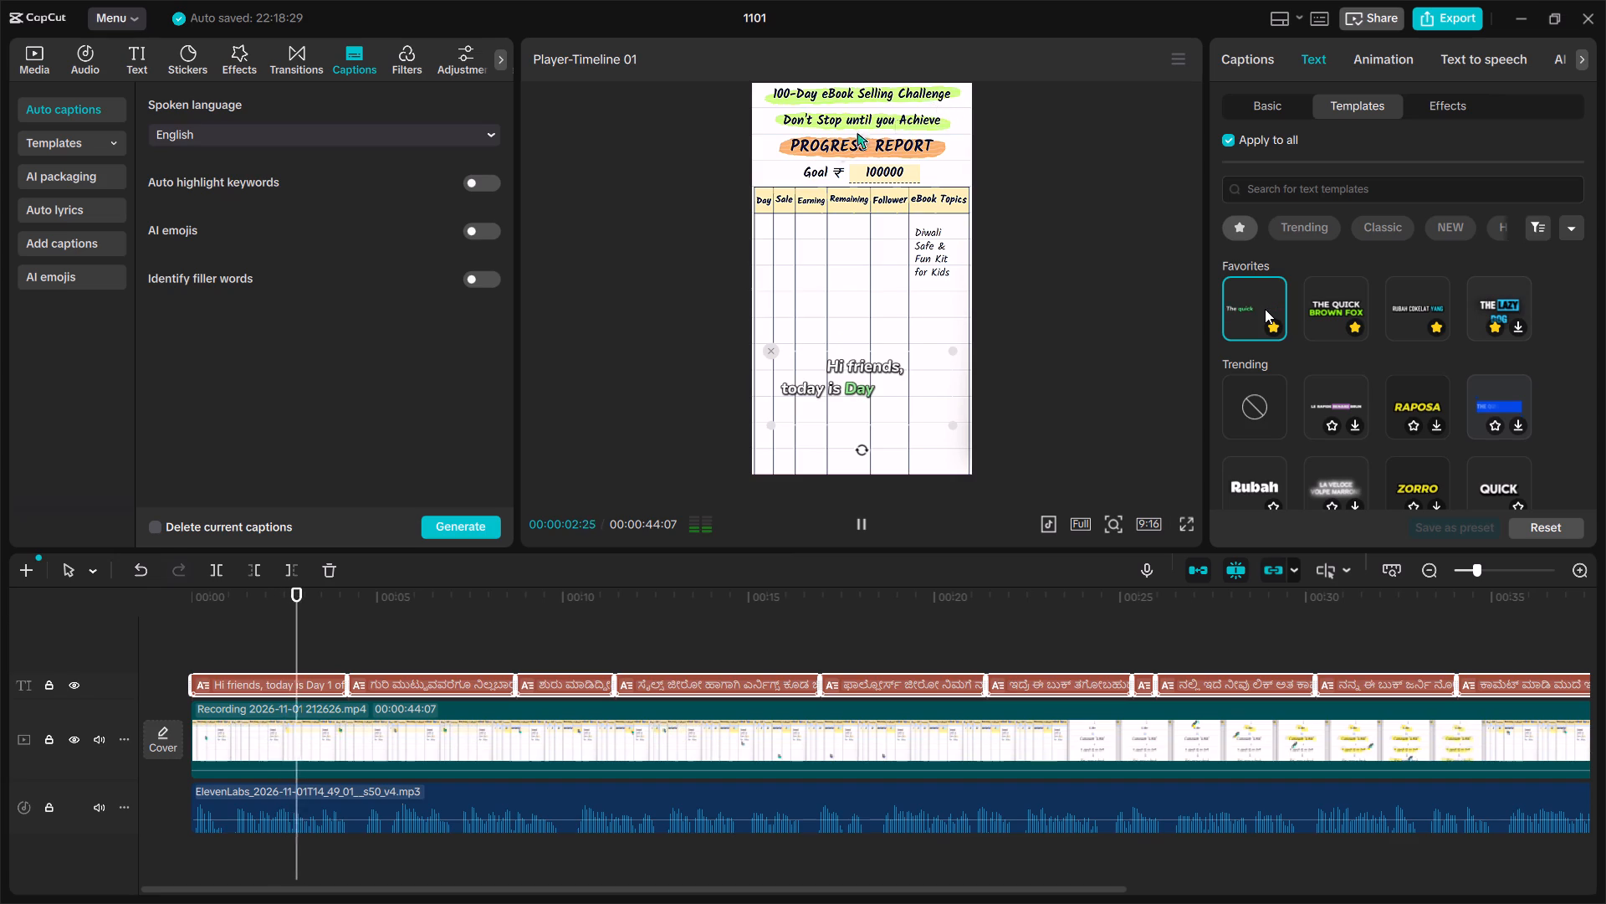
key(space)
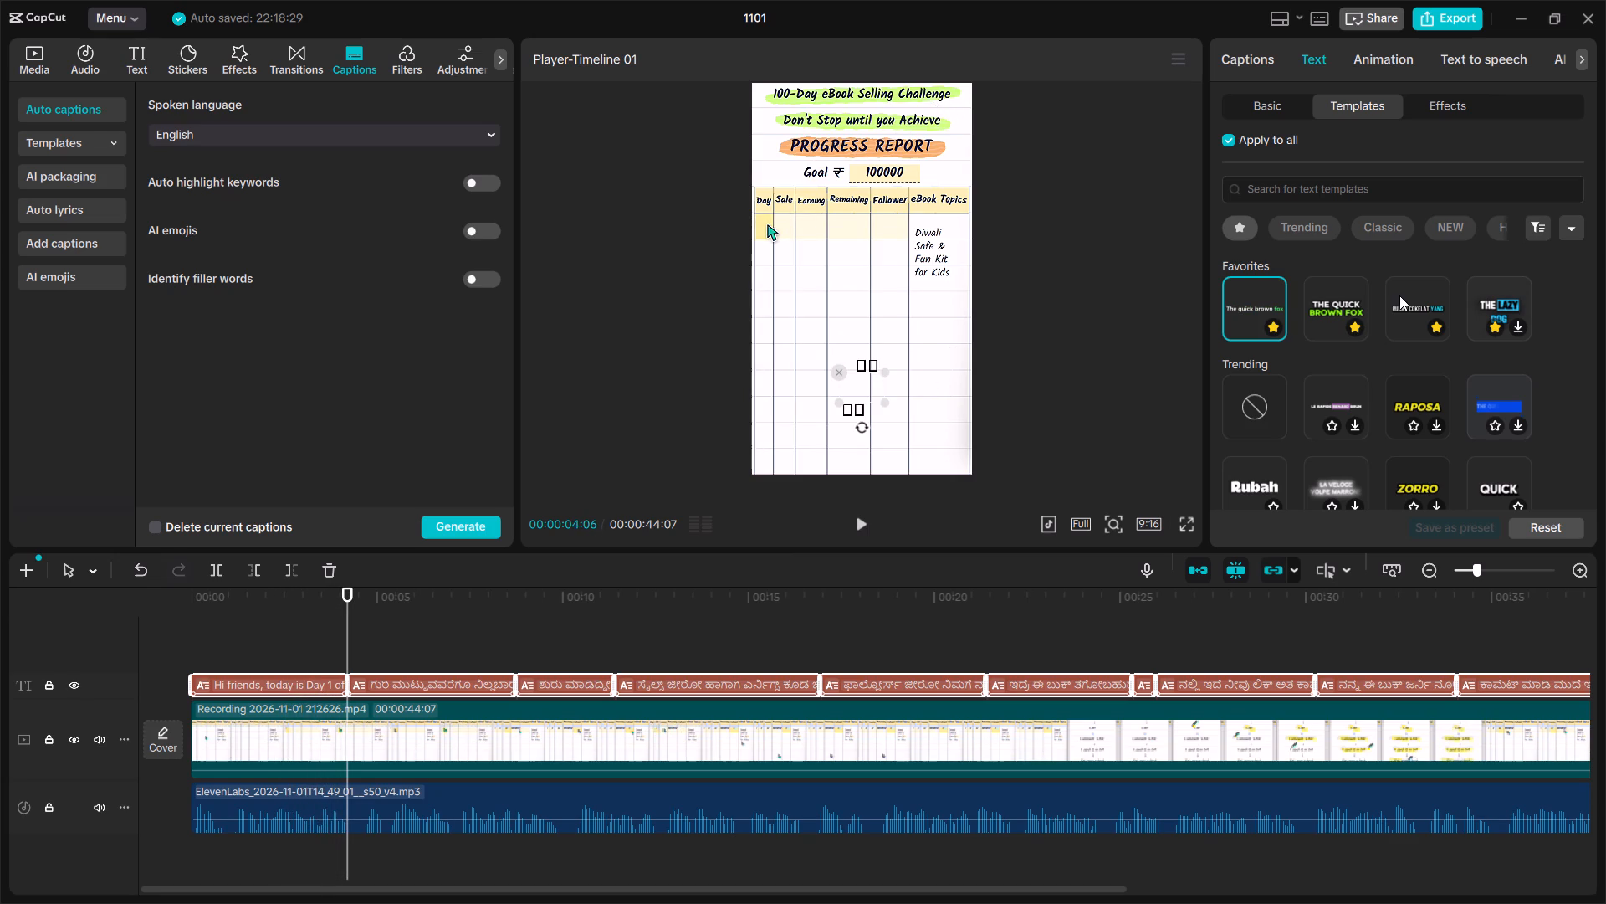
Apply the uppercase green "THE QUICK BROWN FOX" favorite template to all the captions and preview it over the first caption.
double_click(1332, 300)
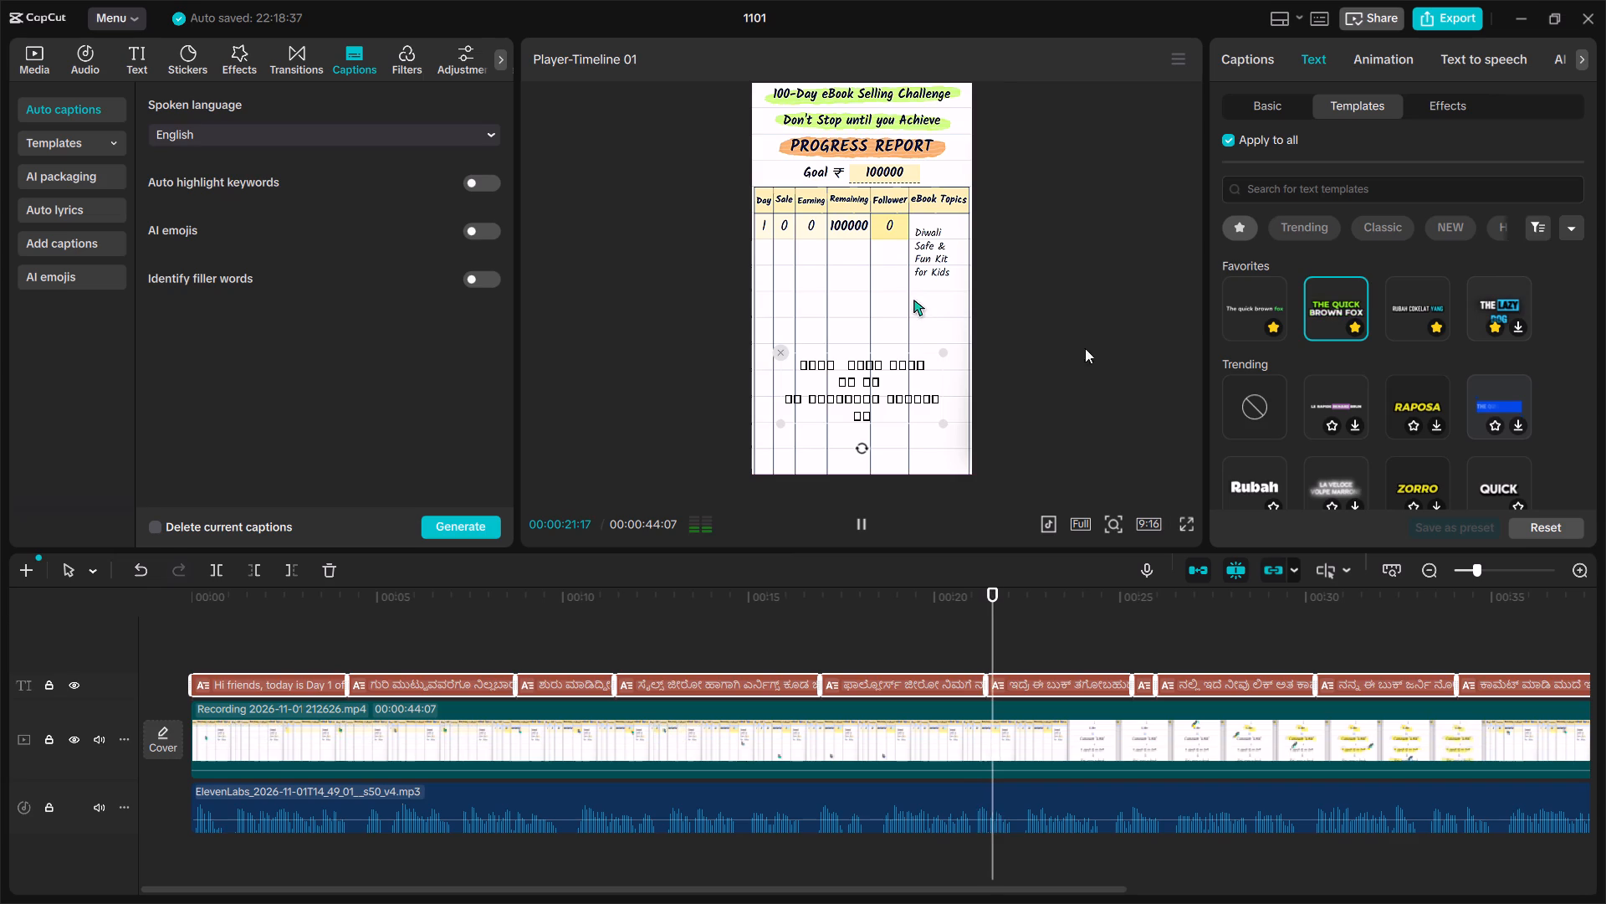
click(231, 636)
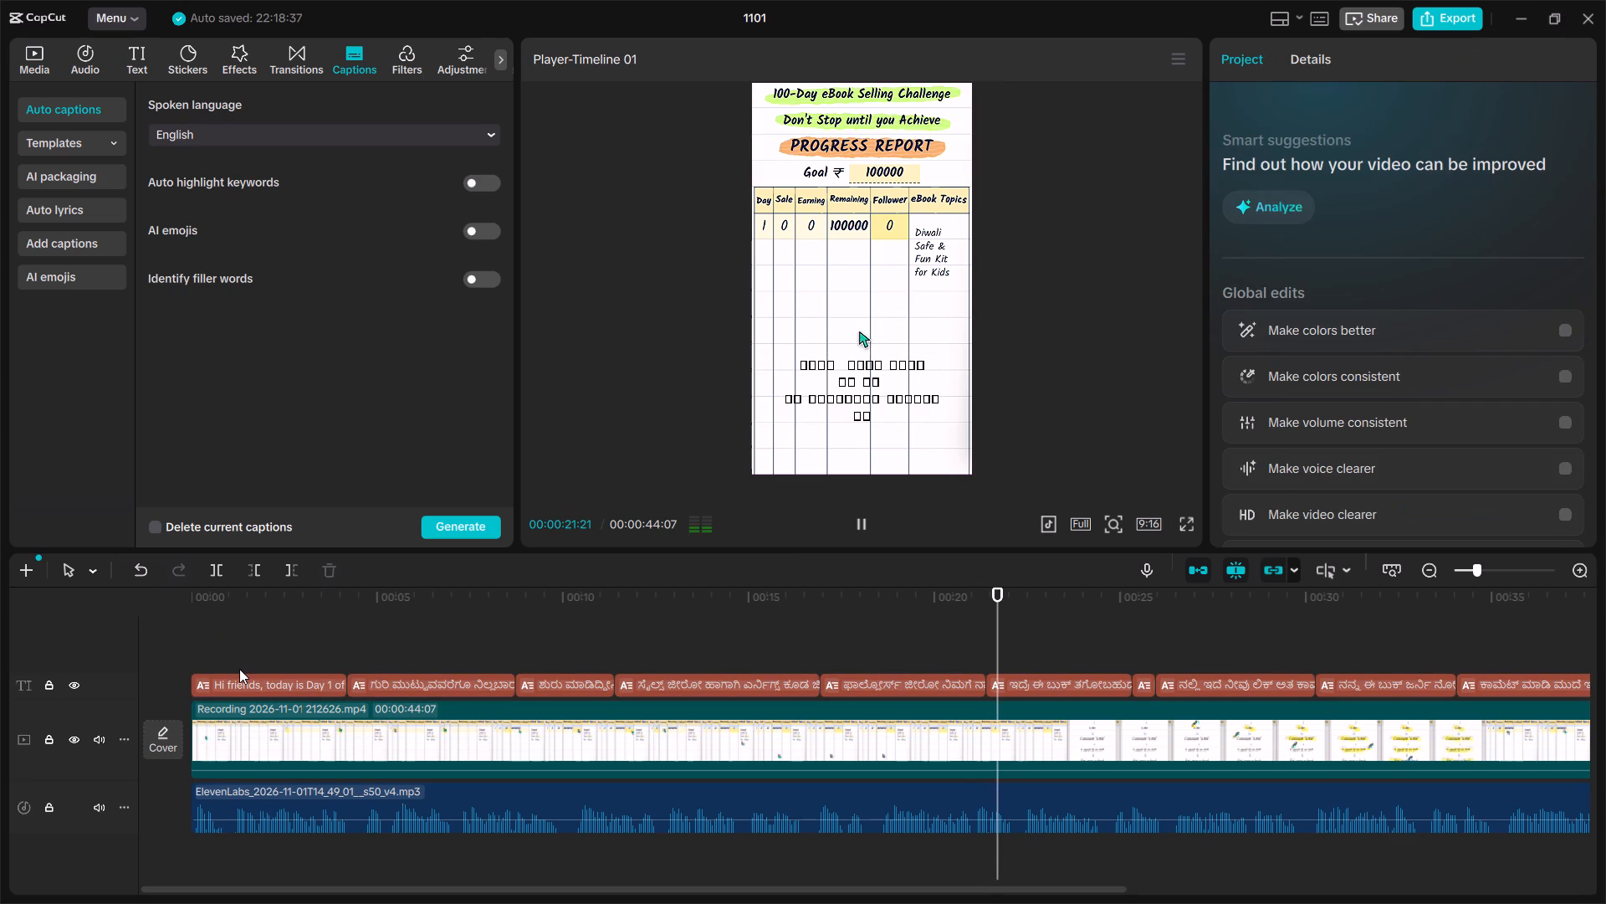
click(239, 669)
click(248, 693)
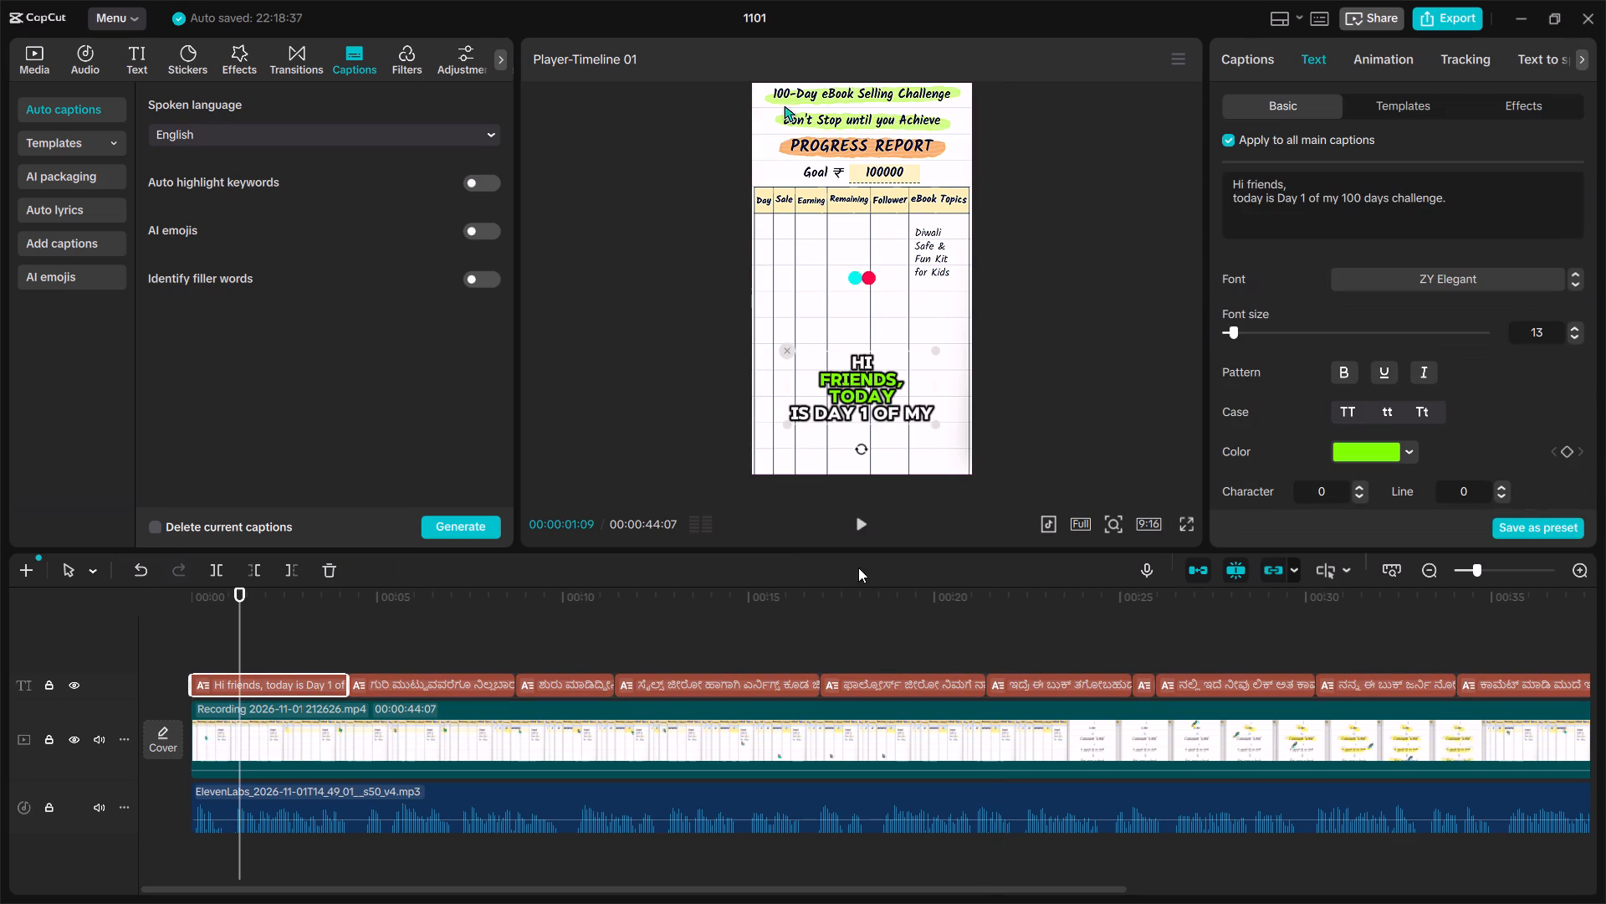
key(space)
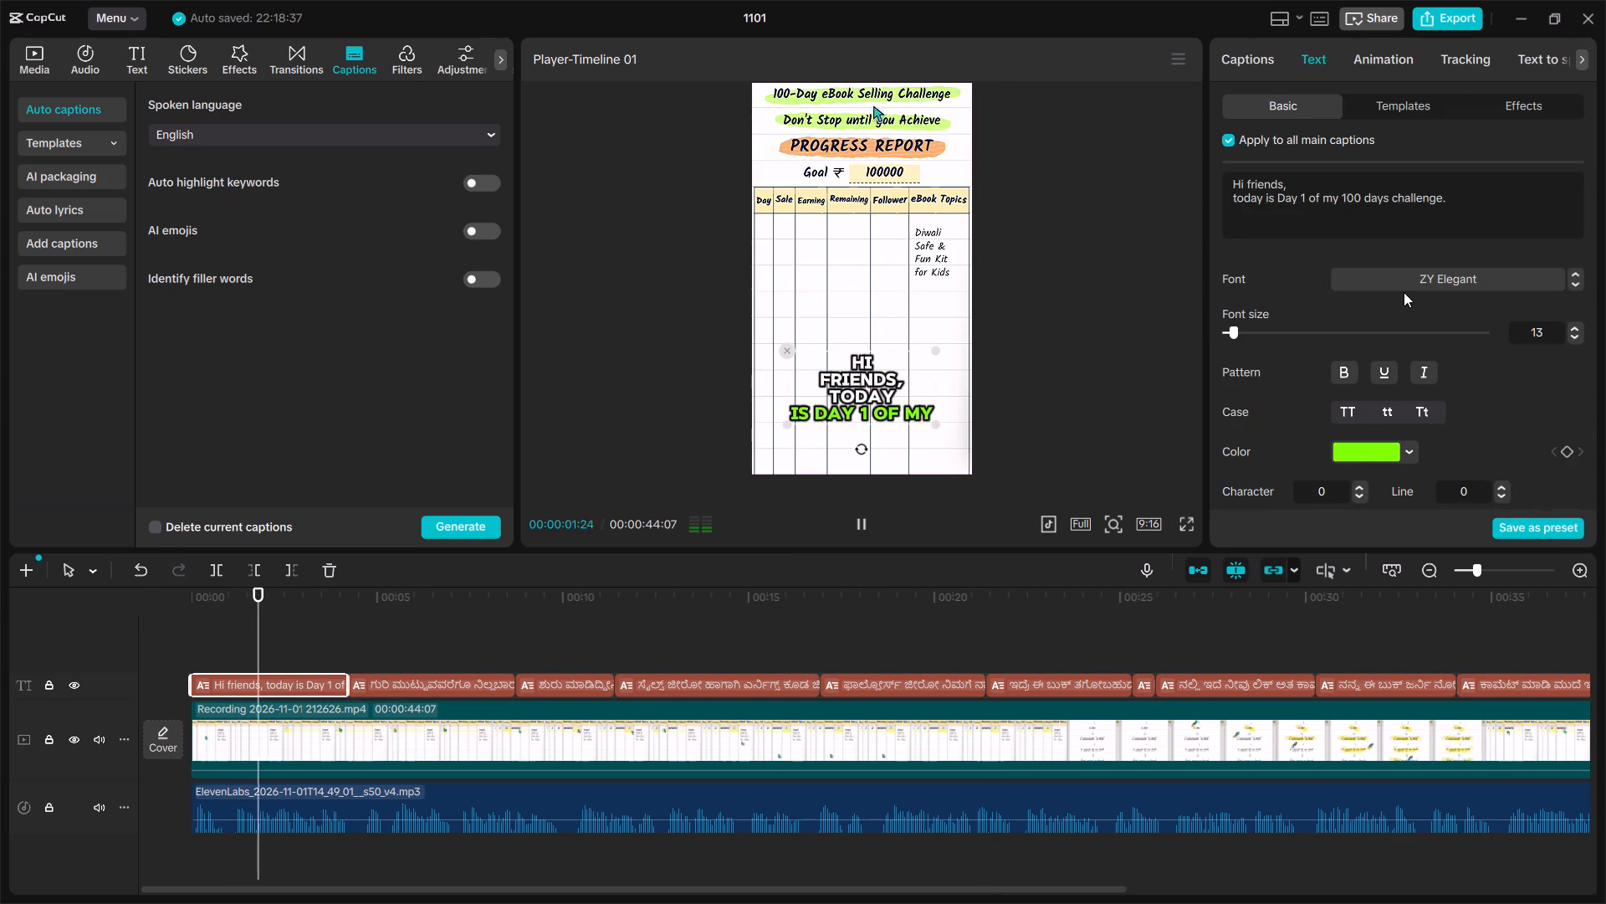
key(space)
key(space)
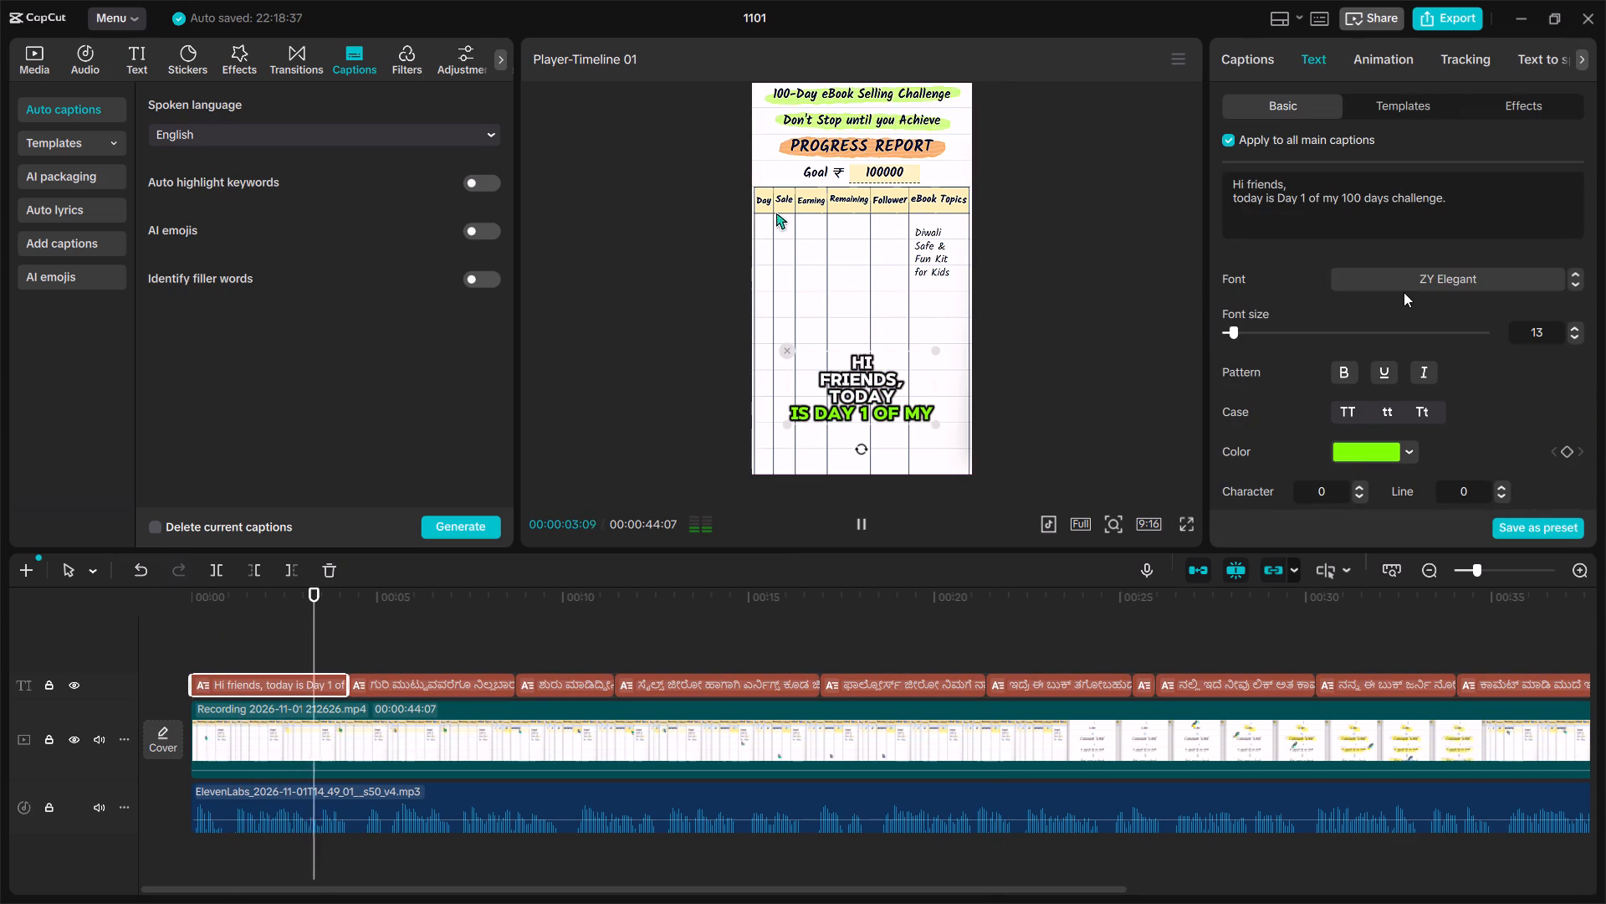
key(space)
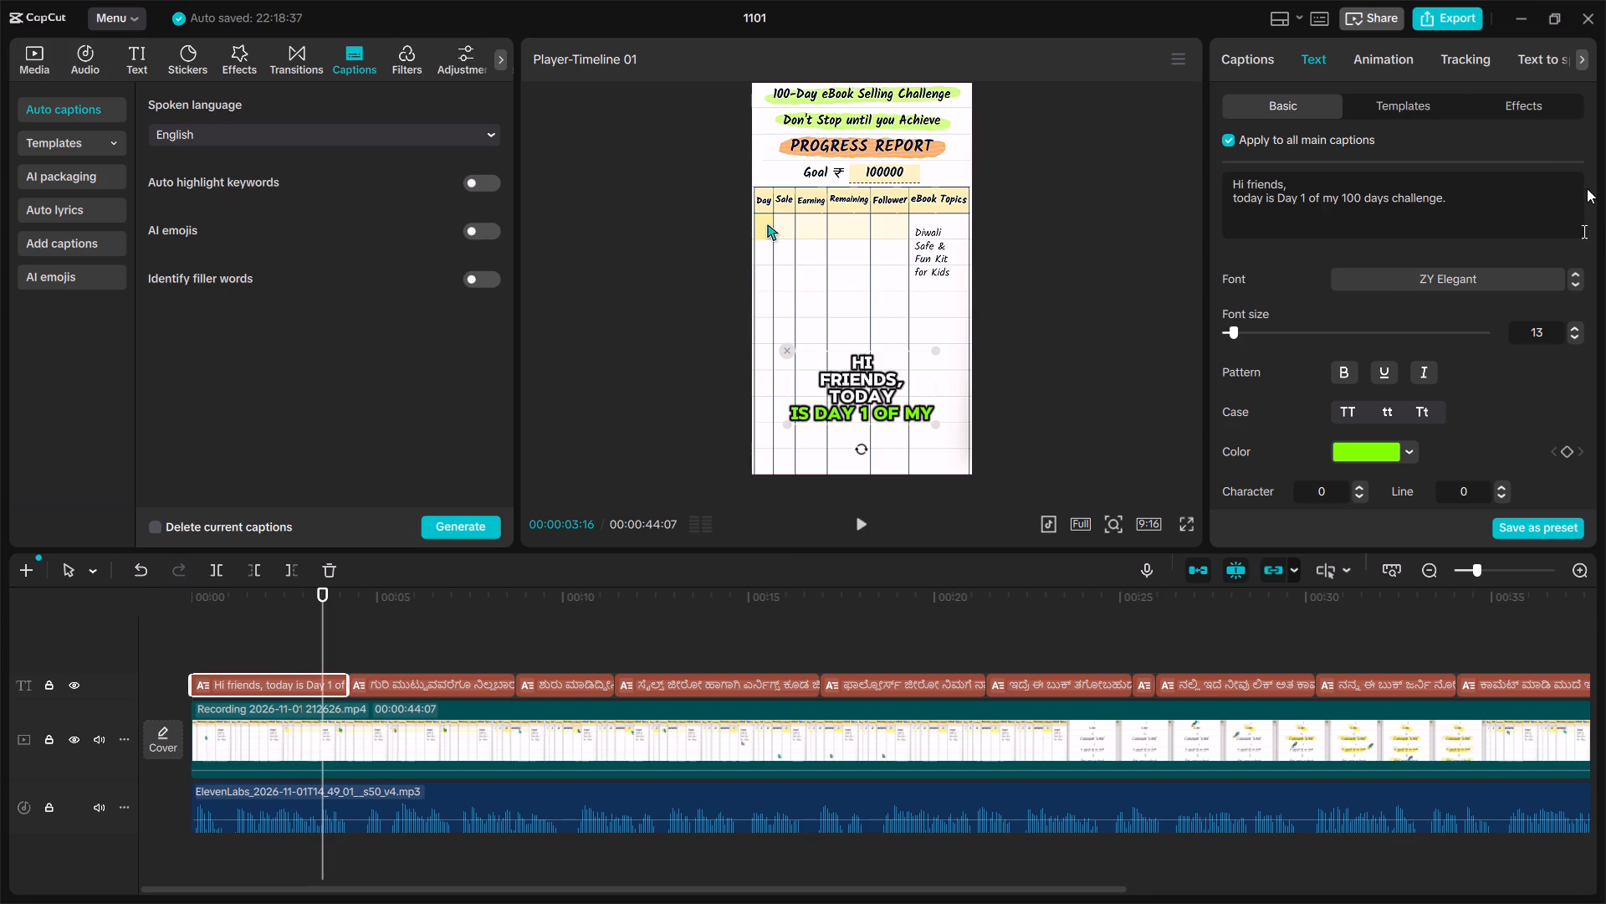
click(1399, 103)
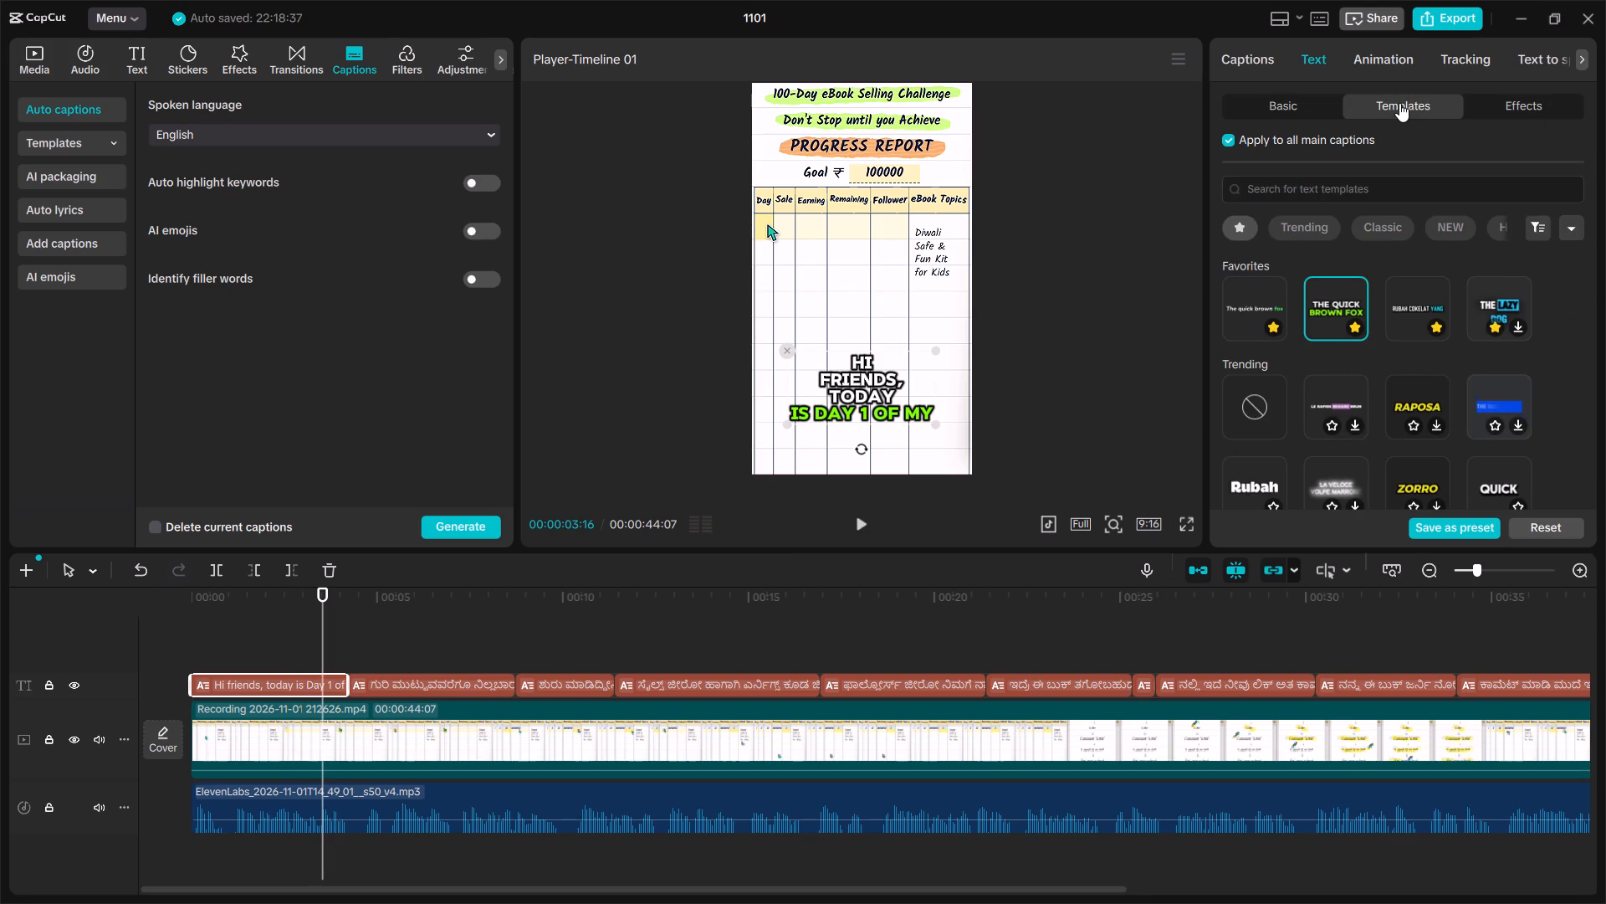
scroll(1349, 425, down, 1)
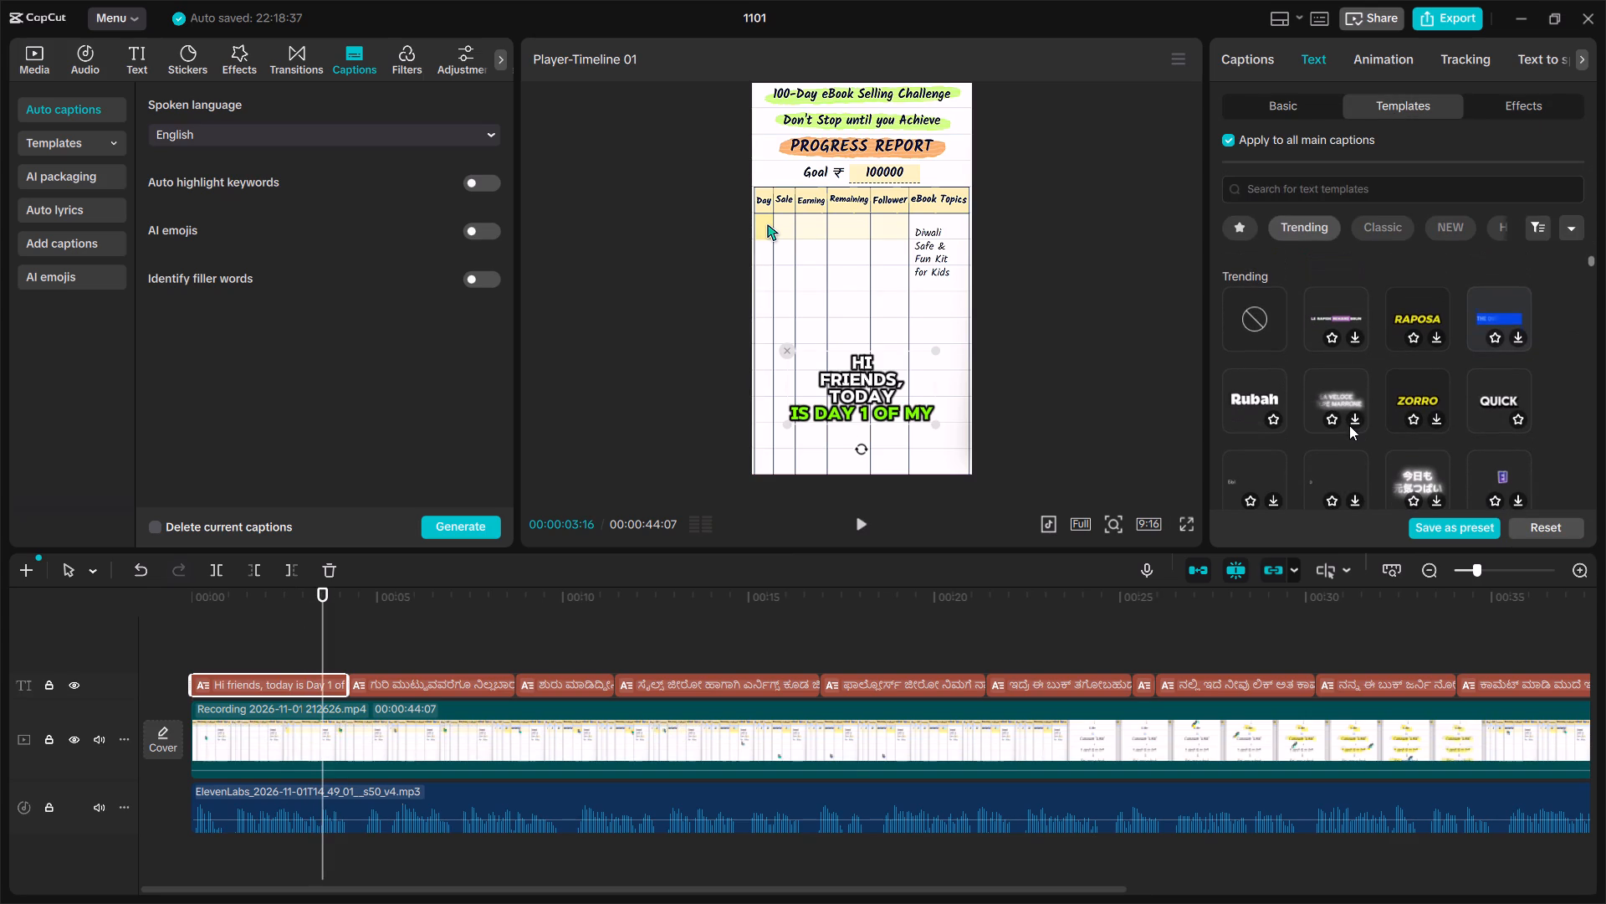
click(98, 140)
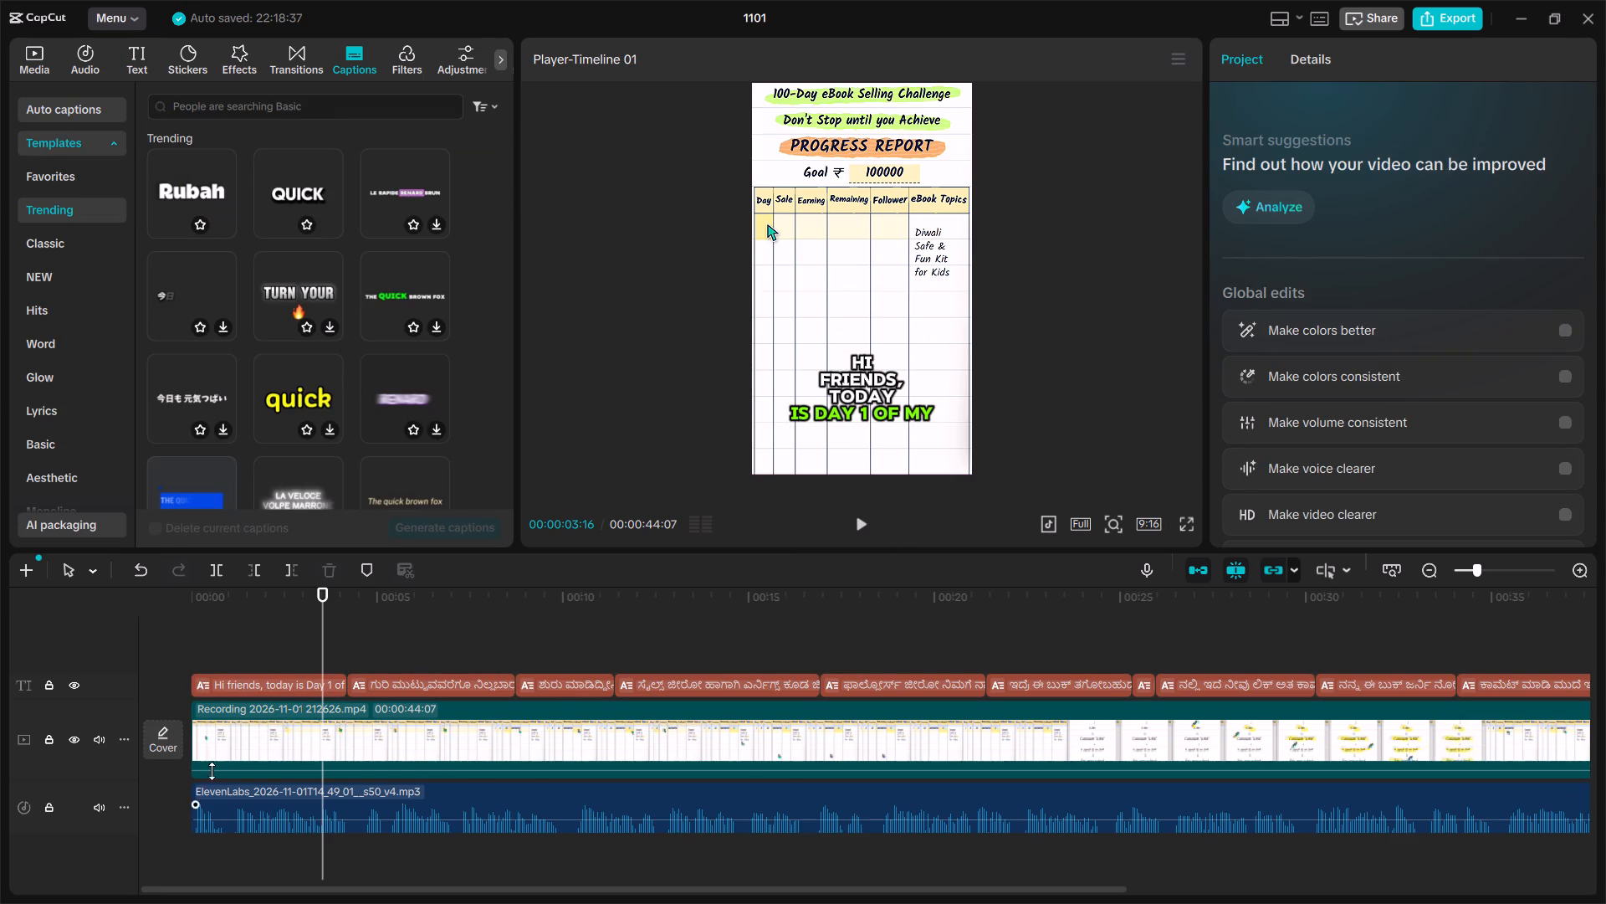
Turn on the text background for all main captions, working from the first caption's basic text settings.
click(260, 677)
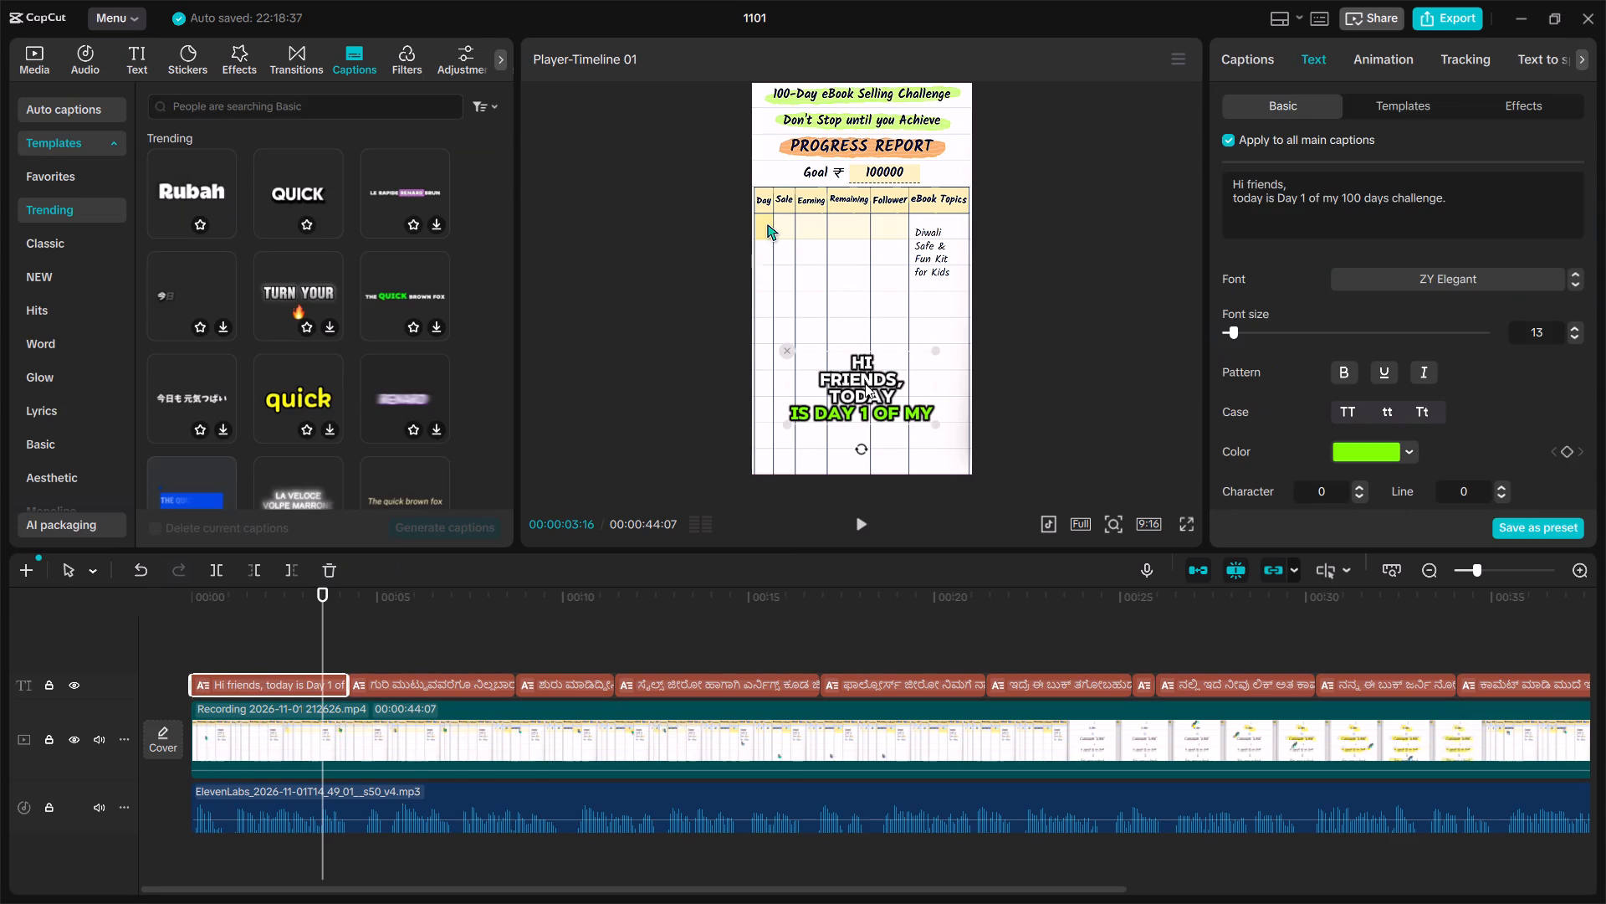
click(865, 383)
scroll(1373, 324, down, 1)
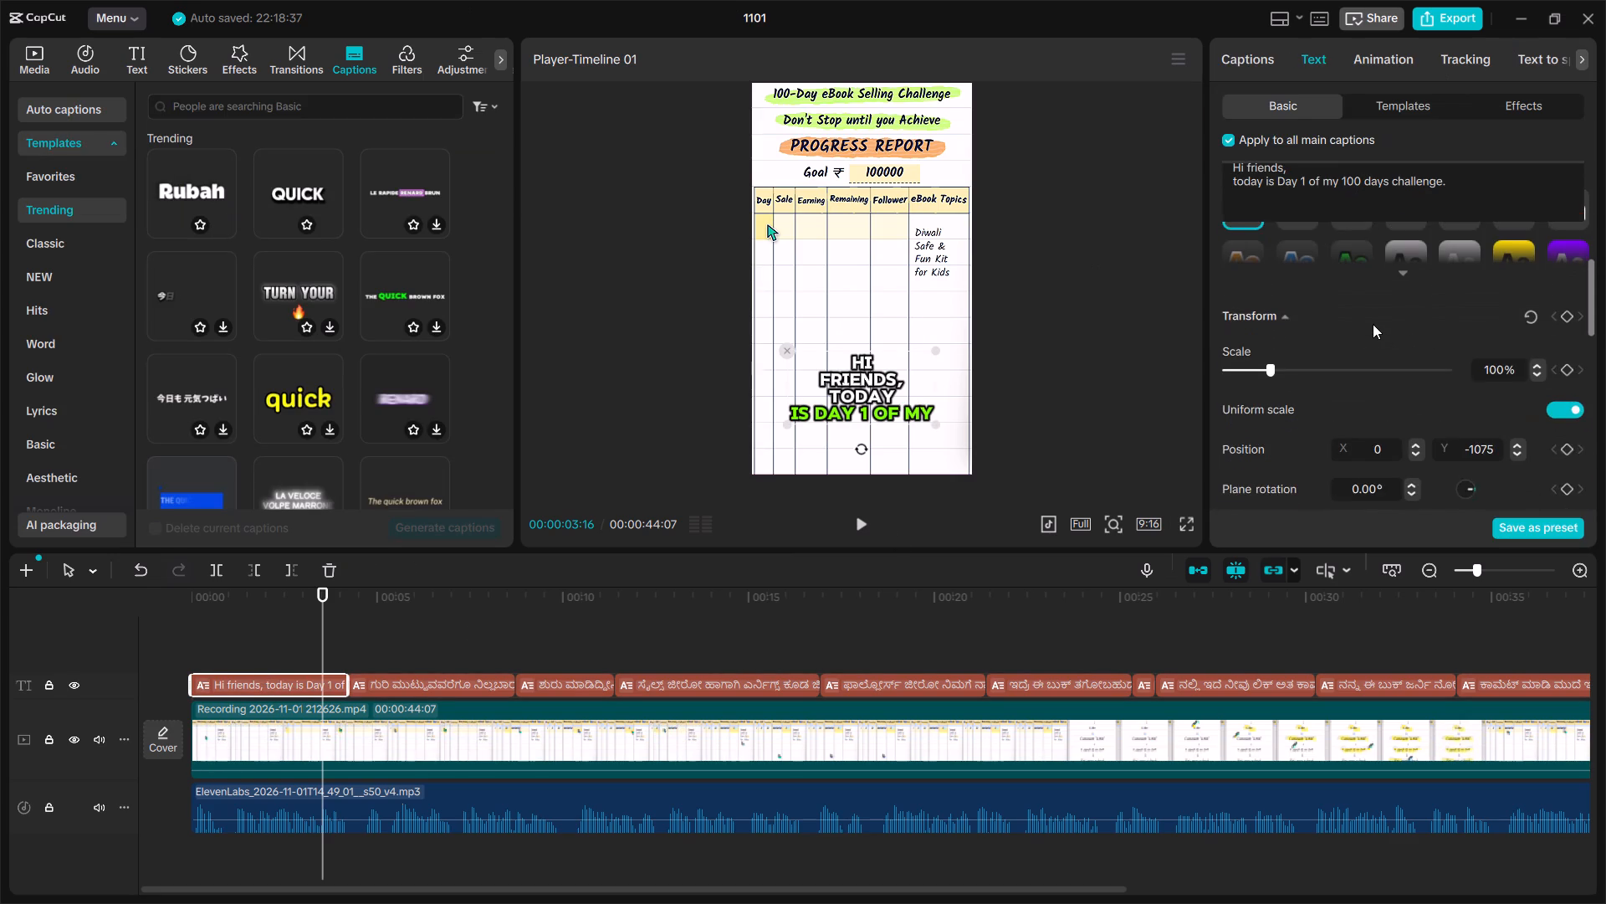
scroll(1373, 324, up, 1)
scroll(1312, 384, down, 1)
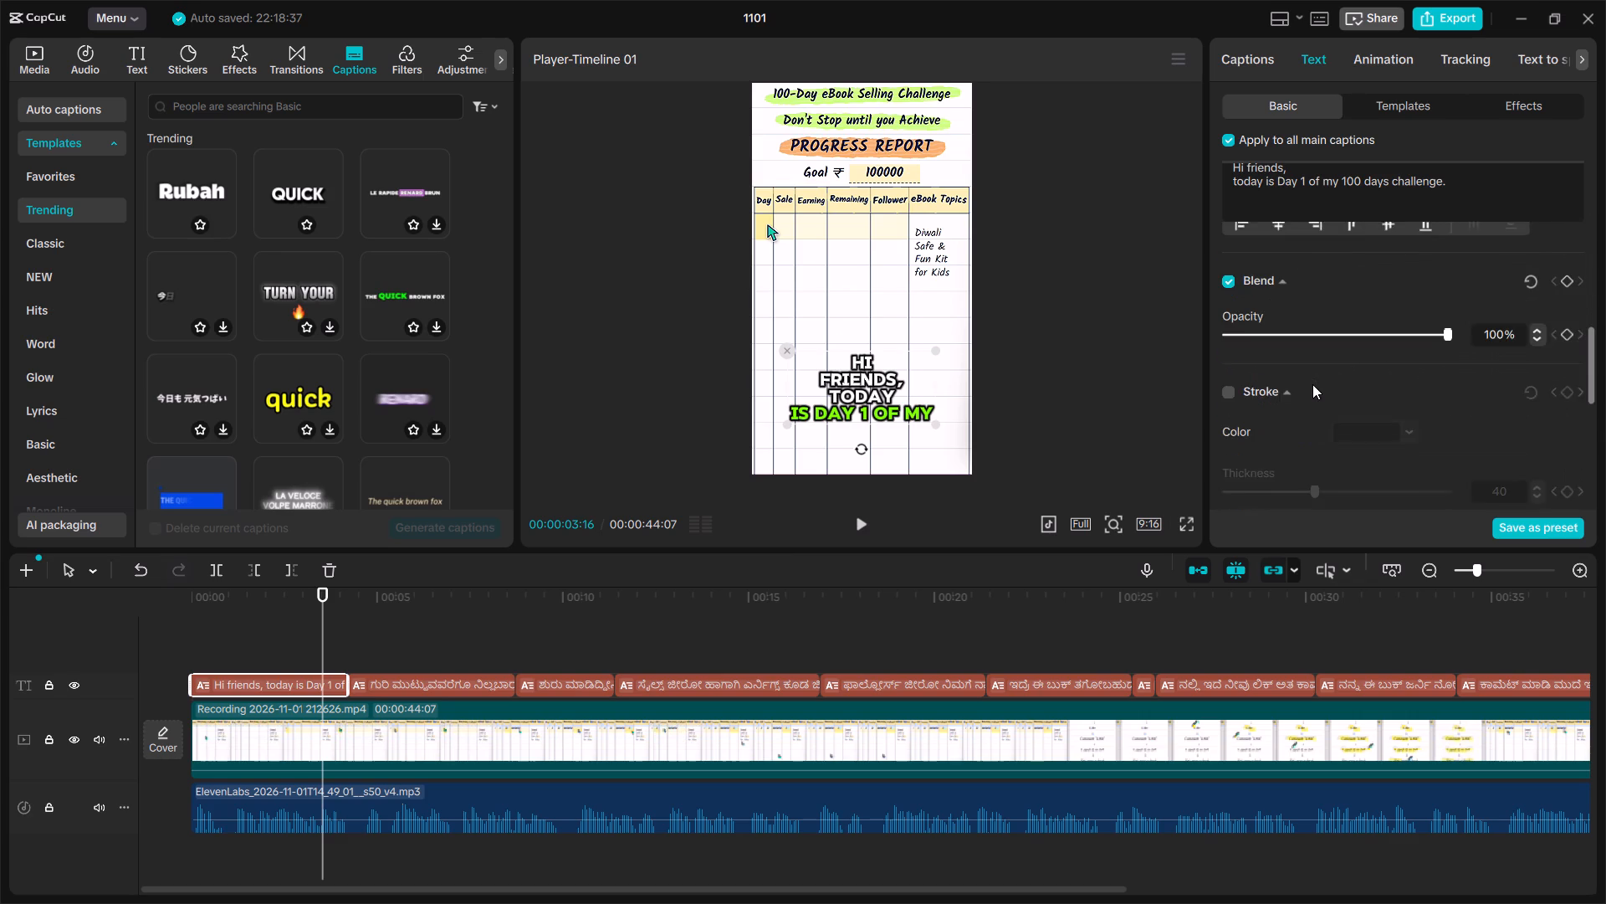
scroll(1312, 384, down, 3)
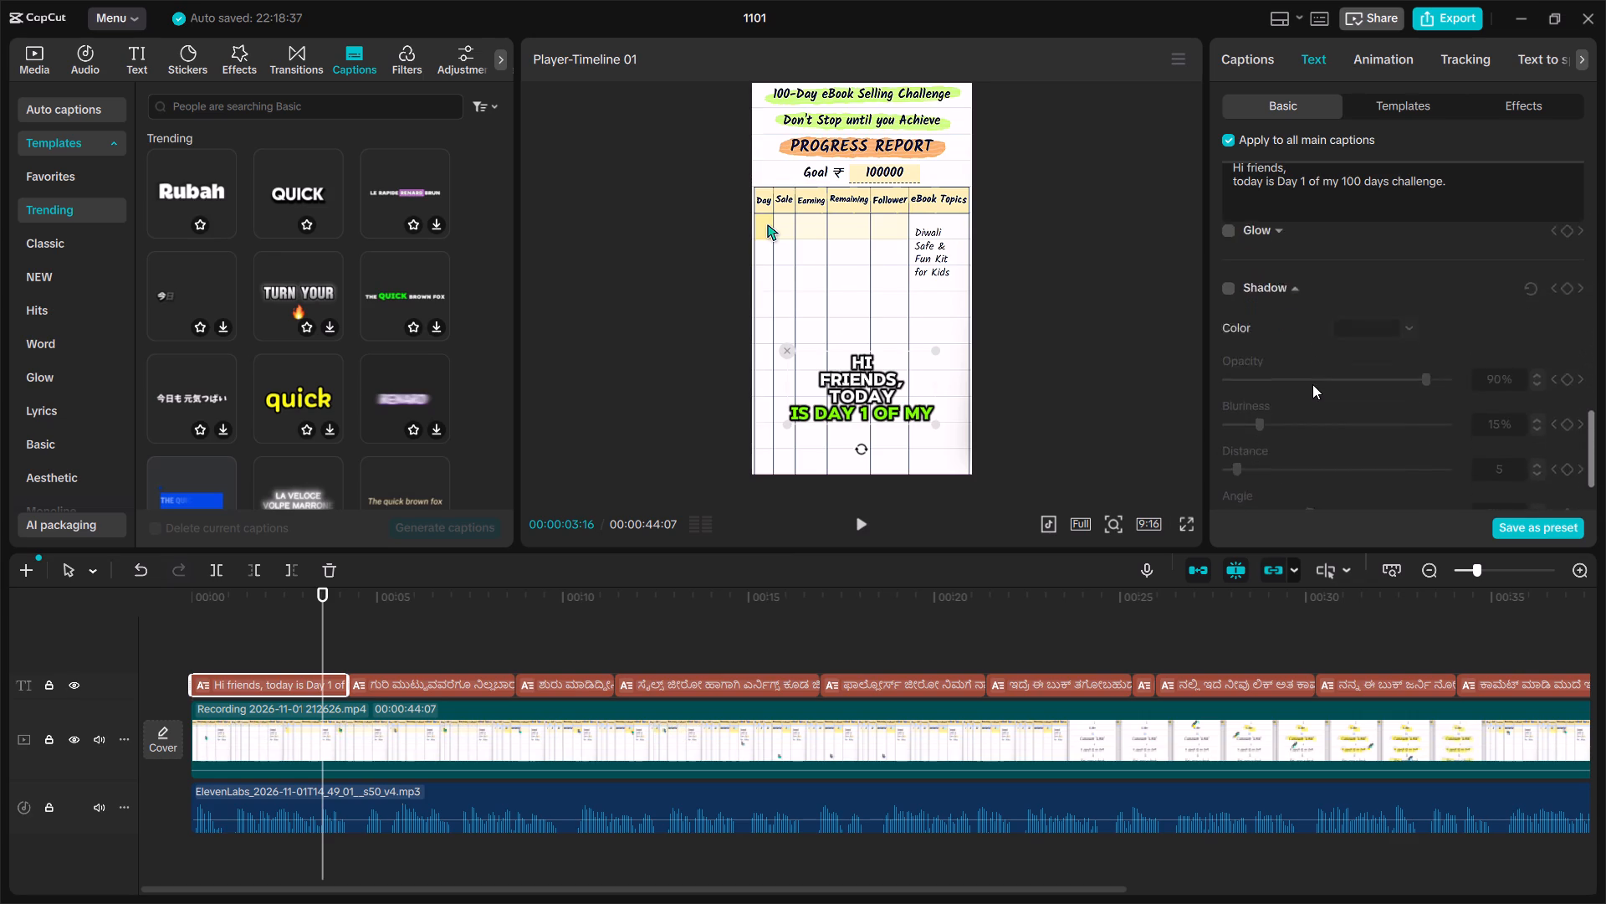
scroll(1312, 384, down, 2)
scroll(1312, 384, up, 1)
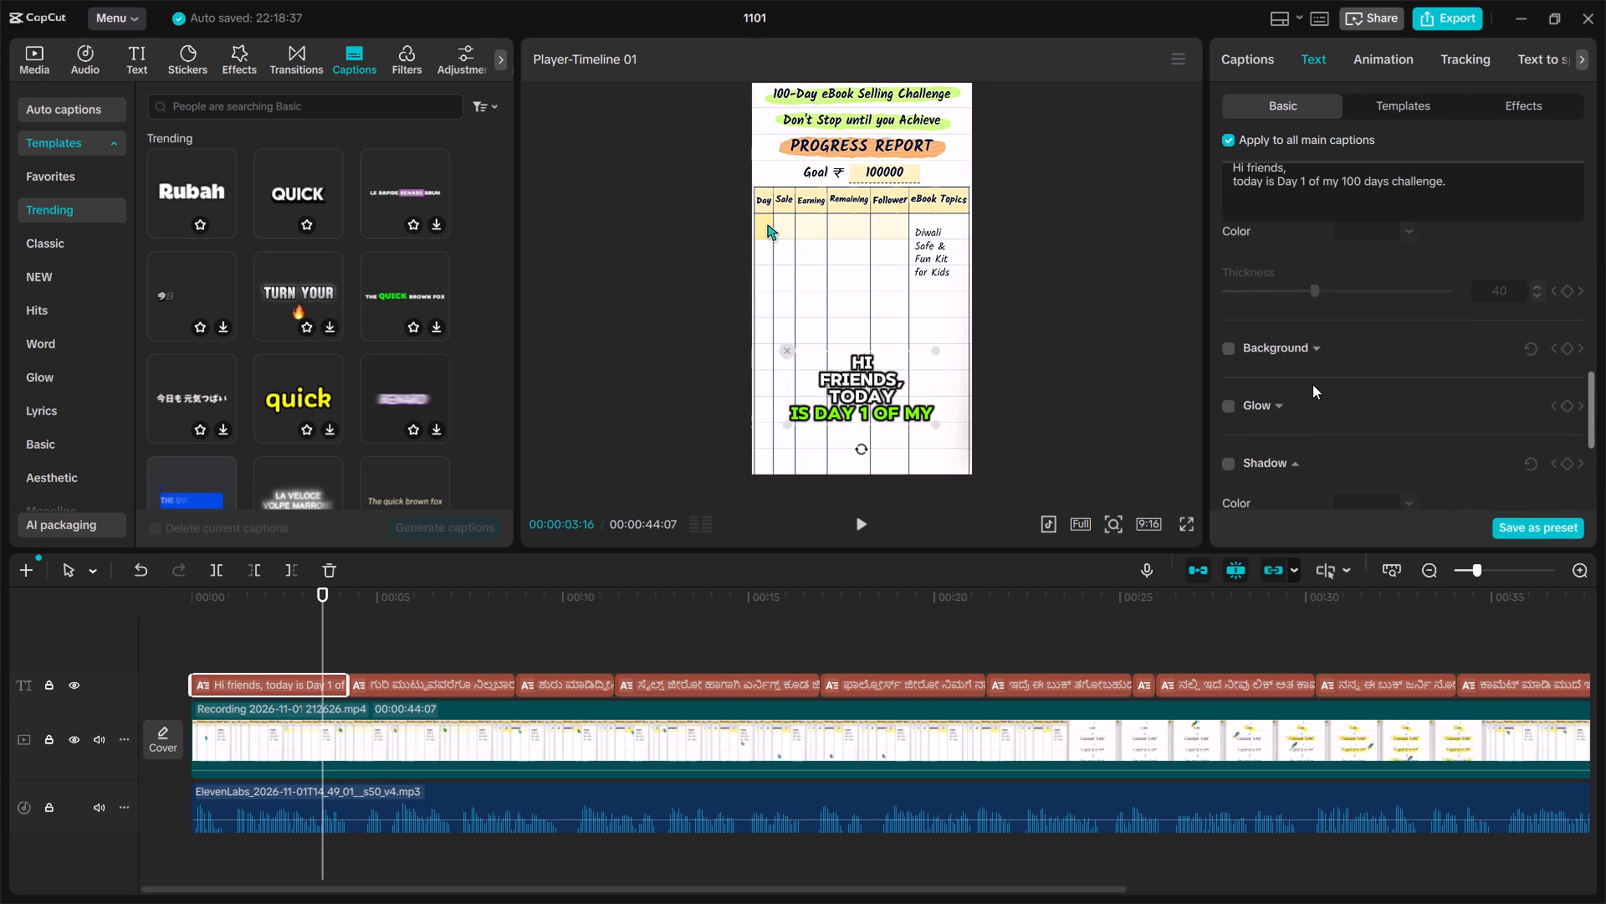
scroll(1312, 384, up, 2)
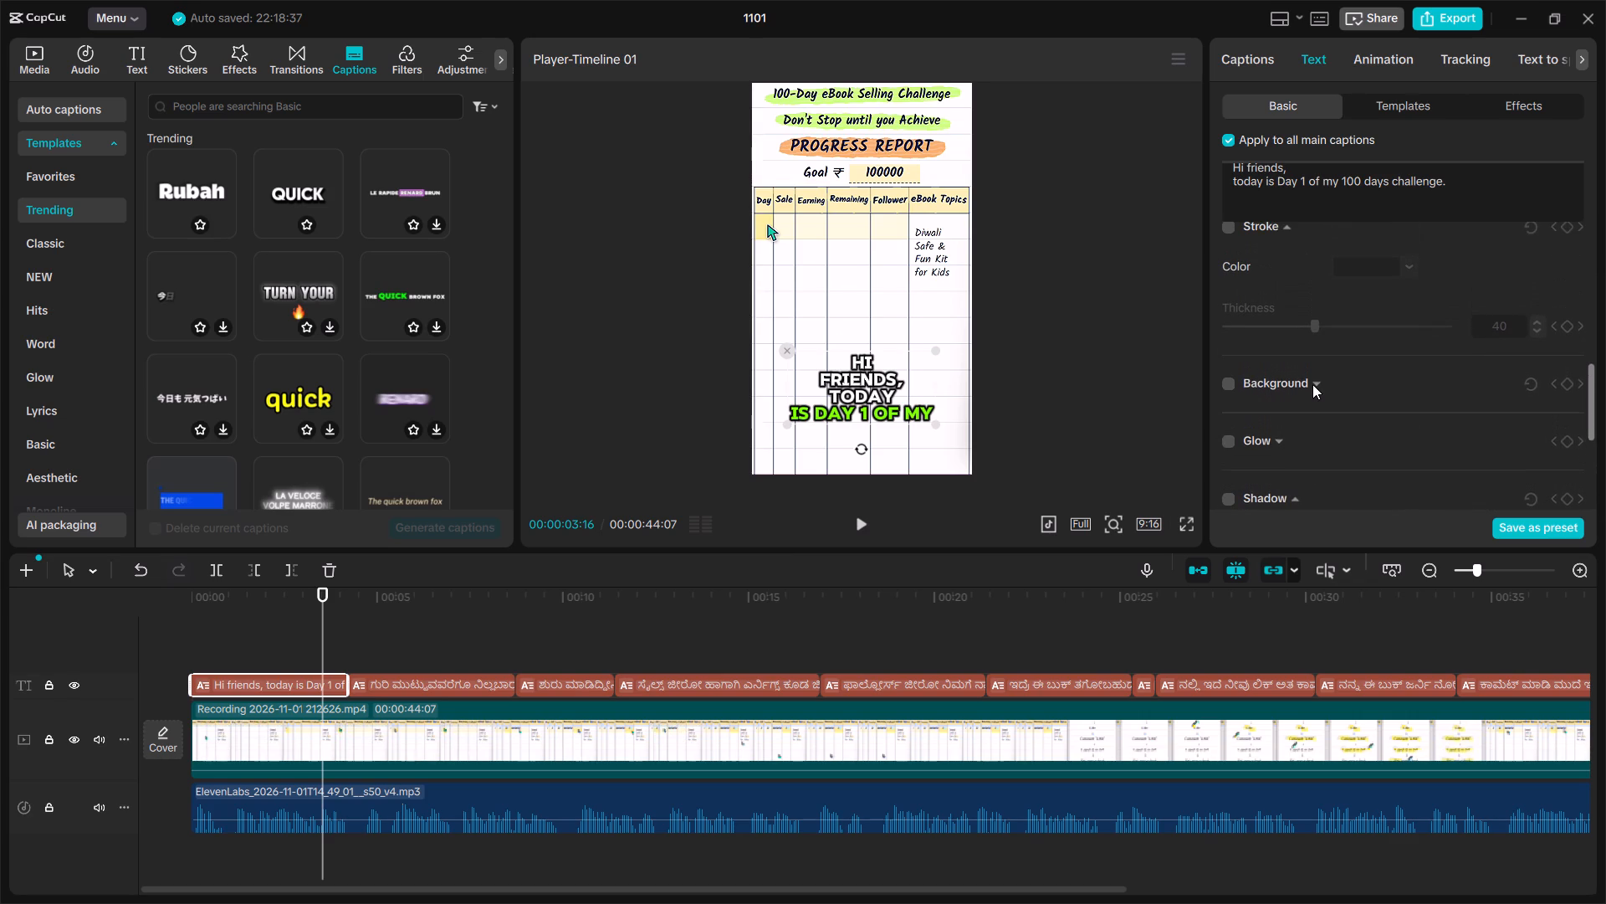
click(1238, 383)
click(1235, 382)
Change the font of all main captions to System.
scroll(1235, 382, up, 6)
click(1485, 269)
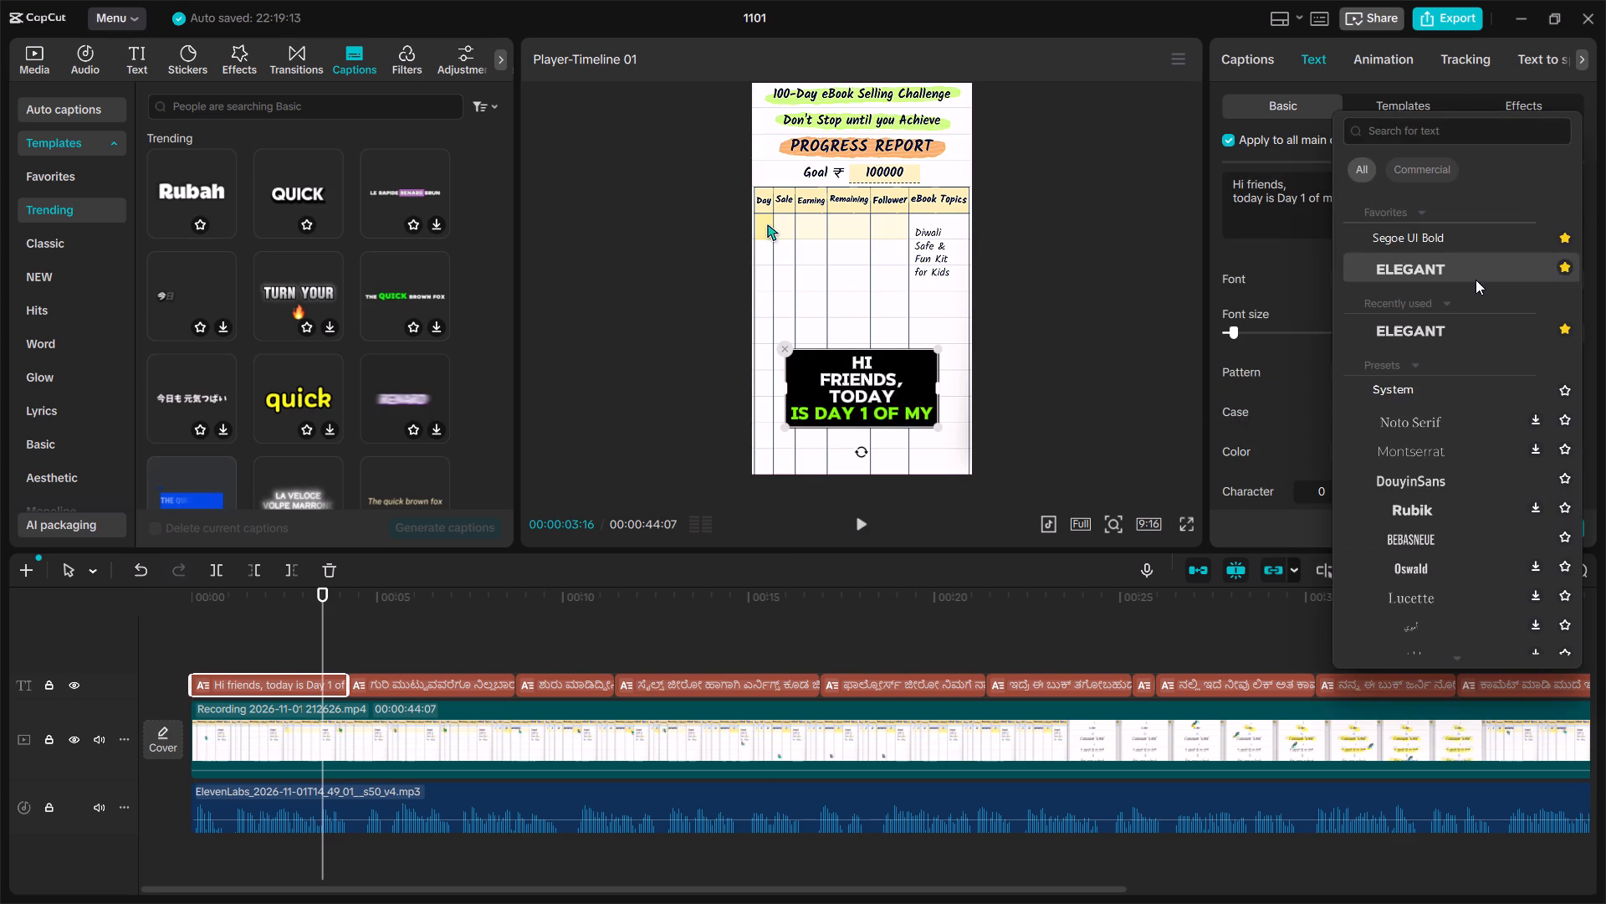
click(1414, 393)
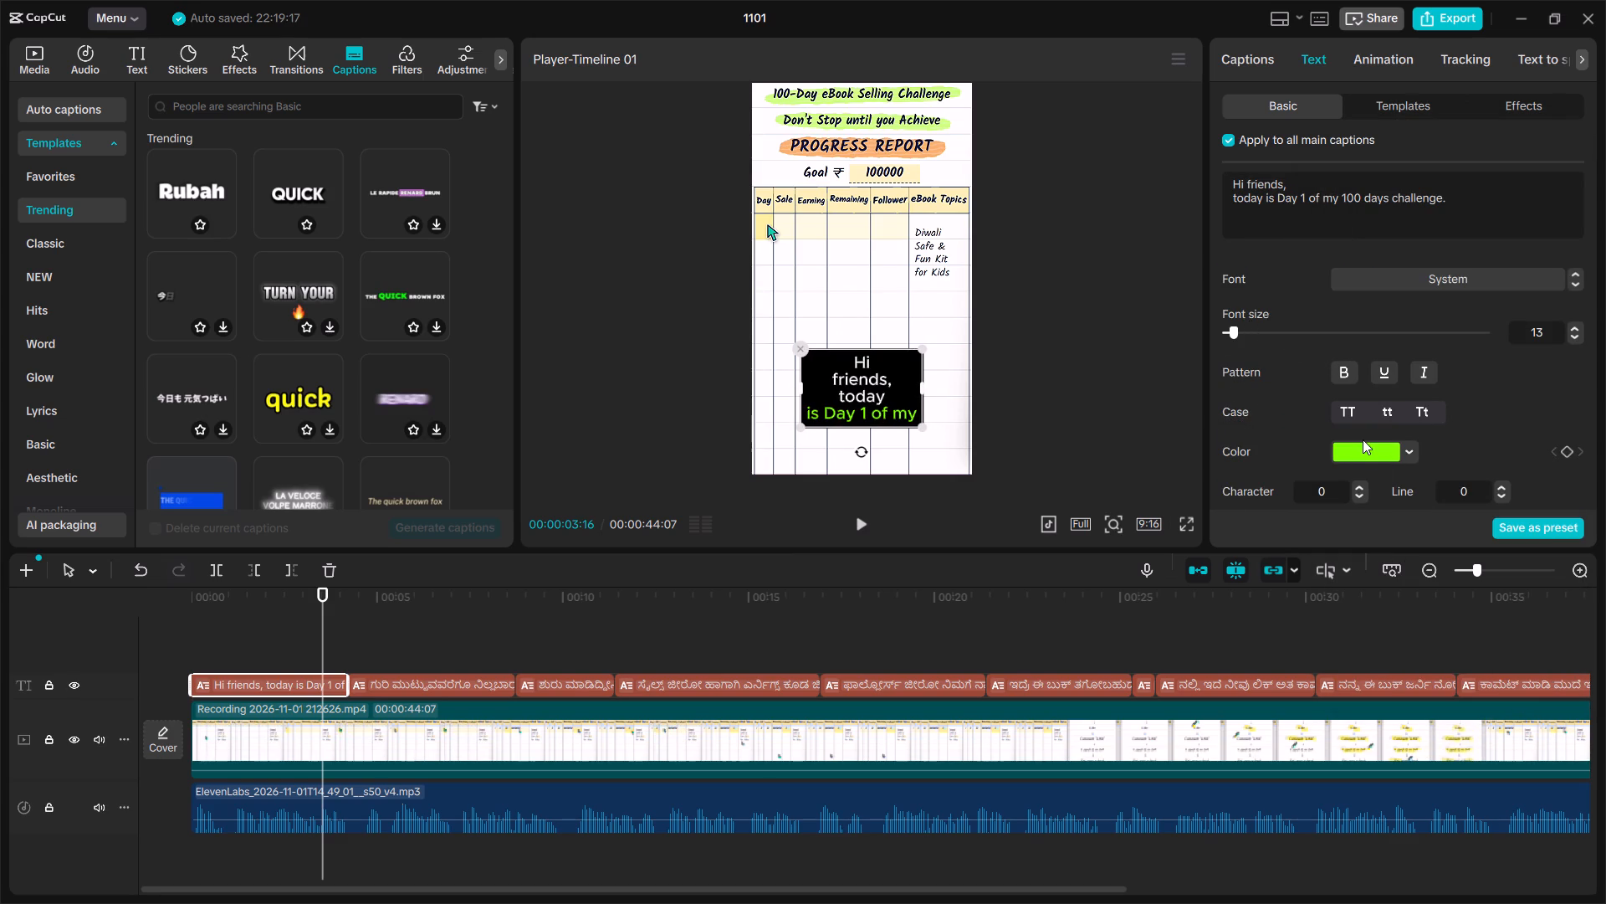
Set the text color of all main captions to black, 000000.
click(1358, 444)
click(1317, 541)
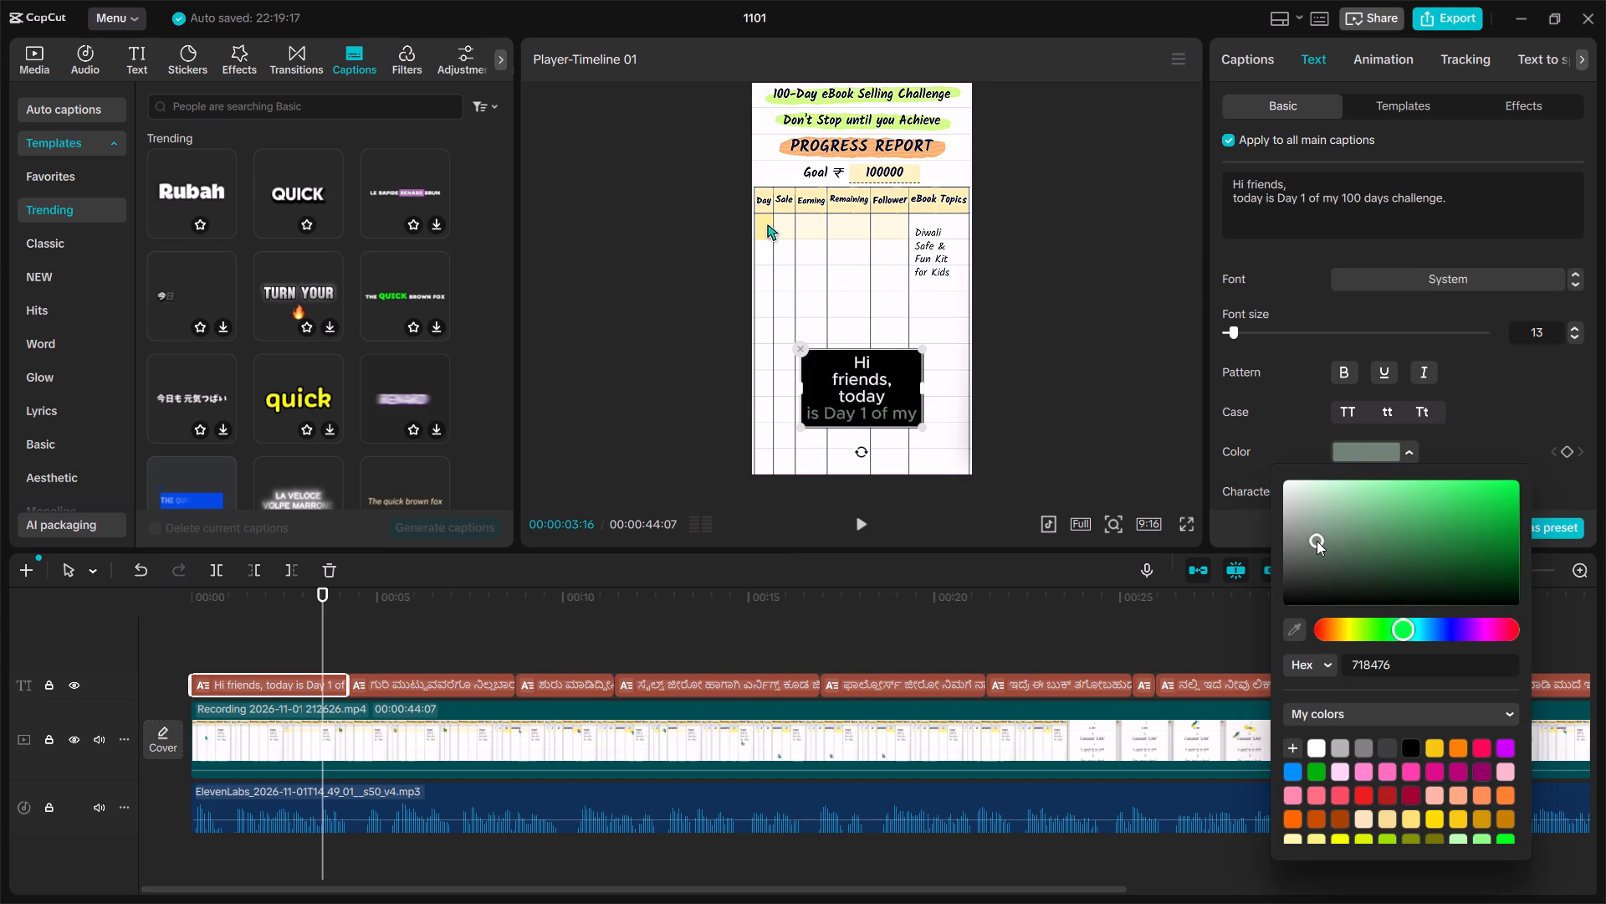
drag(1317, 541, 1381, 605)
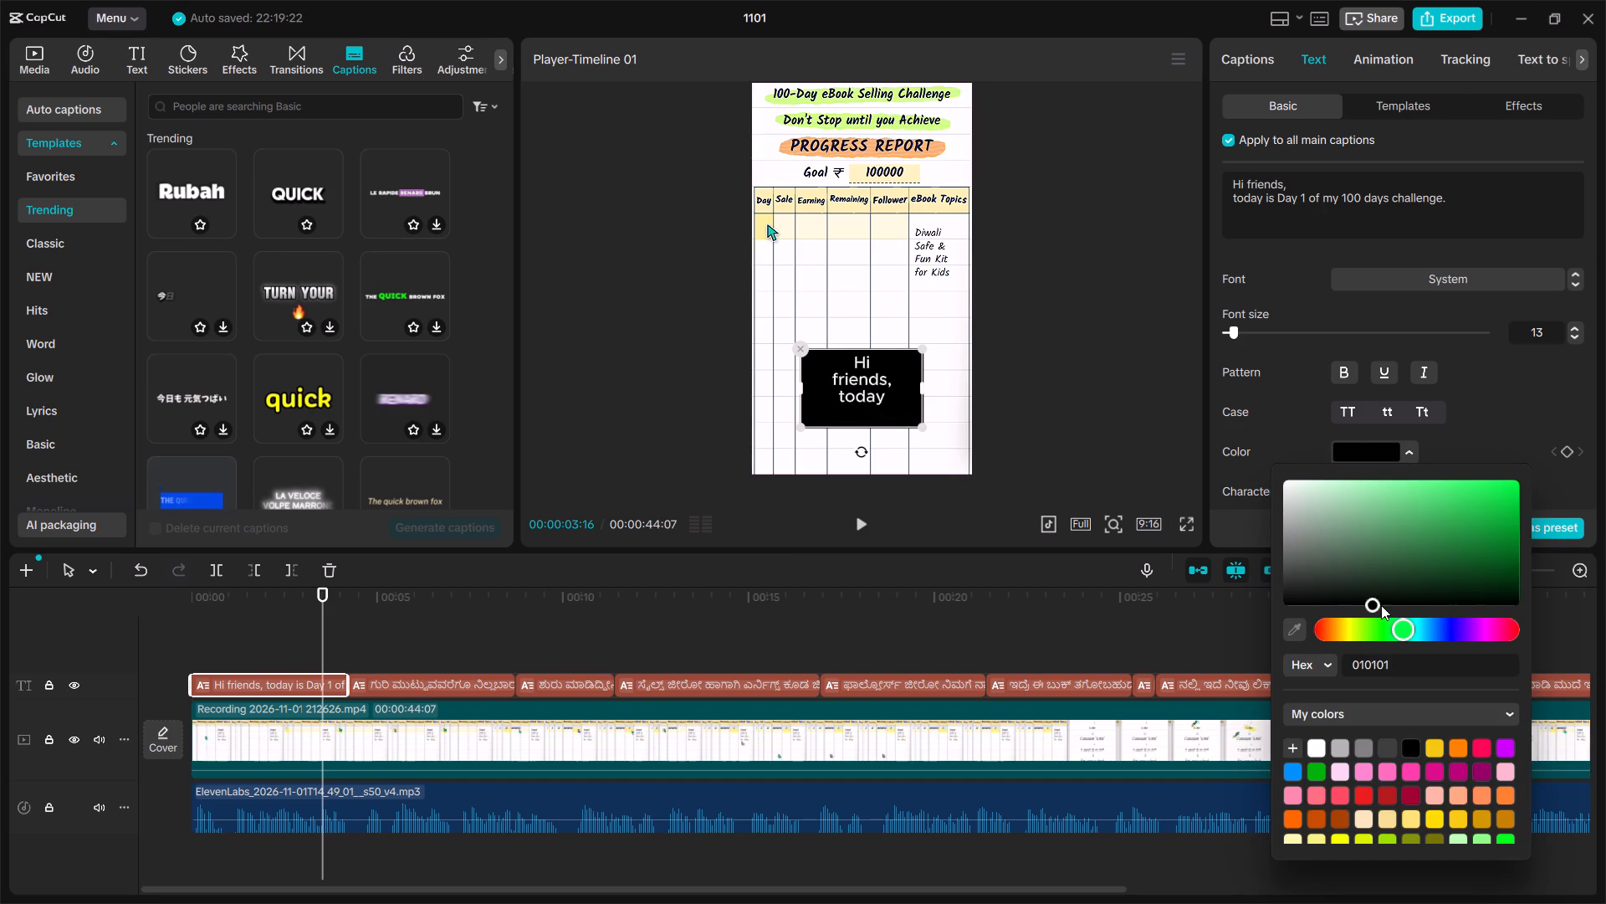
drag(1381, 605, 1471, 460)
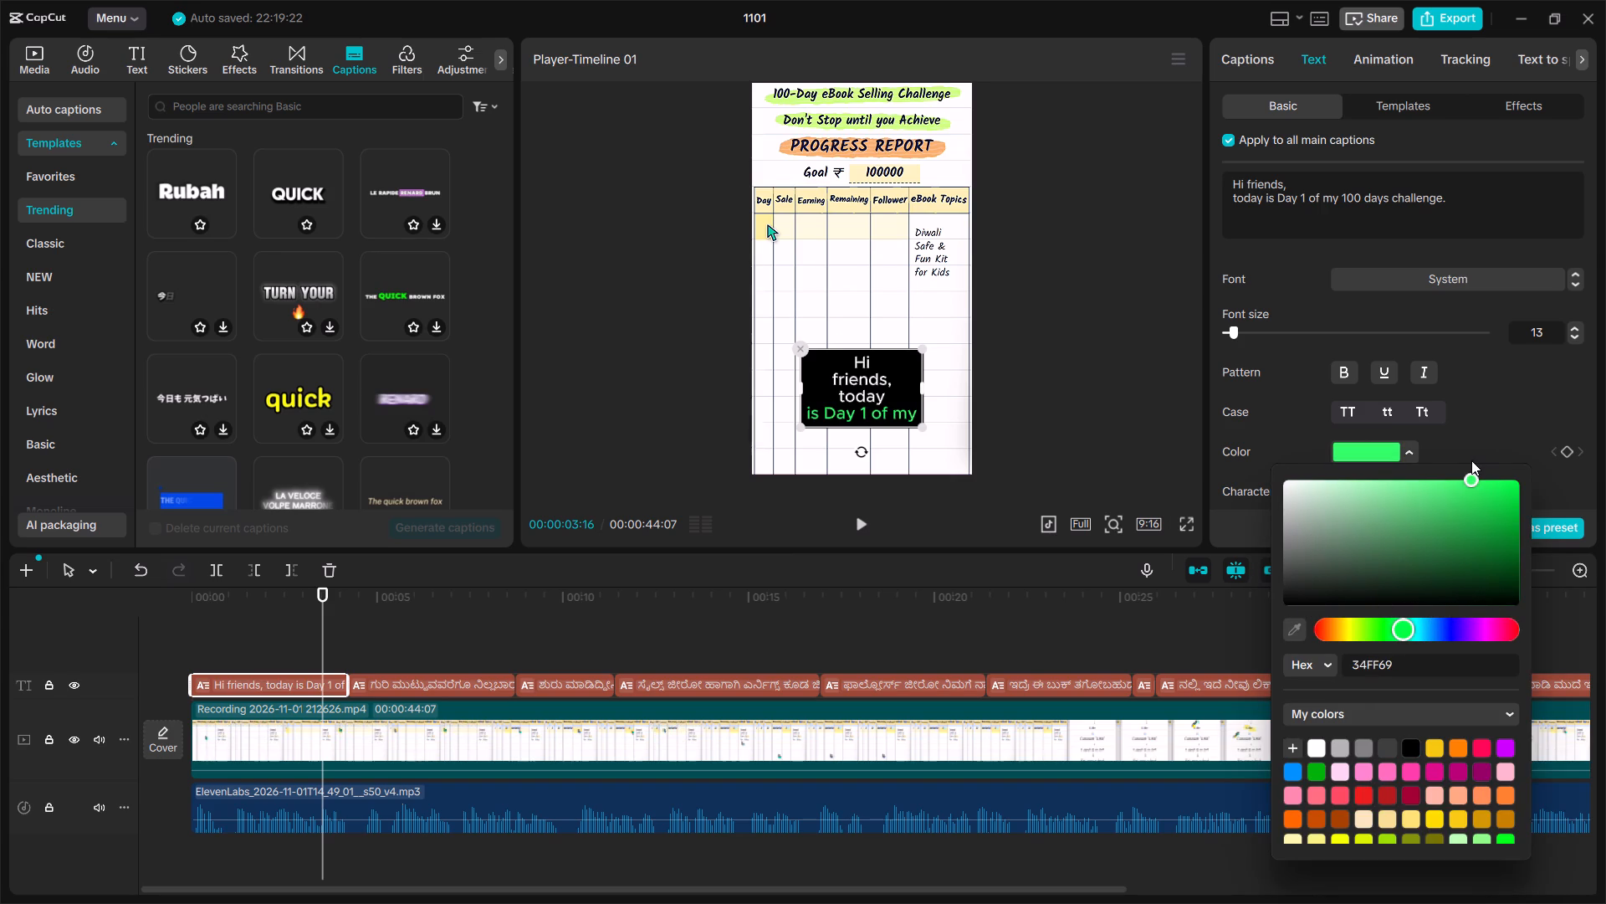
drag(1471, 460, 1509, 491)
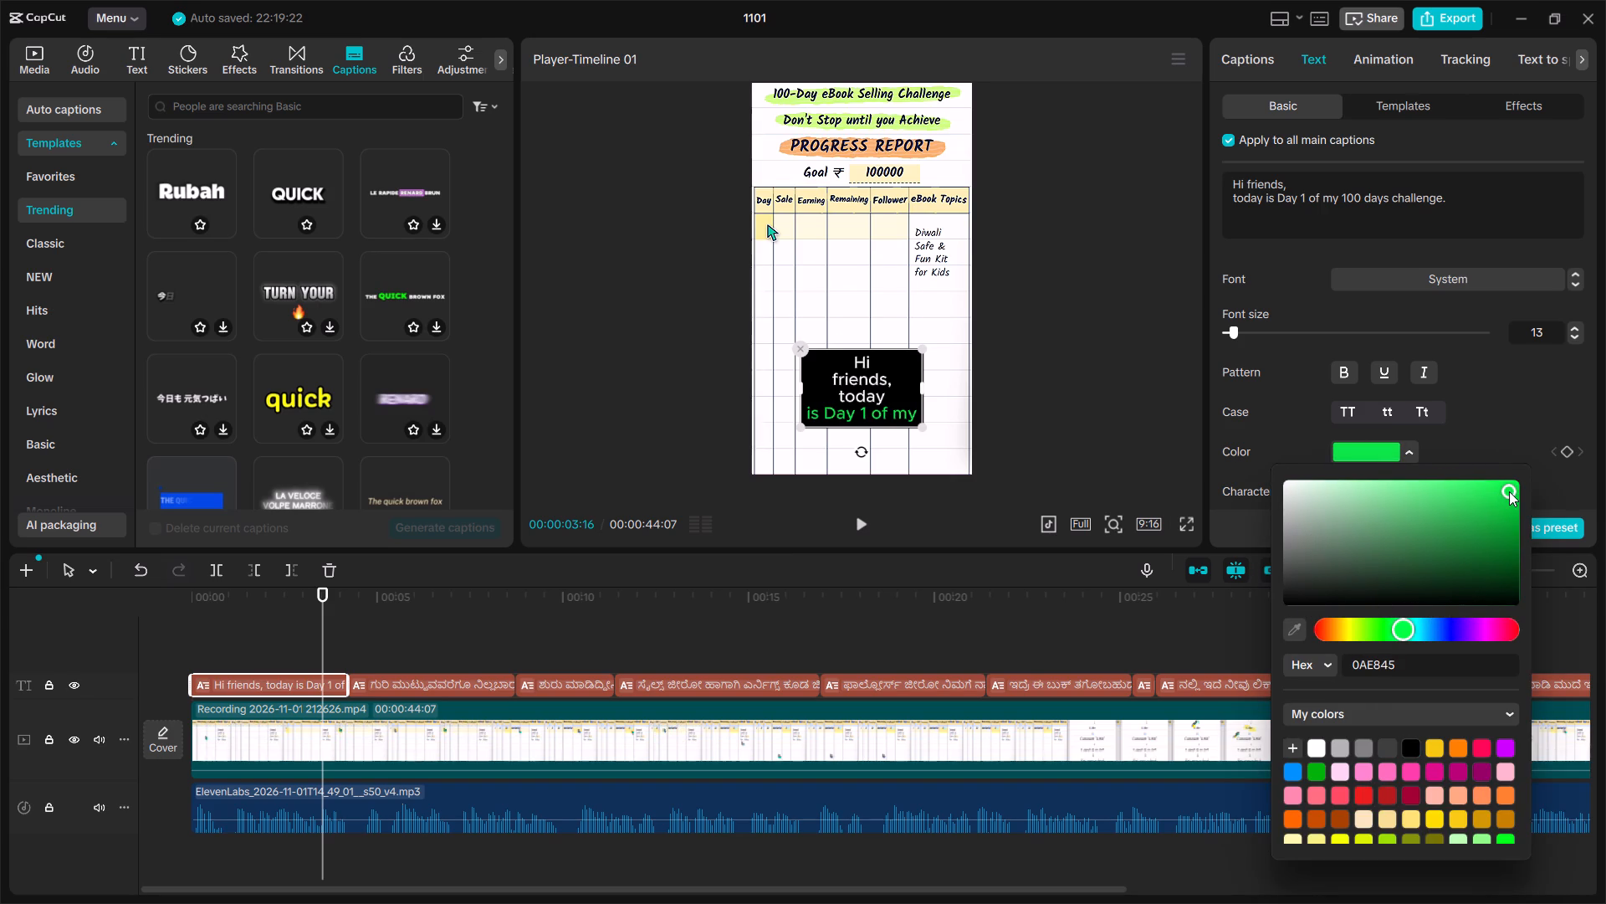
drag(1509, 491, 1361, 497)
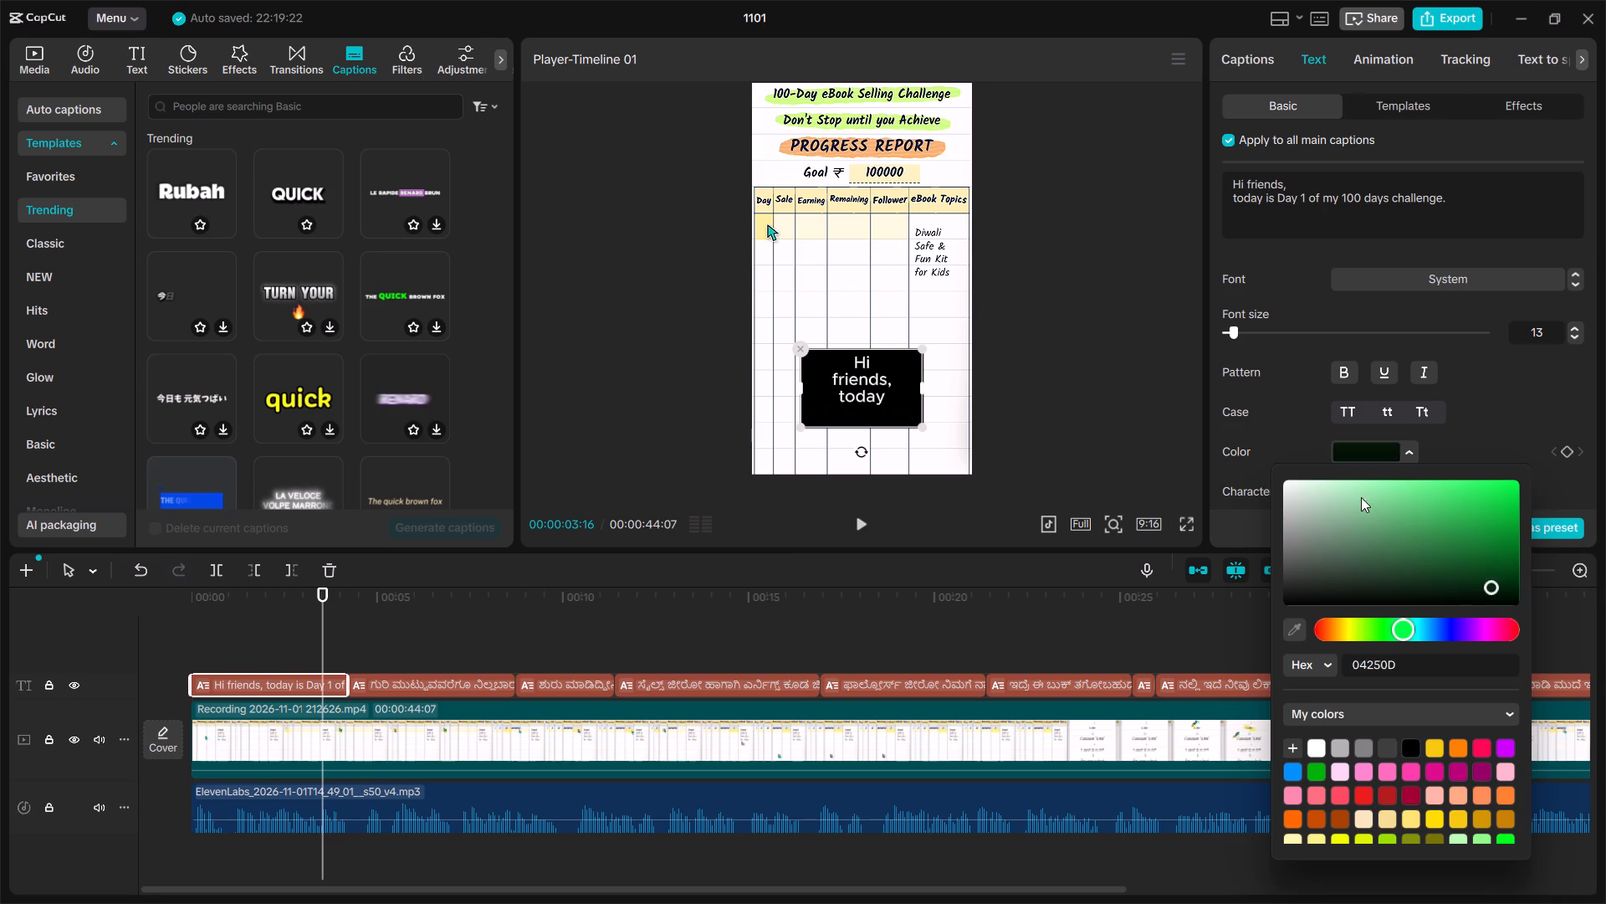
drag(1361, 497, 1286, 494)
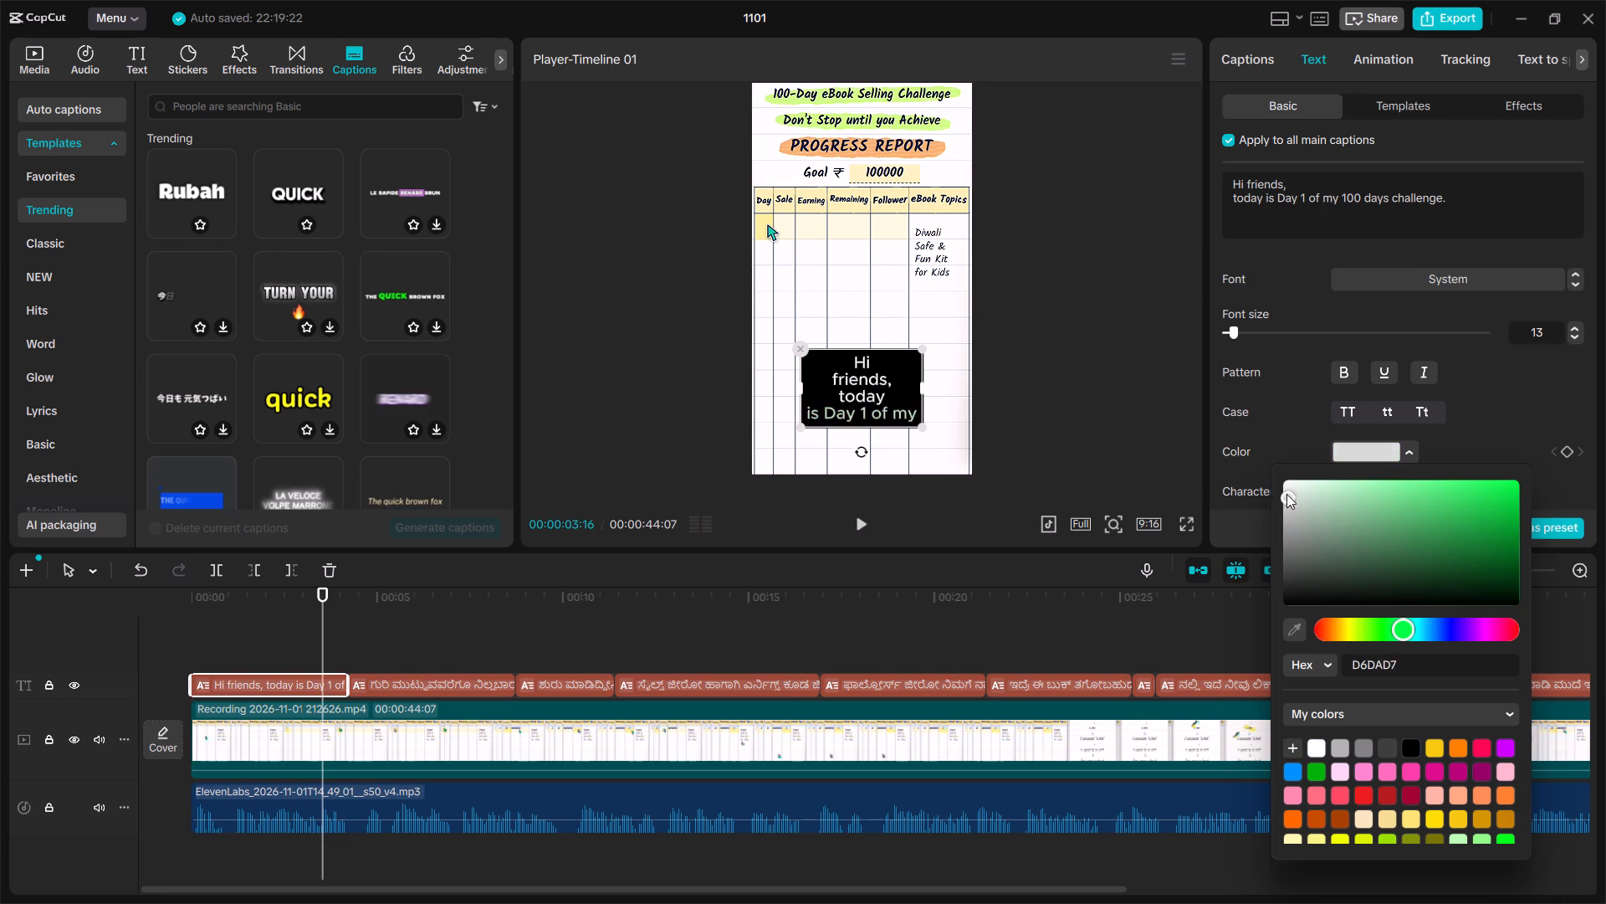
drag(1286, 494, 1293, 474)
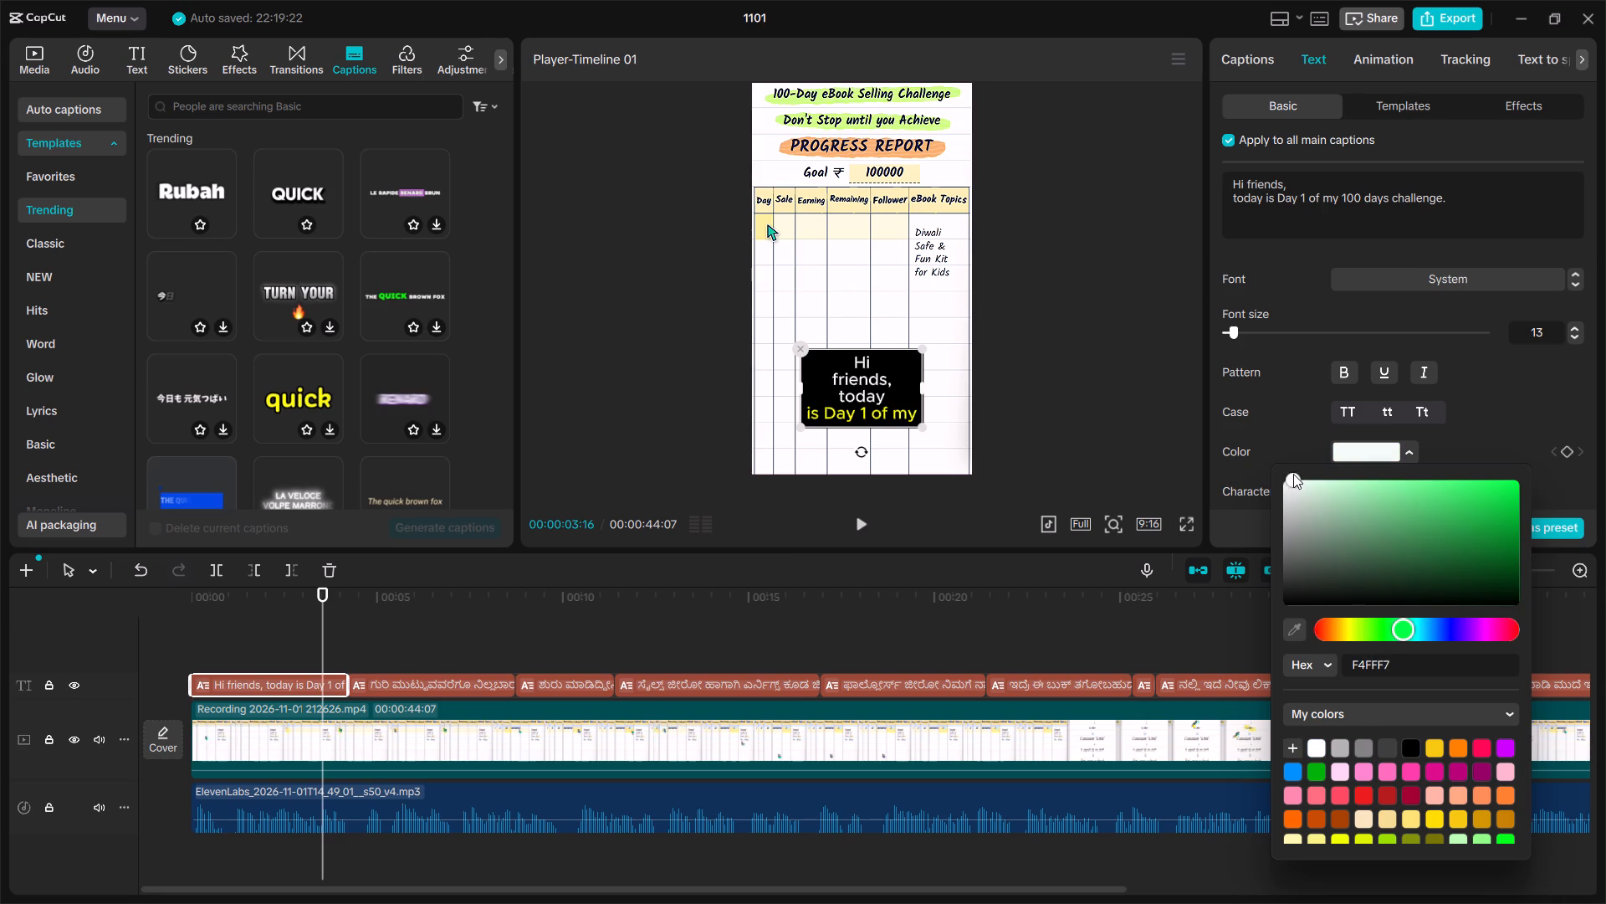
drag(1293, 474, 1215, 410)
drag(1279, 480, 1299, 511)
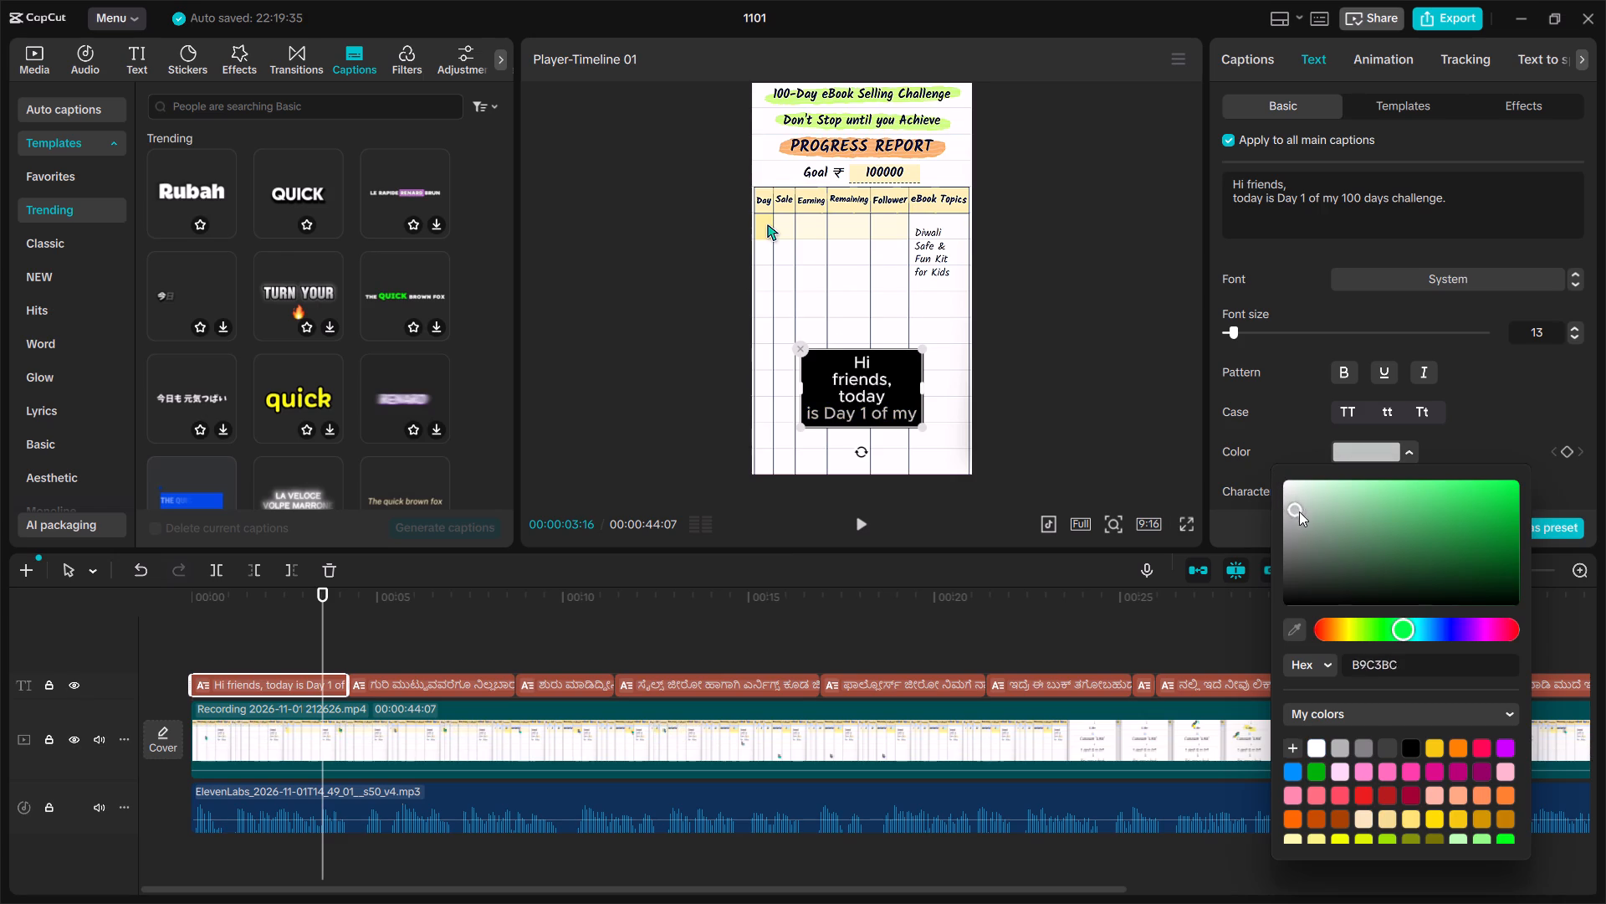
drag(1299, 511, 1291, 628)
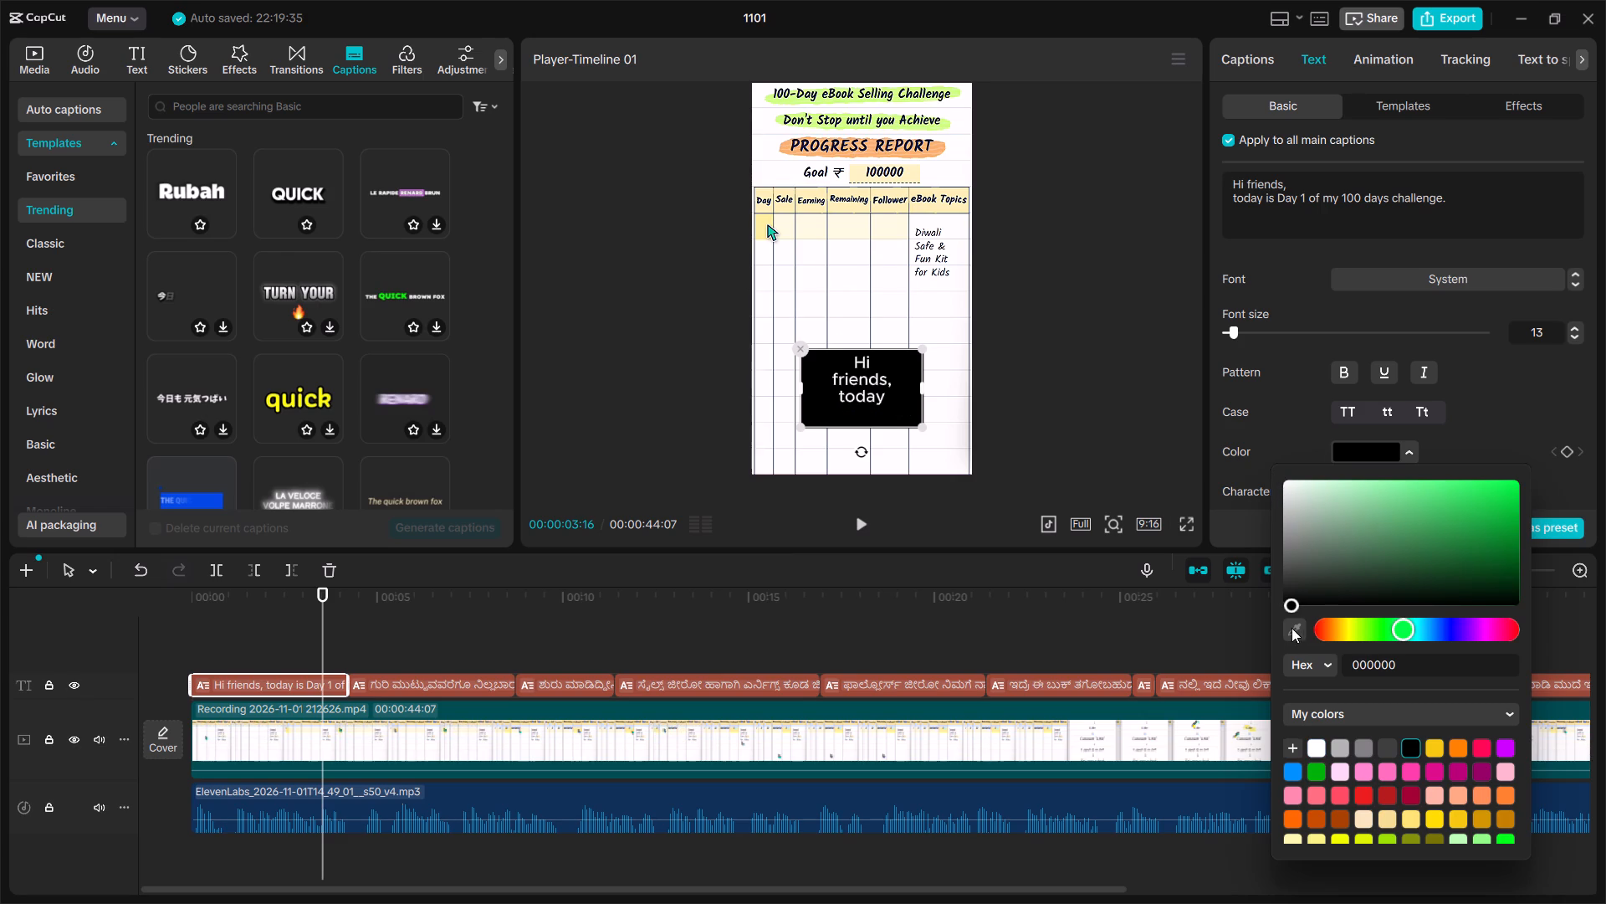
drag(1291, 628, 1269, 640)
click(1476, 425)
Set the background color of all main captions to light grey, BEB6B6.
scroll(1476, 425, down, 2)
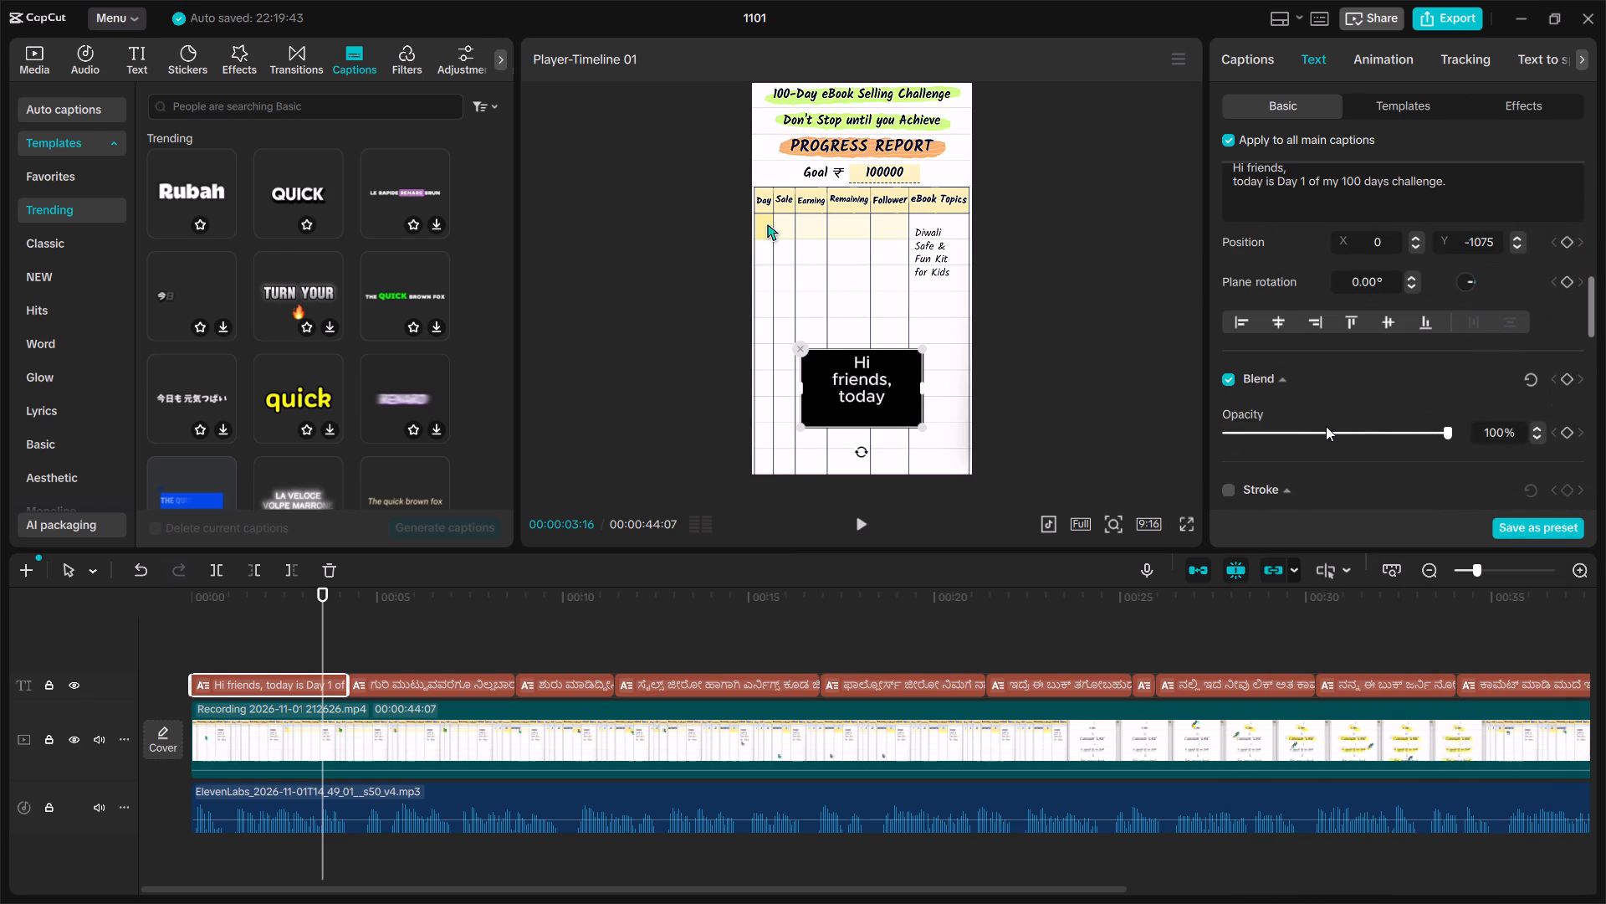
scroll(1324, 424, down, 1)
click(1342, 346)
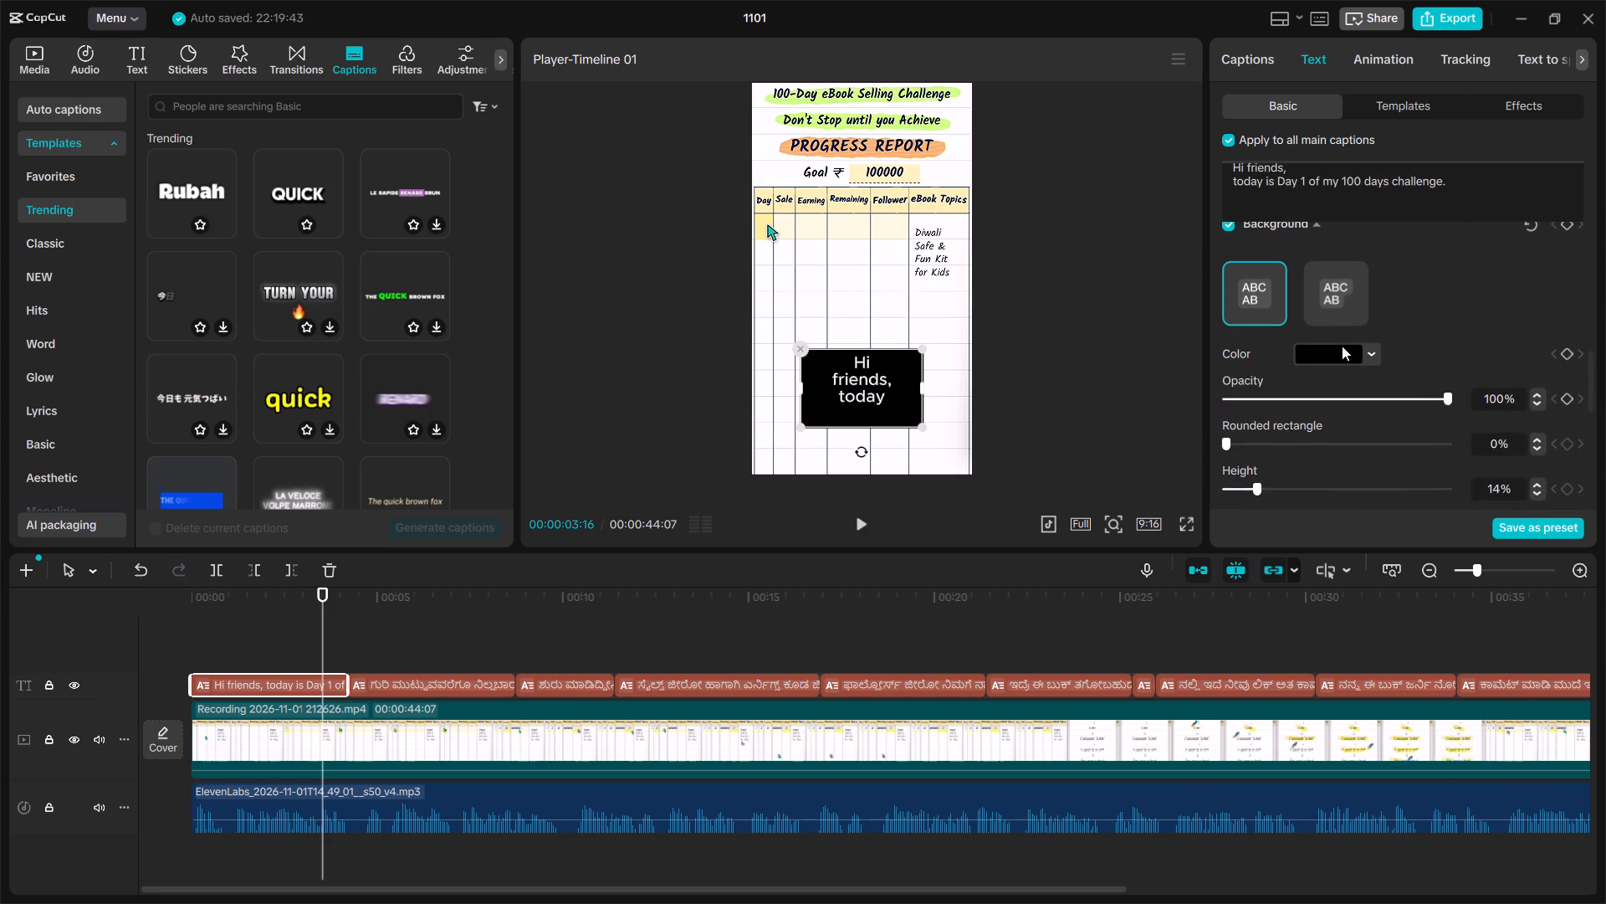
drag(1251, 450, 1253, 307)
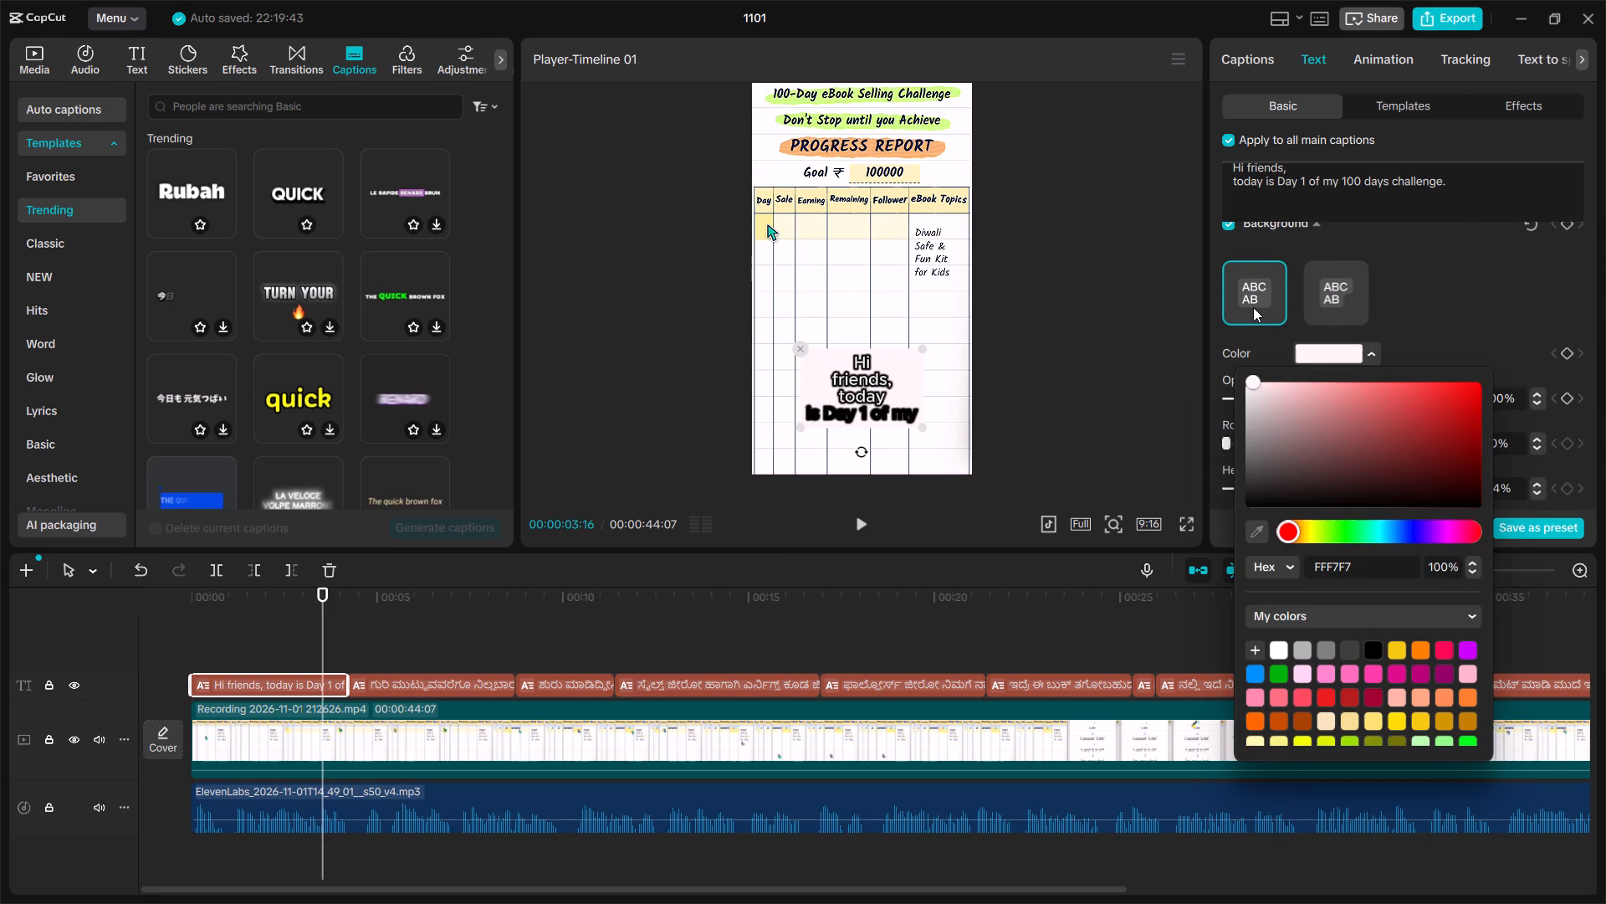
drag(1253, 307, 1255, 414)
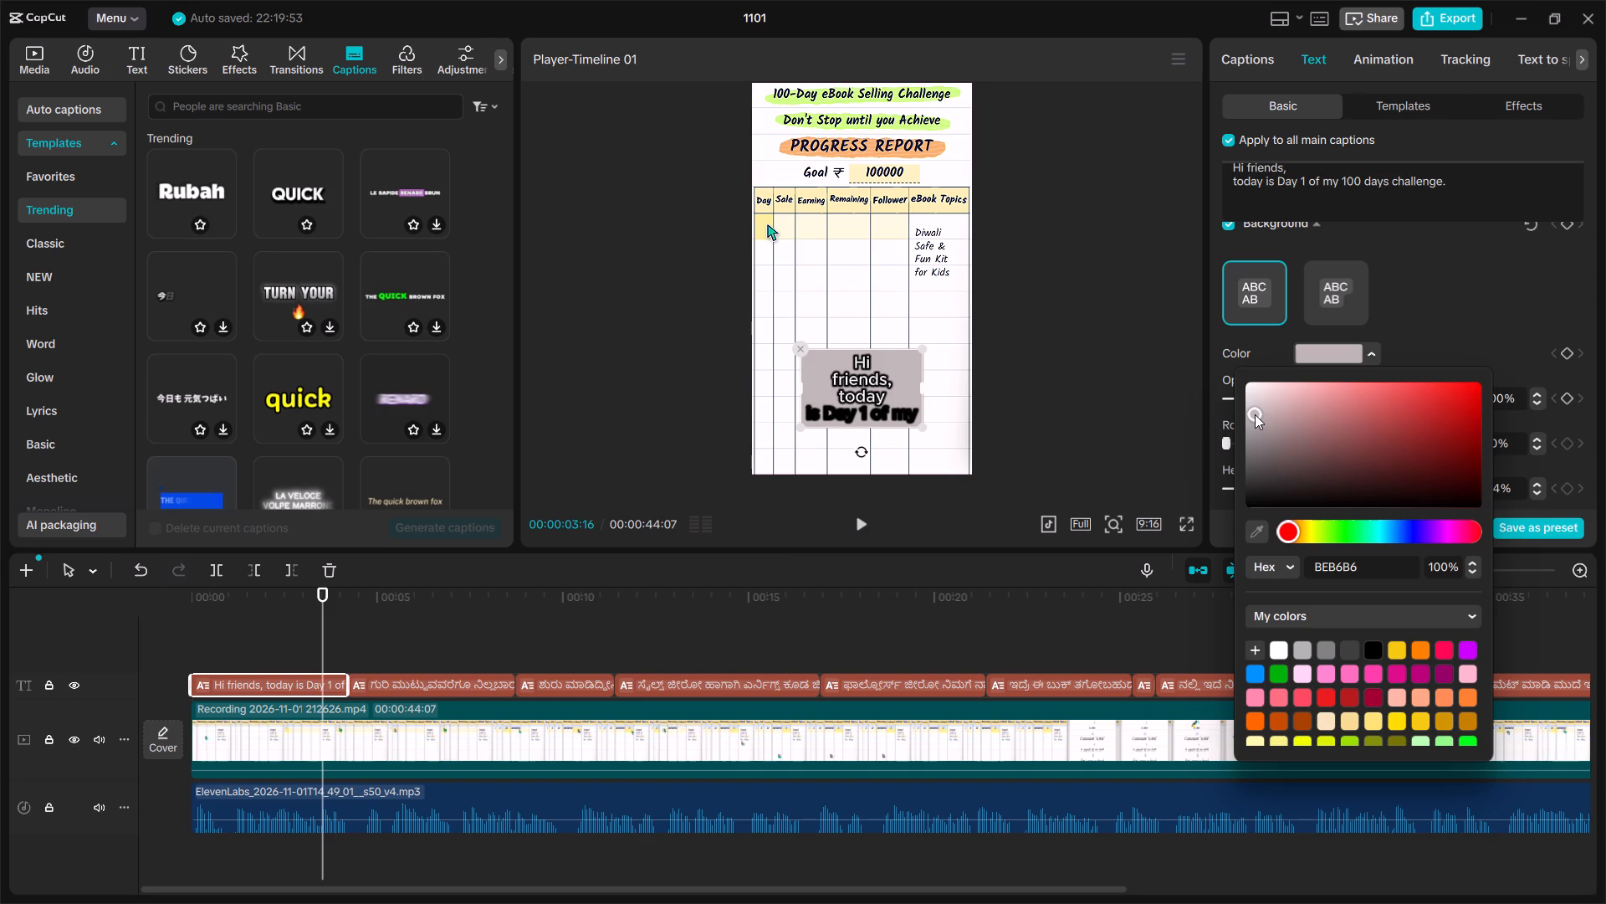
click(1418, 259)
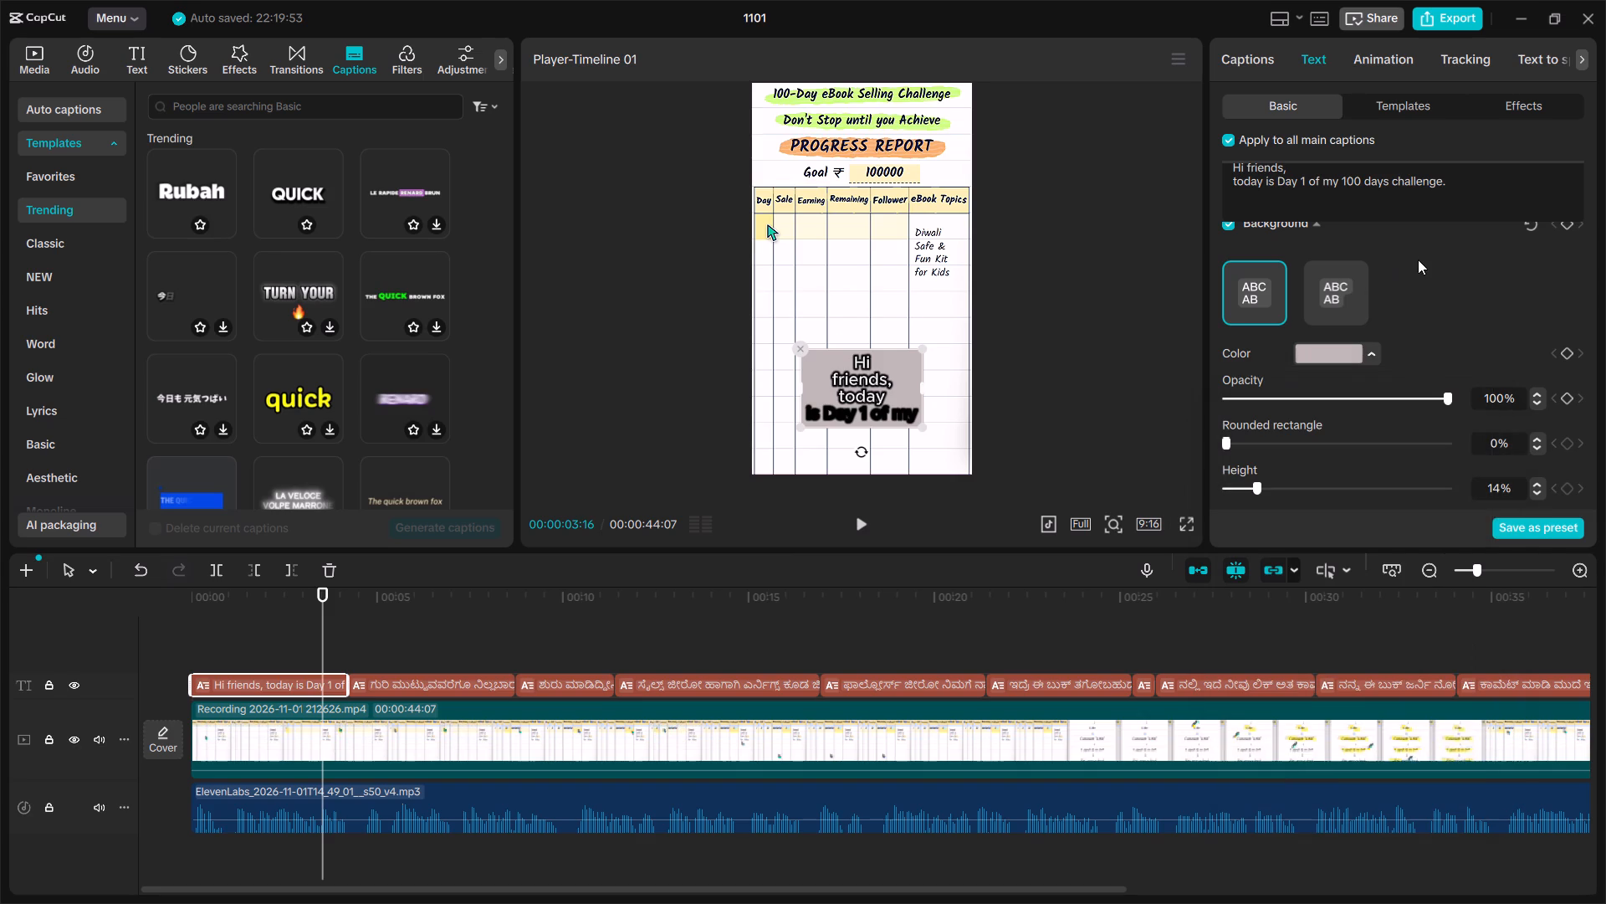
Switch the caption background to the second style, which follows each text line, and set its color to white.
click(1341, 293)
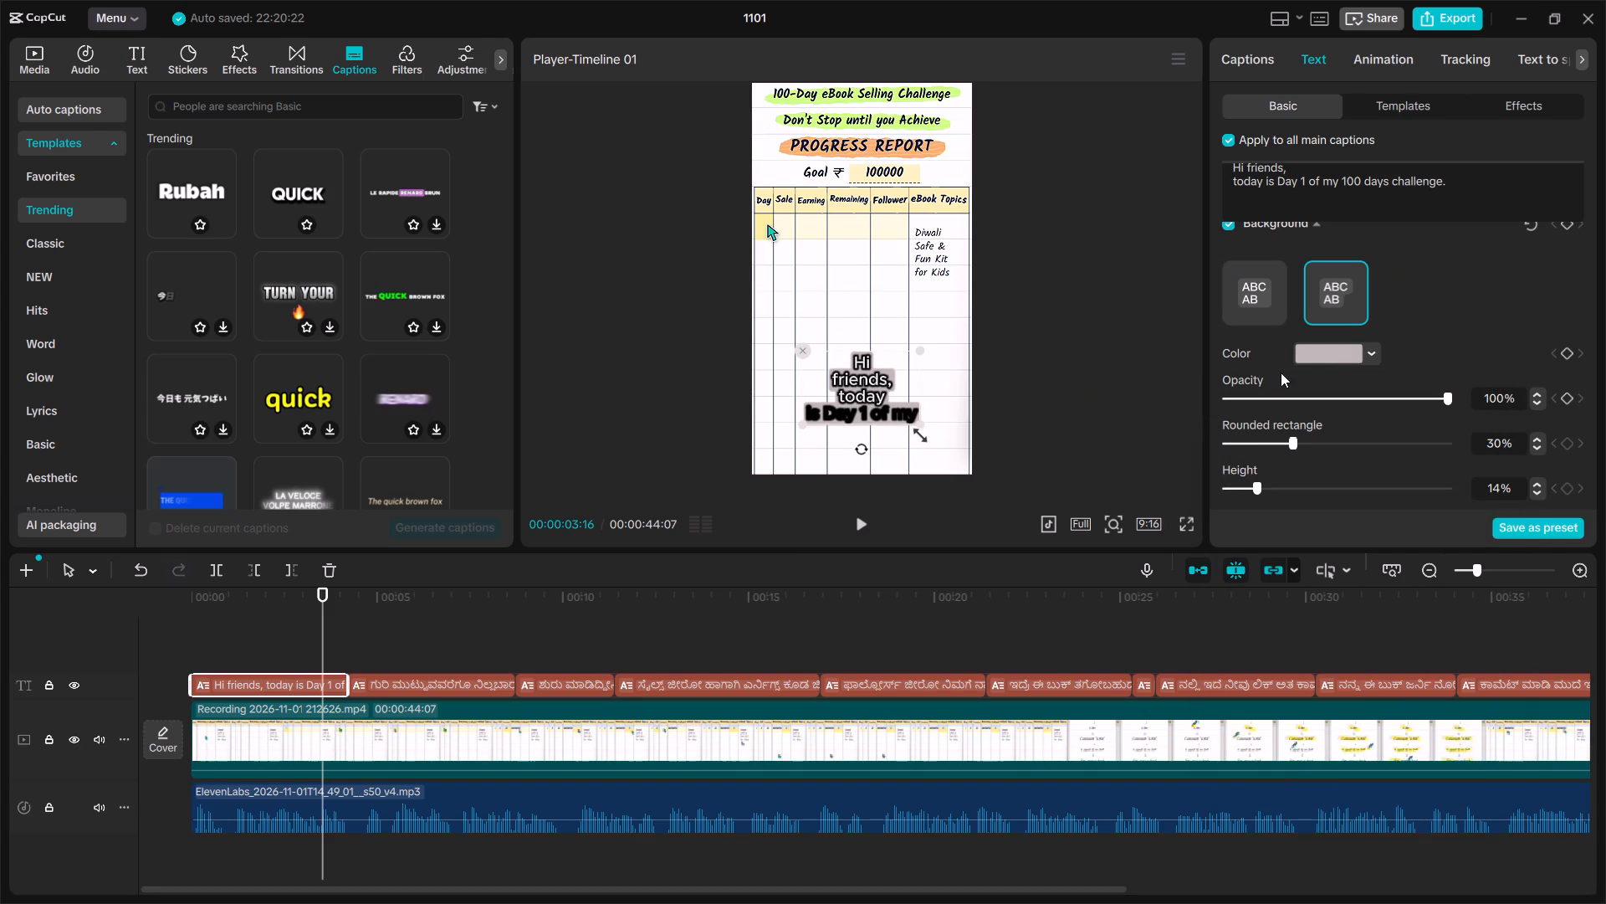
click(1336, 359)
drag(1251, 419, 1214, 315)
click(1457, 305)
scroll(1457, 305, up, 6)
scroll(1401, 347, down, 1)
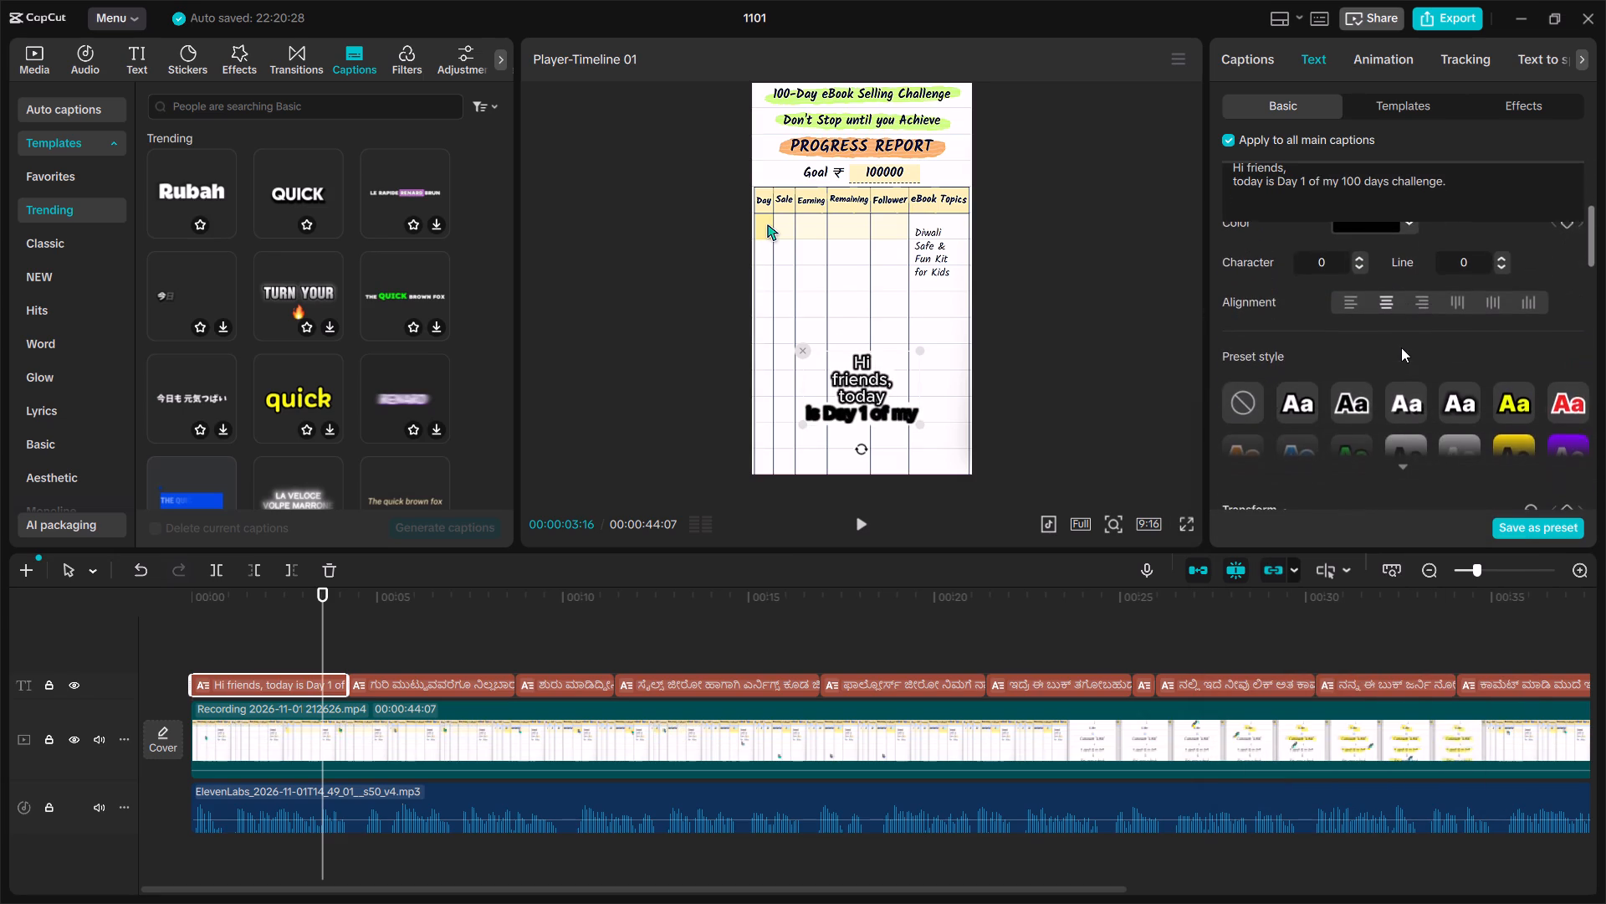
Remove the preset style from all main captions by choosing the no-style option.
scroll(1401, 347, down, 1)
click(1235, 455)
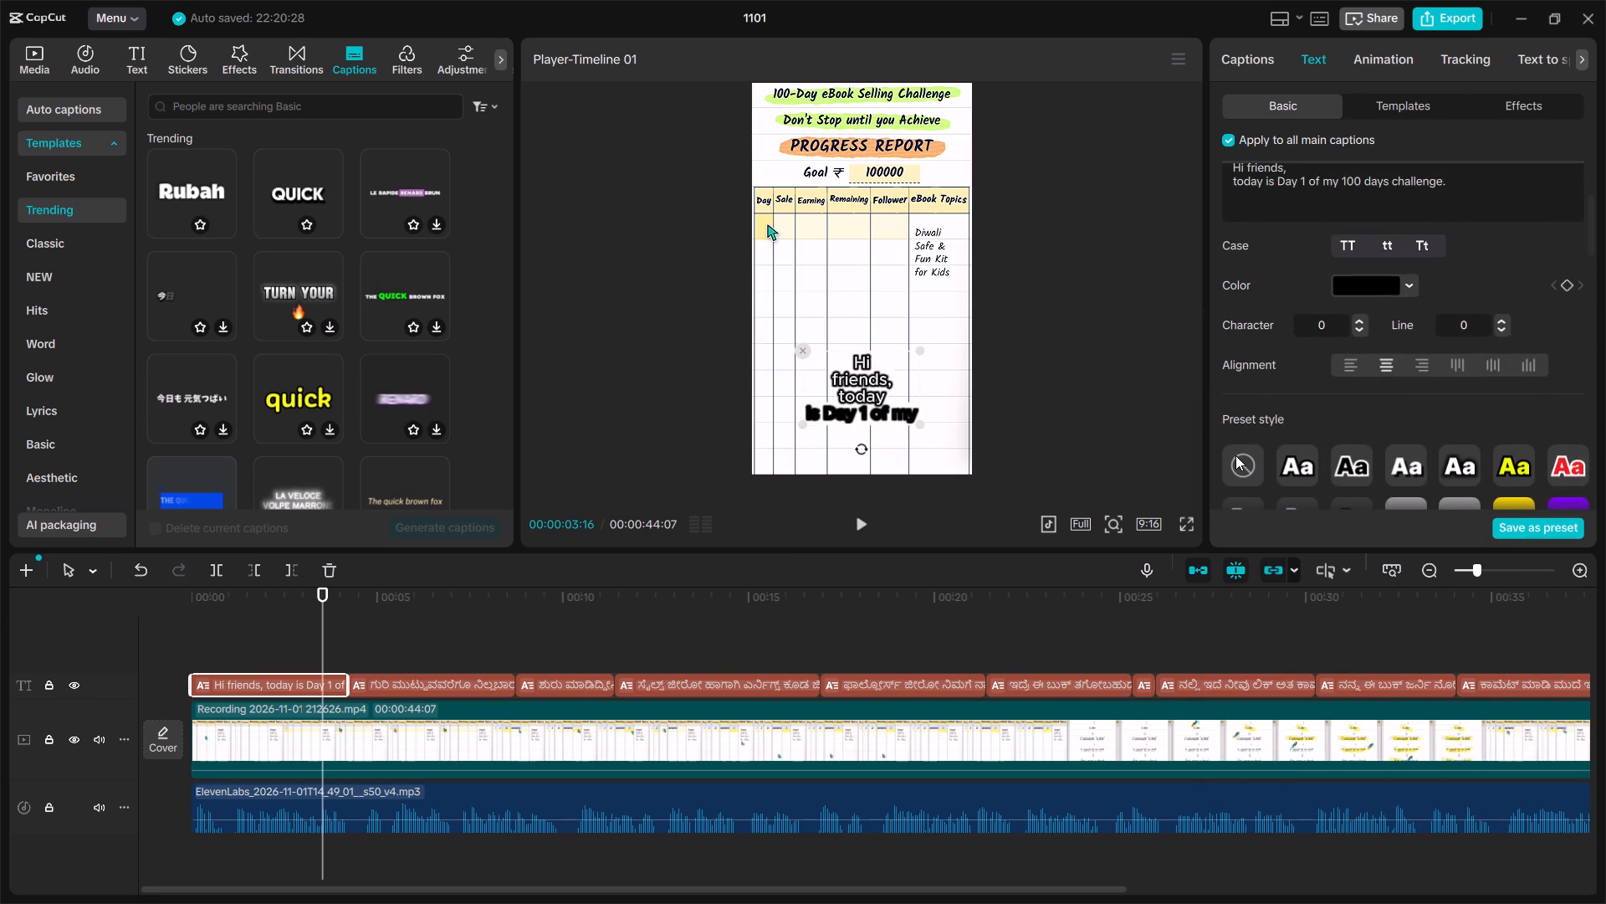
double_click(1235, 455)
Set the text color of all main captions to black, 000000.
scroll(1348, 413, down, 1)
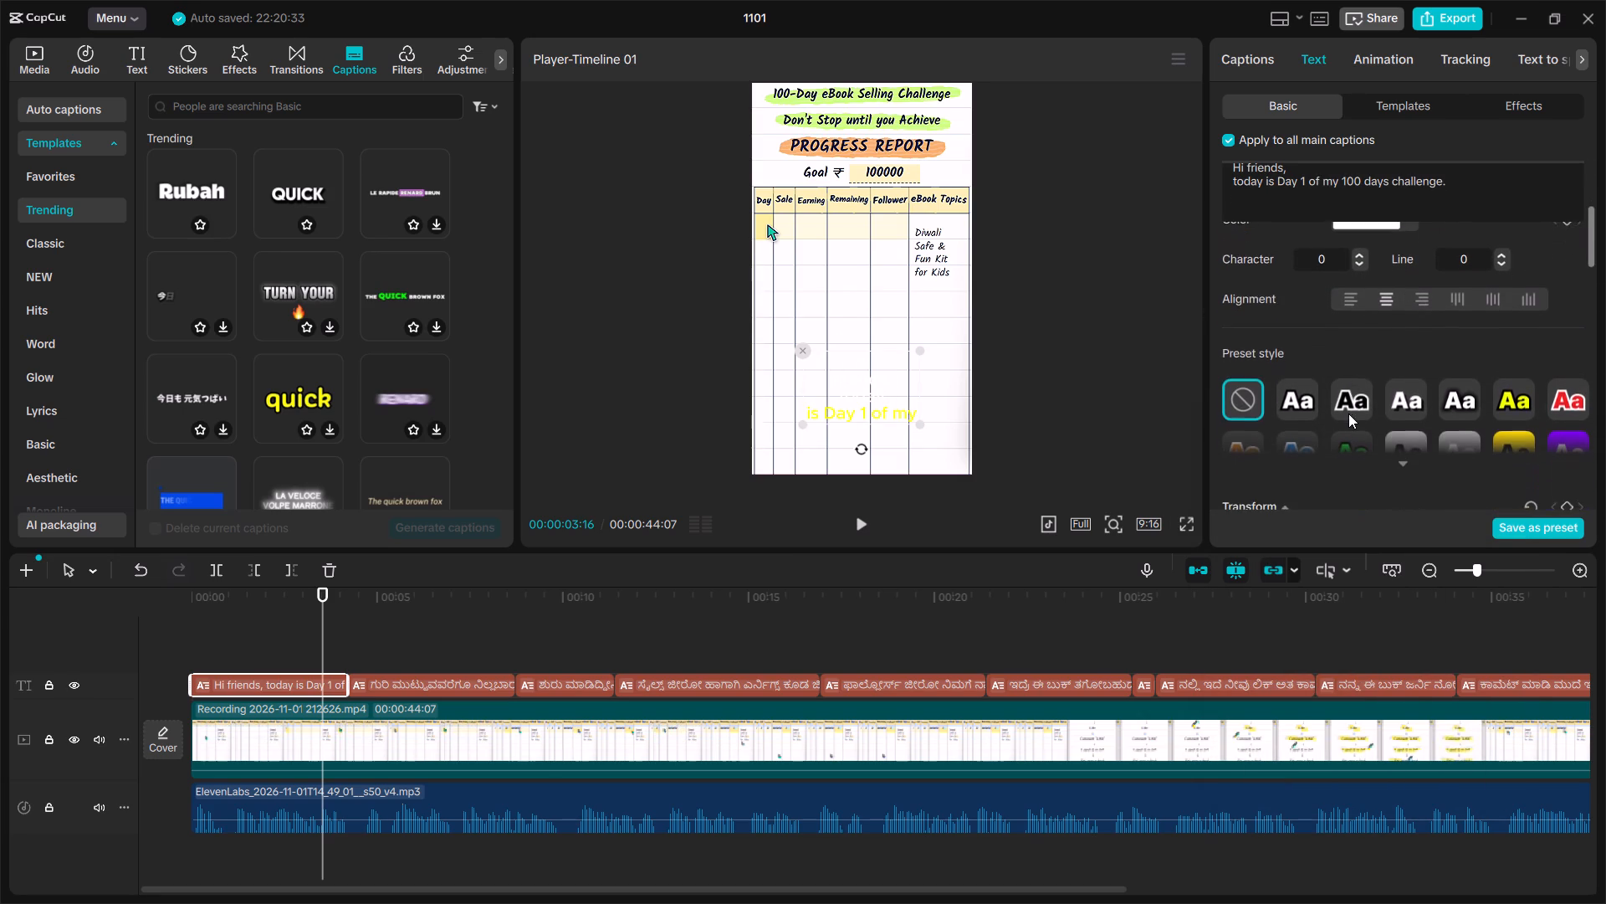
scroll(1348, 413, down, 1)
scroll(1348, 413, up, 2)
click(1365, 447)
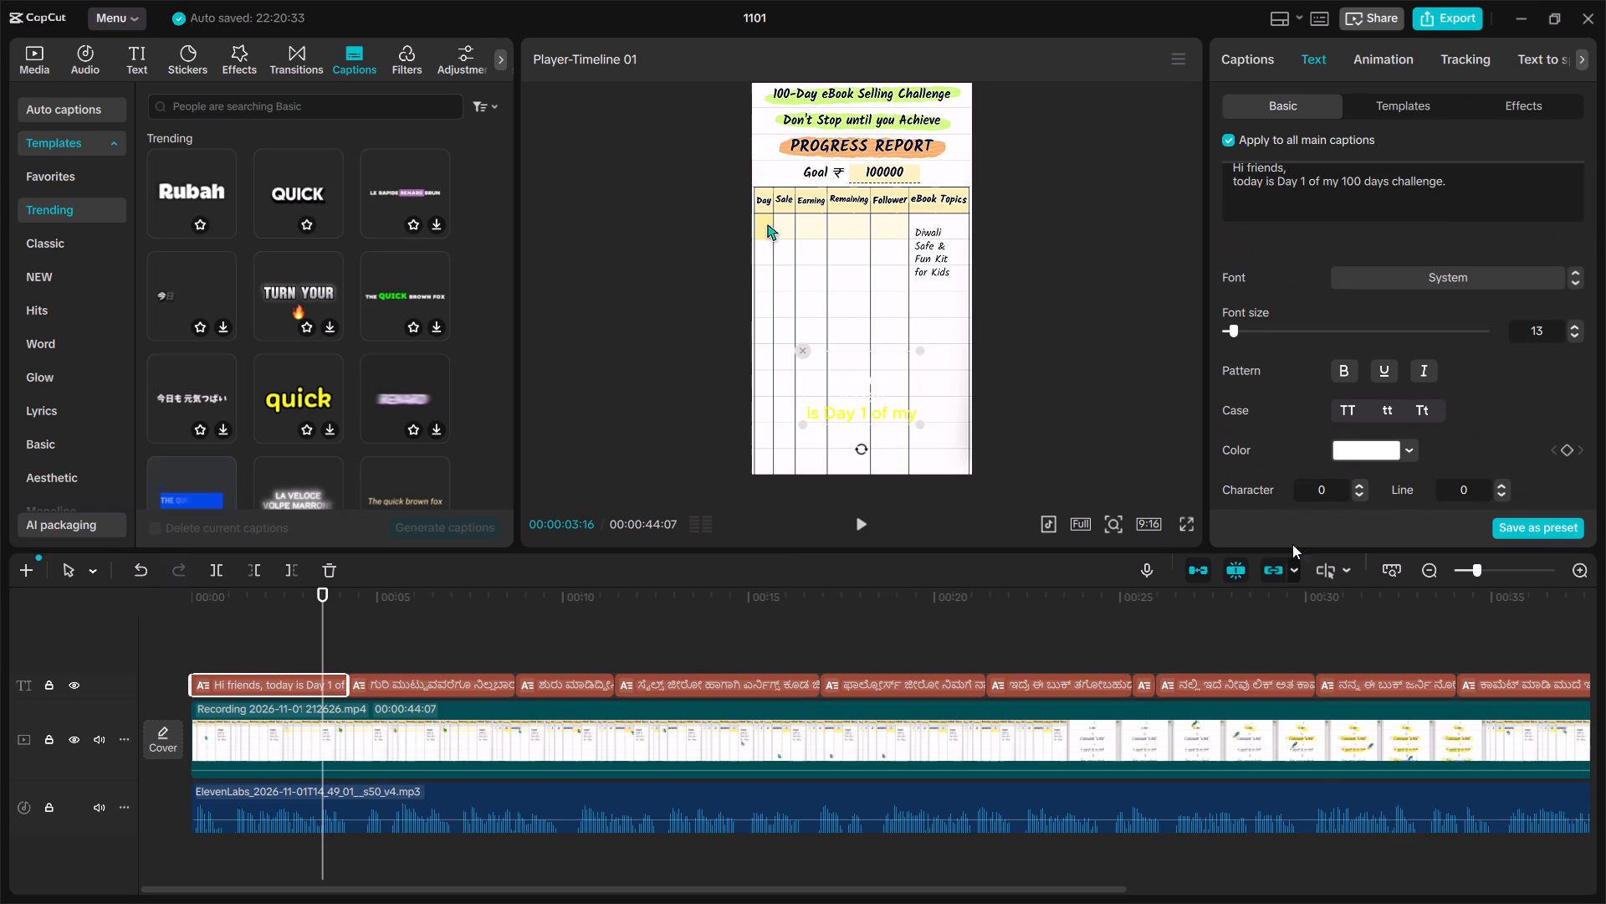
drag(1287, 598, 1283, 626)
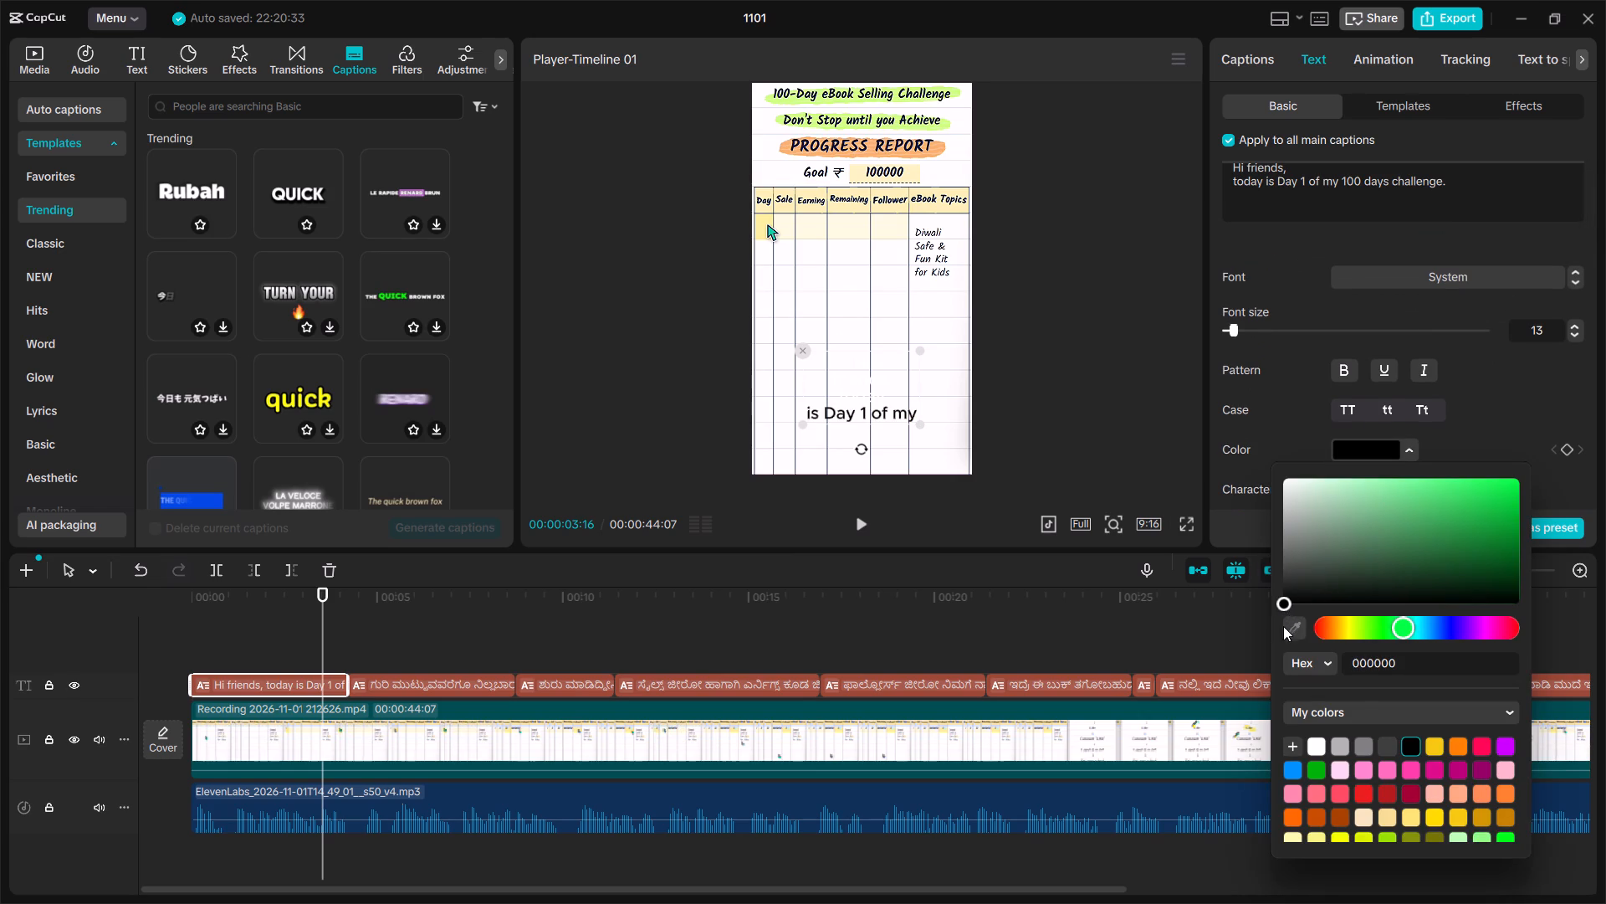
drag(1283, 626, 1250, 660)
click(1450, 455)
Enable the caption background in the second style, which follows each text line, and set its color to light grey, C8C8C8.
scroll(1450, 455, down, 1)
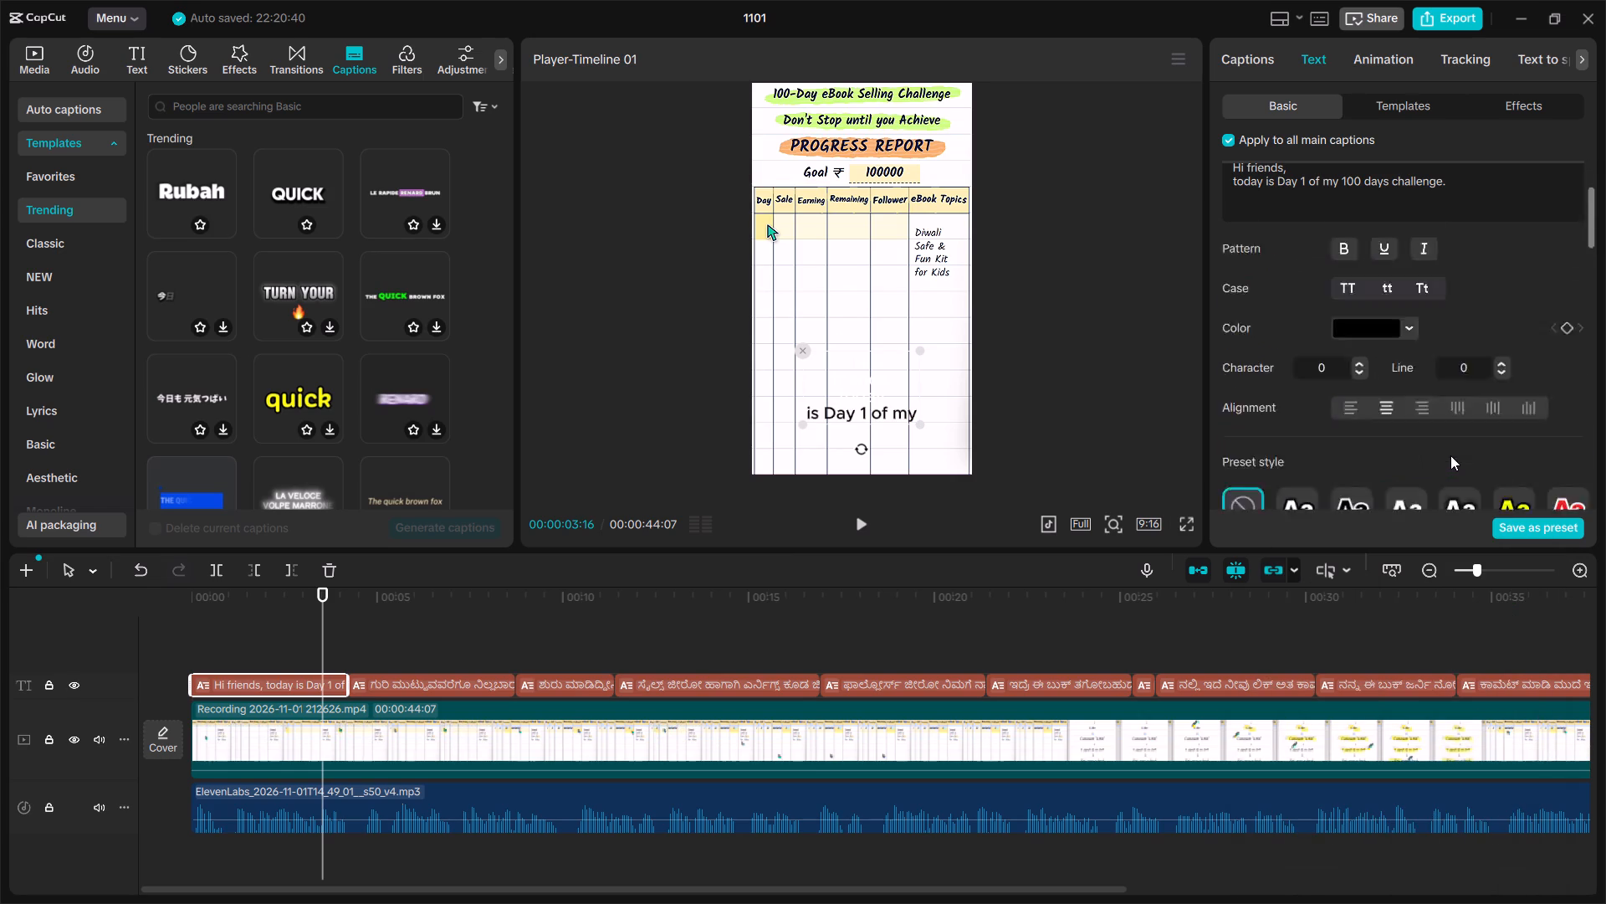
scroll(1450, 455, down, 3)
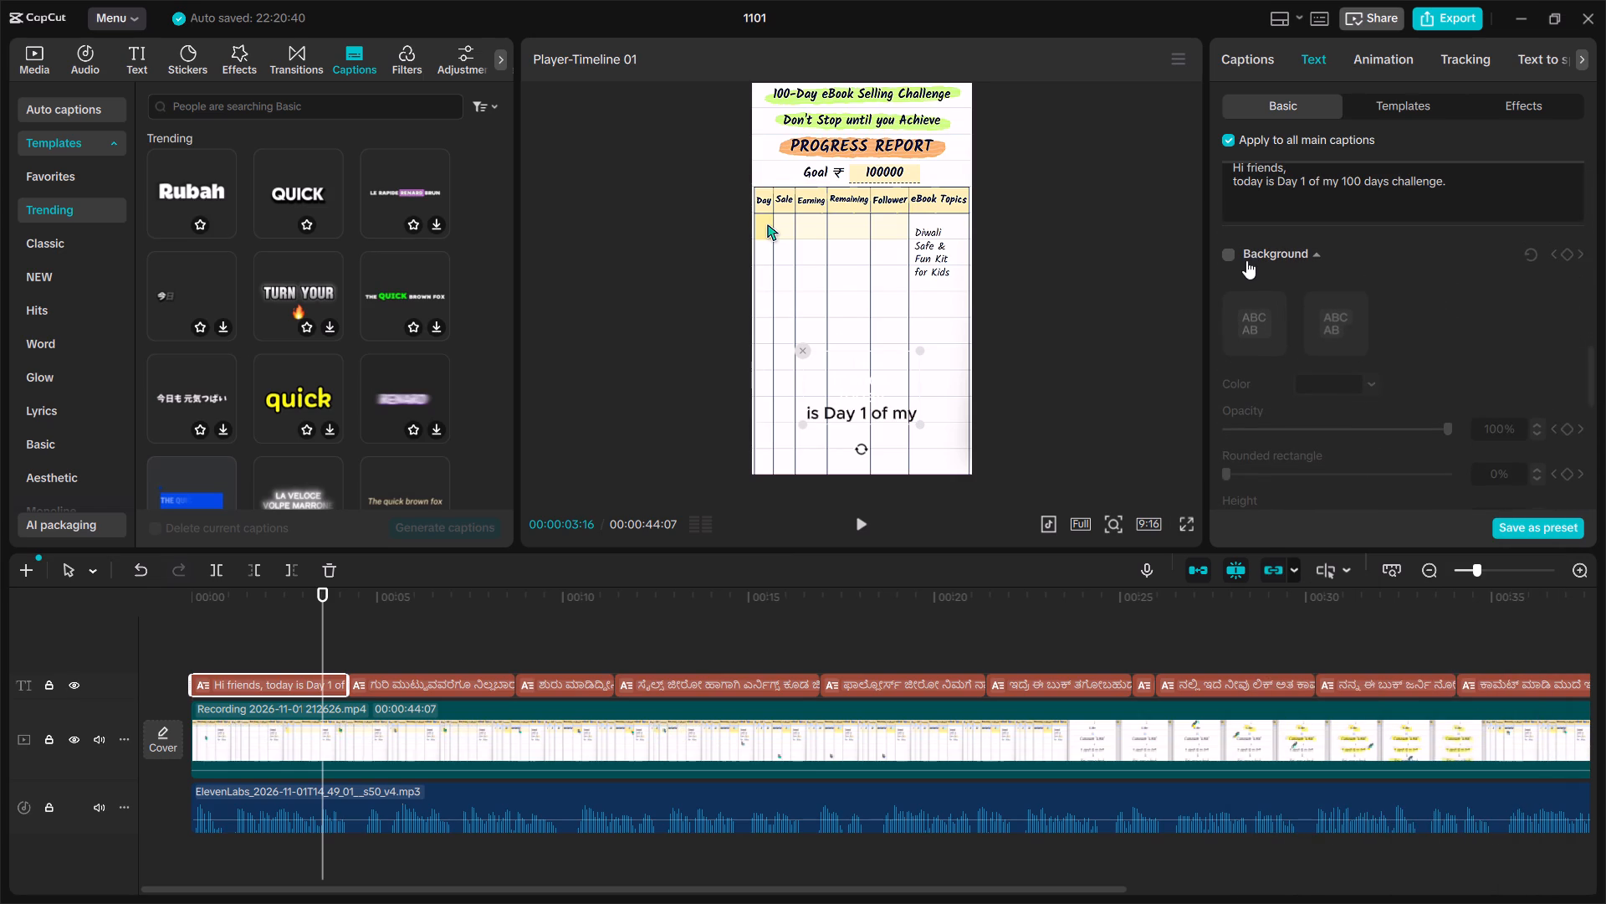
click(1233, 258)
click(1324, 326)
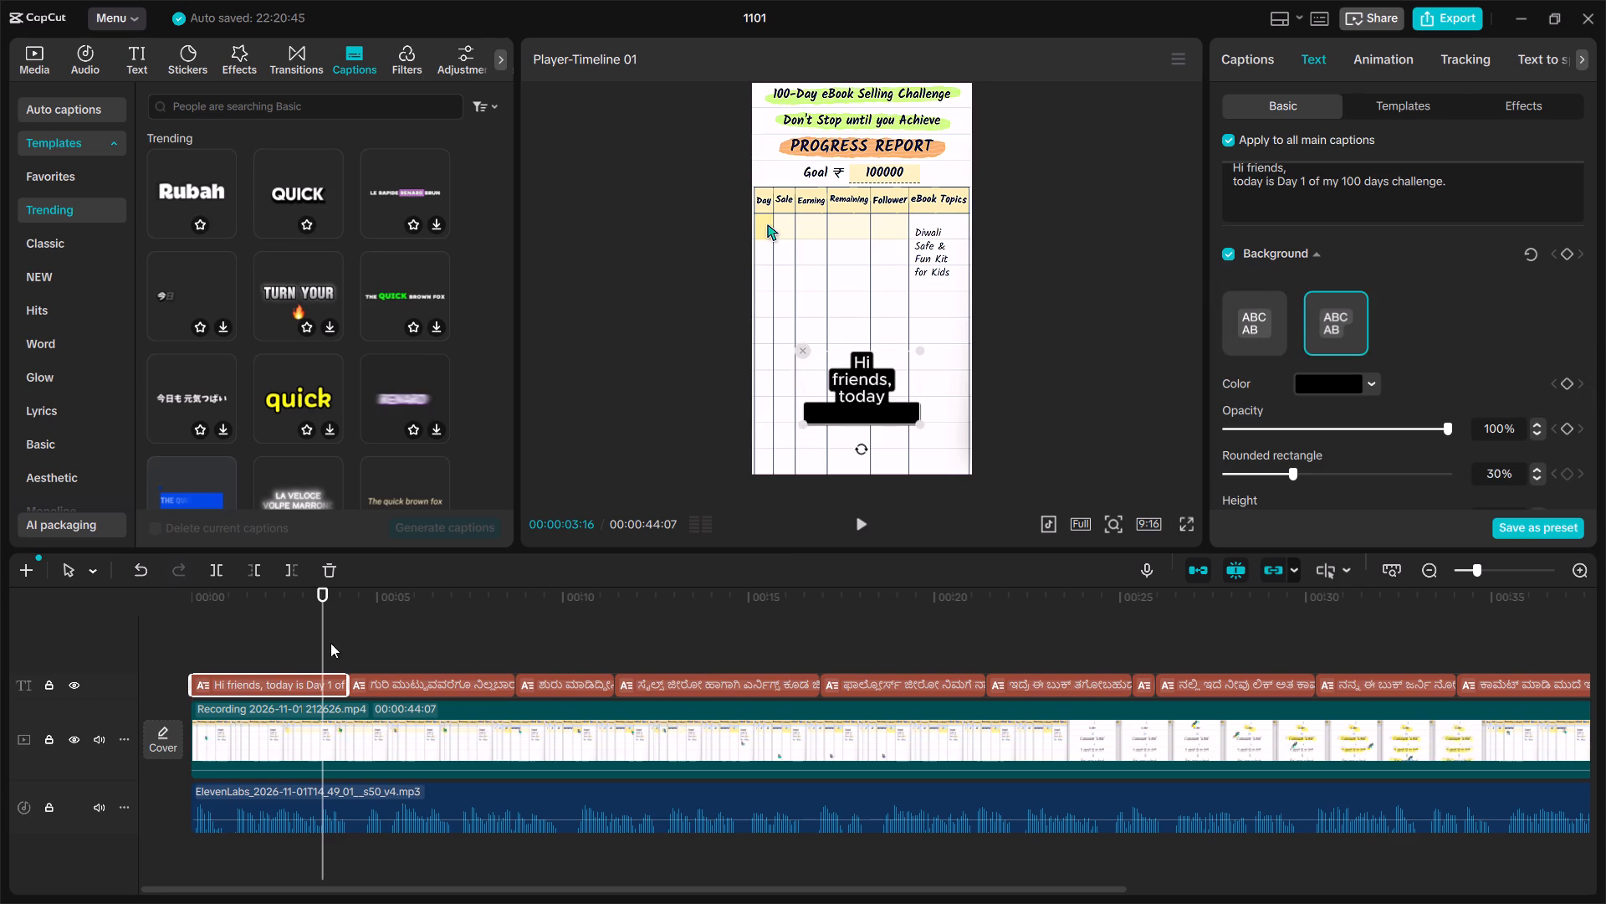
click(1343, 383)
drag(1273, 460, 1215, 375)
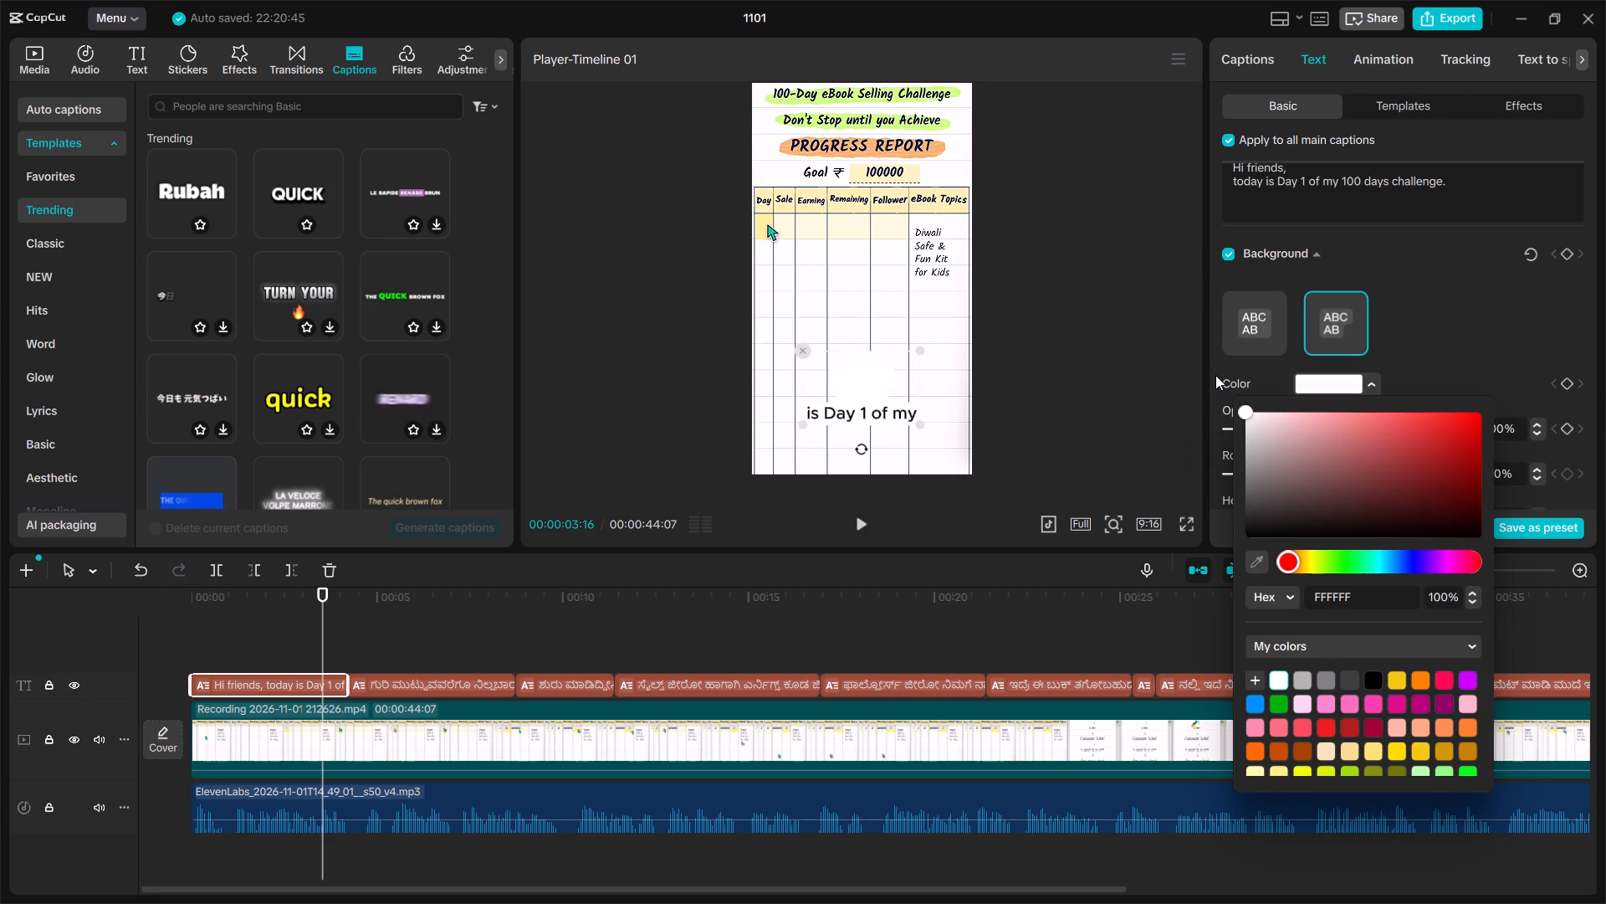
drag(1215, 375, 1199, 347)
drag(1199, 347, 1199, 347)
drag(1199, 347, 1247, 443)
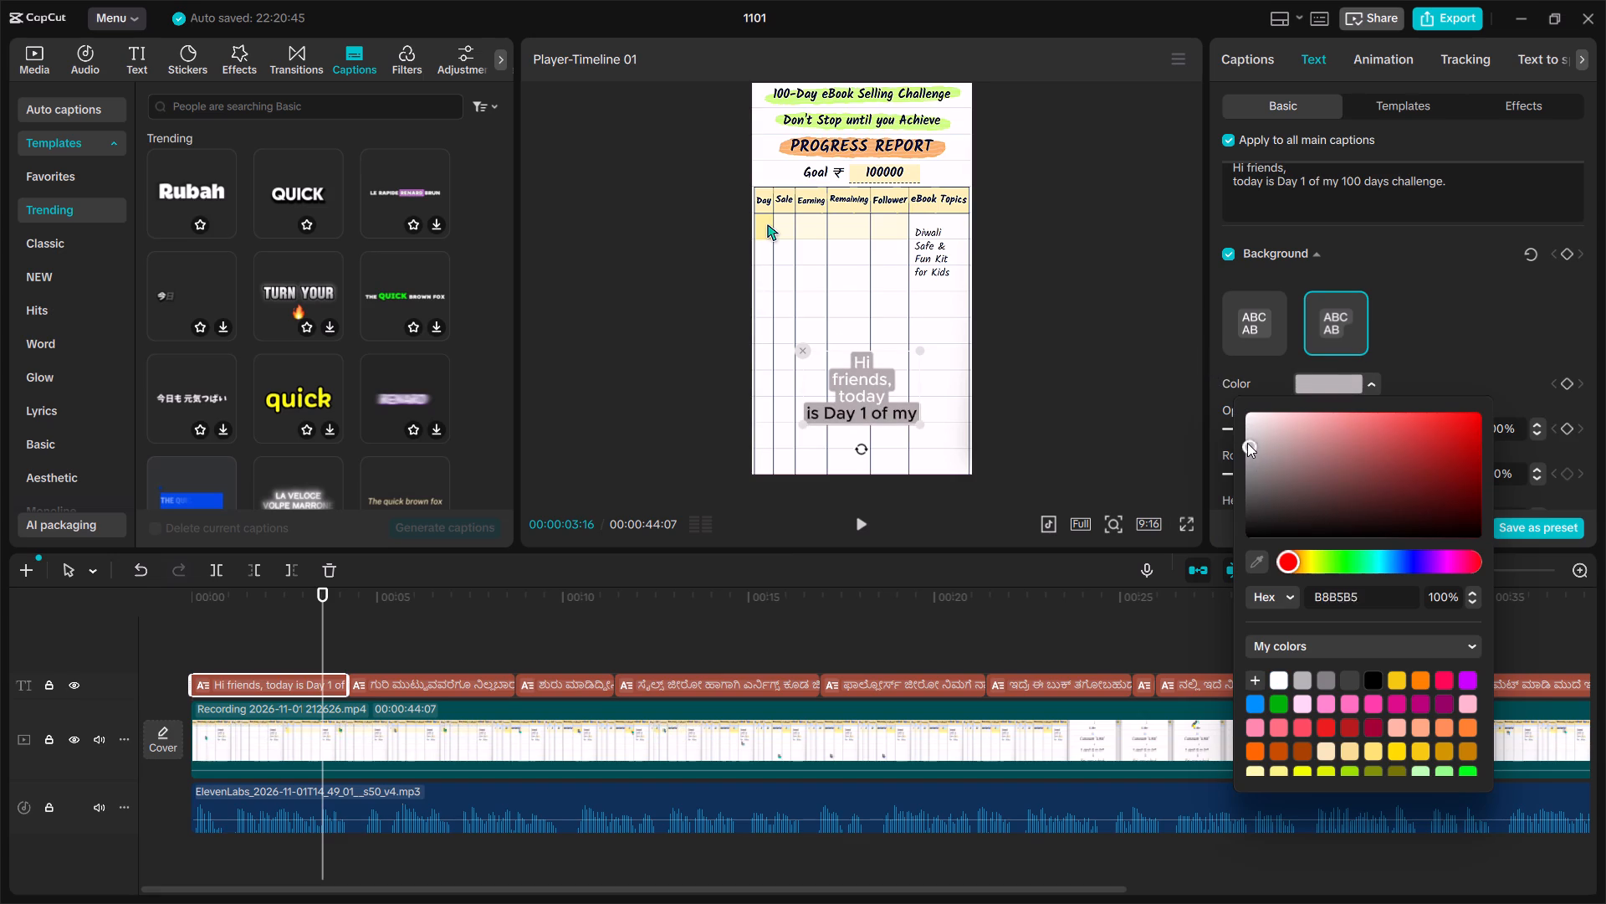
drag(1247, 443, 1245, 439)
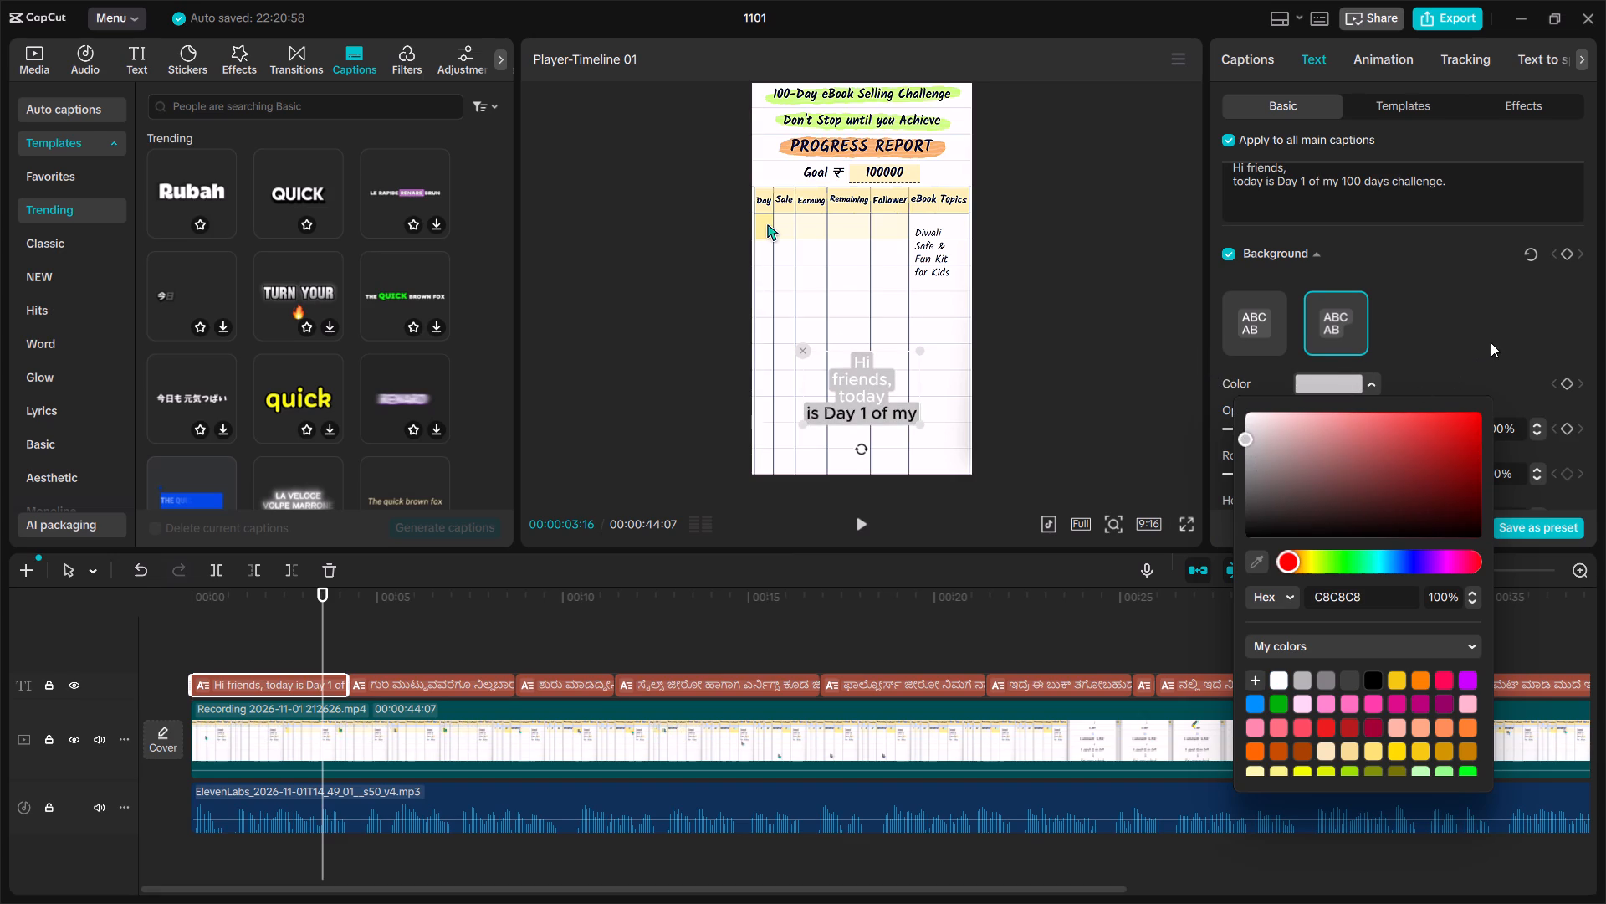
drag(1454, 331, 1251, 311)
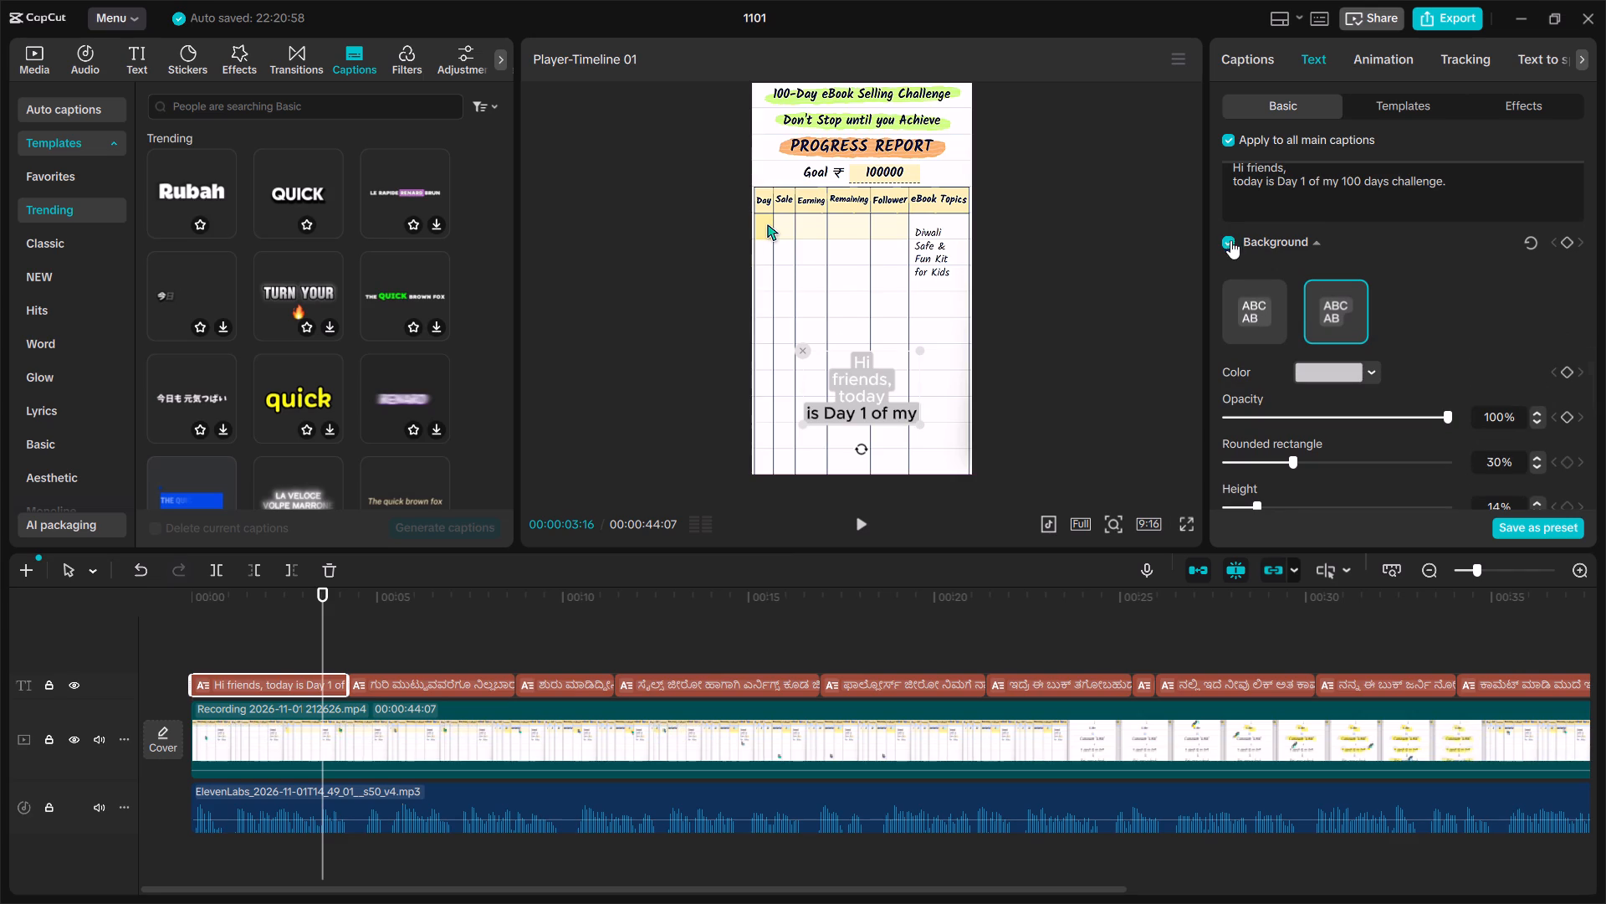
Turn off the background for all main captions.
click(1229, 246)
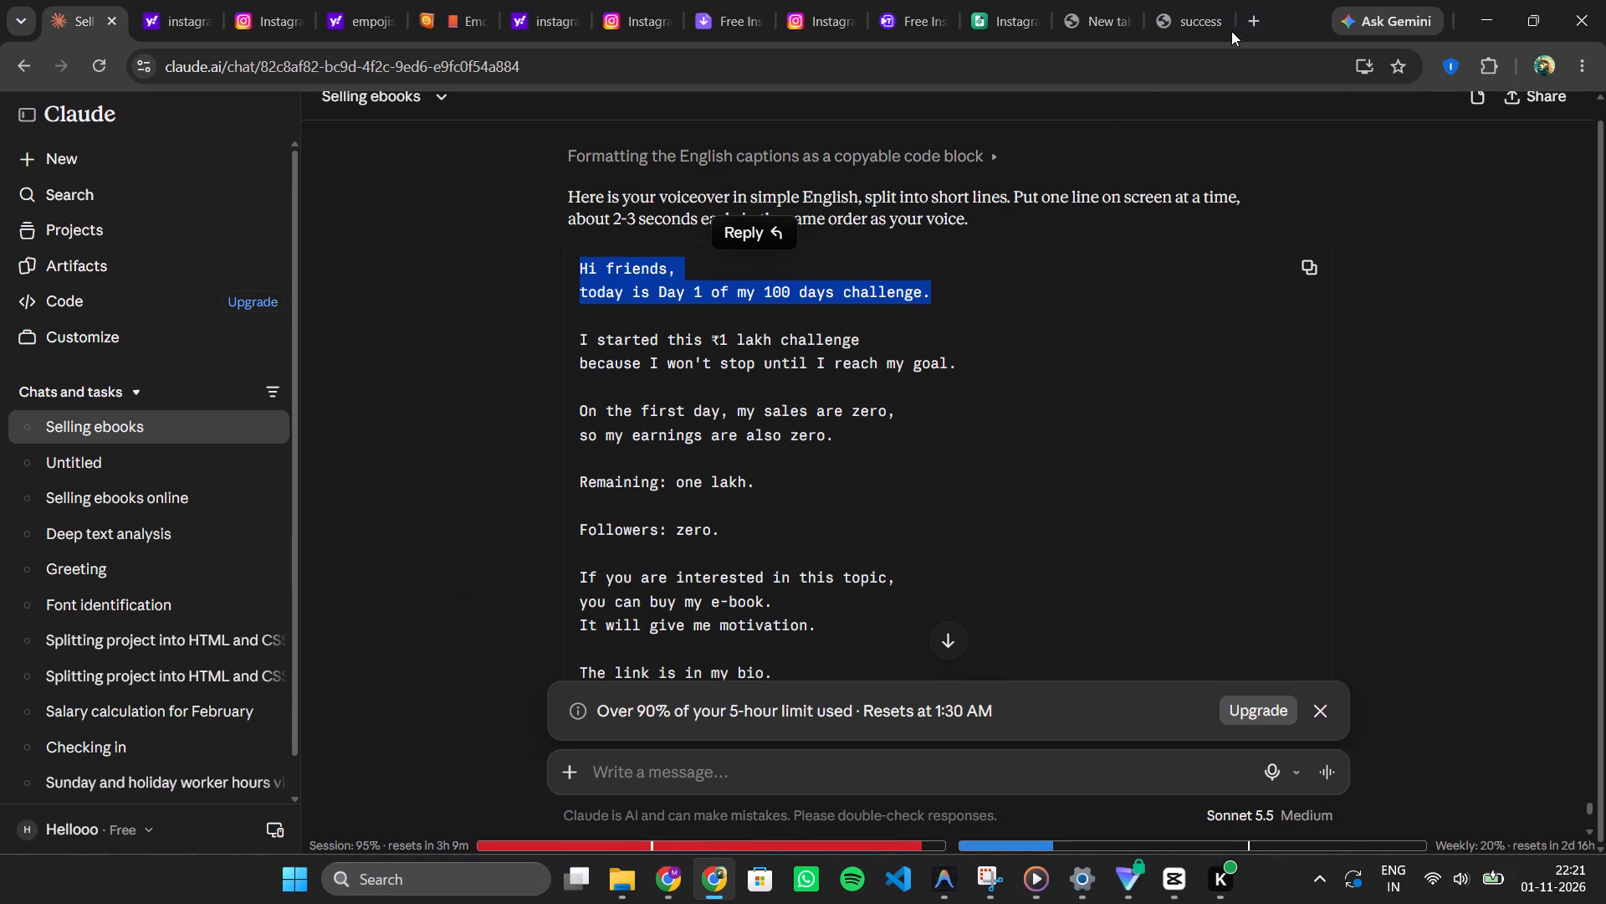
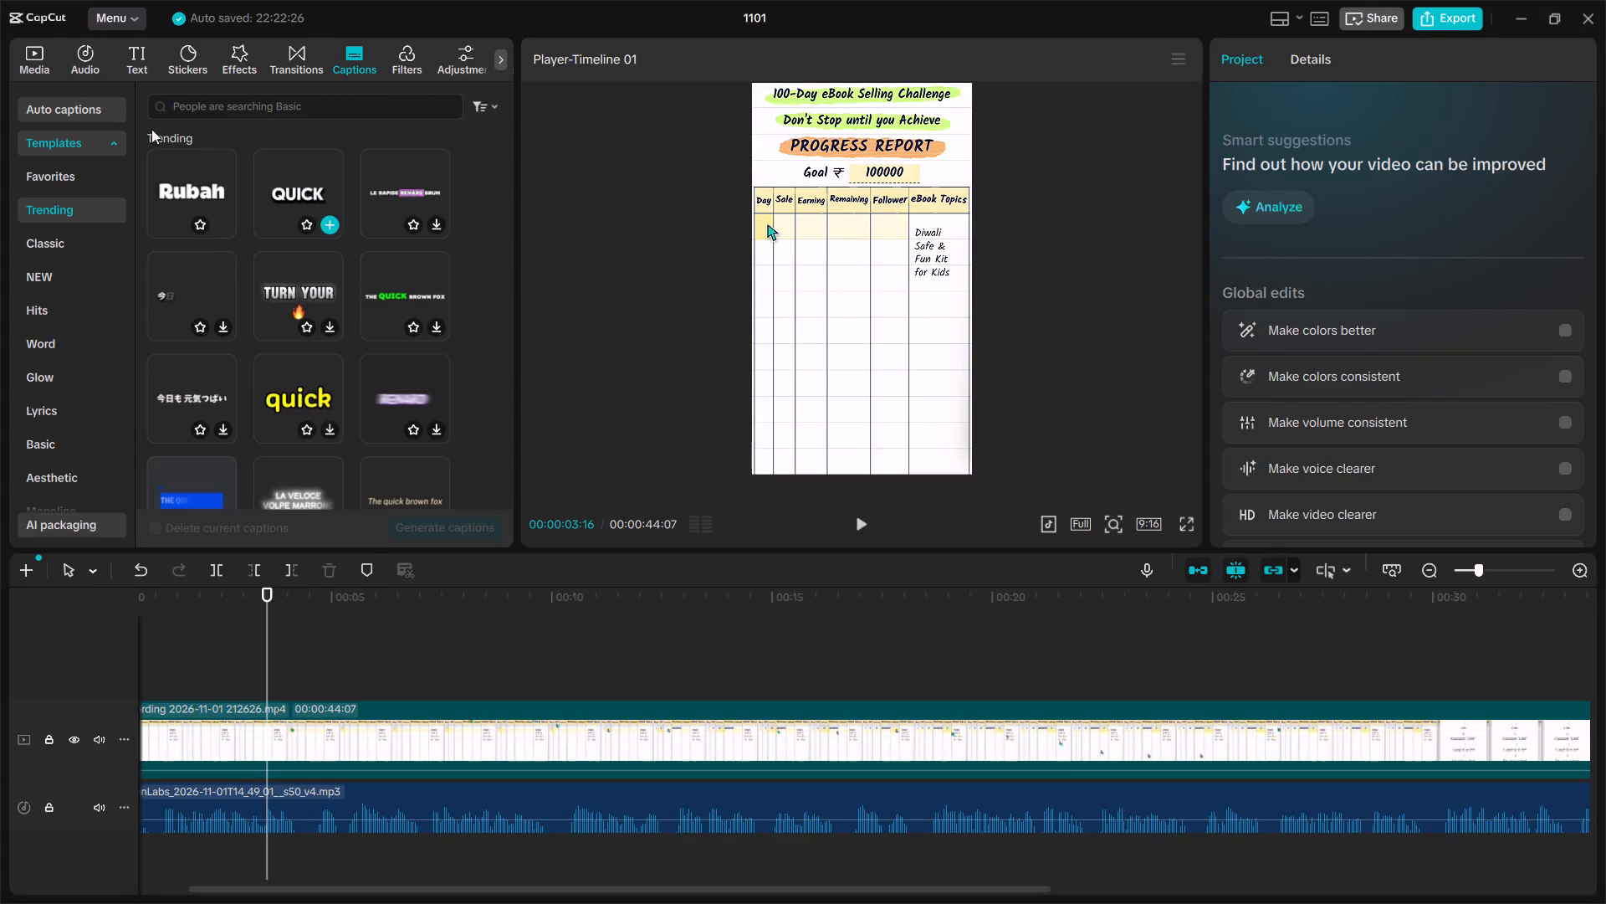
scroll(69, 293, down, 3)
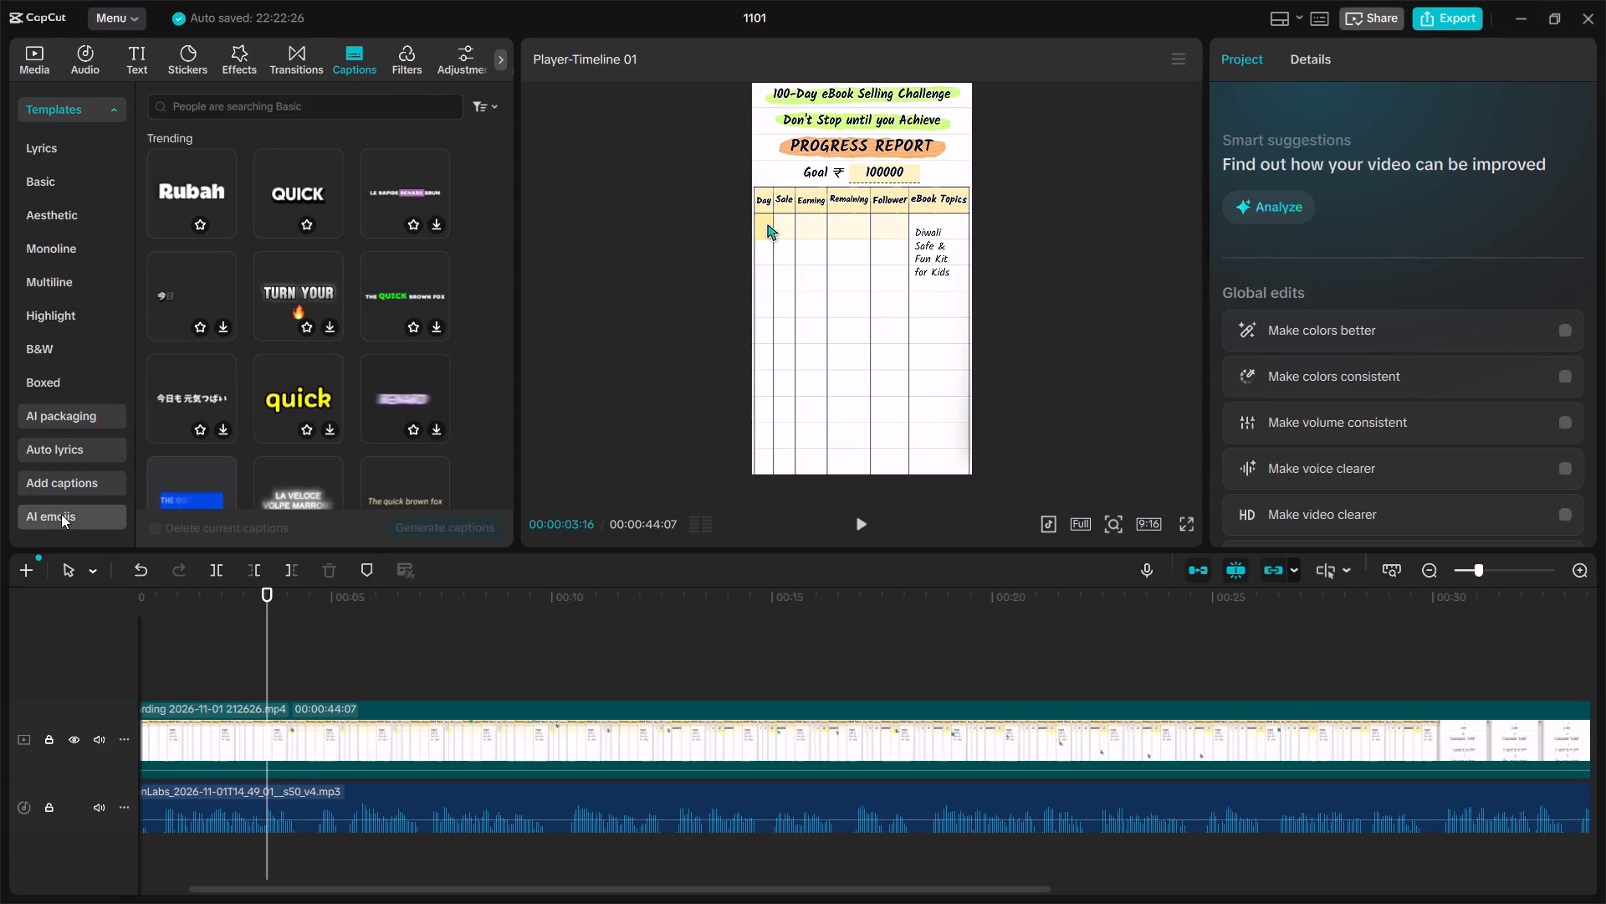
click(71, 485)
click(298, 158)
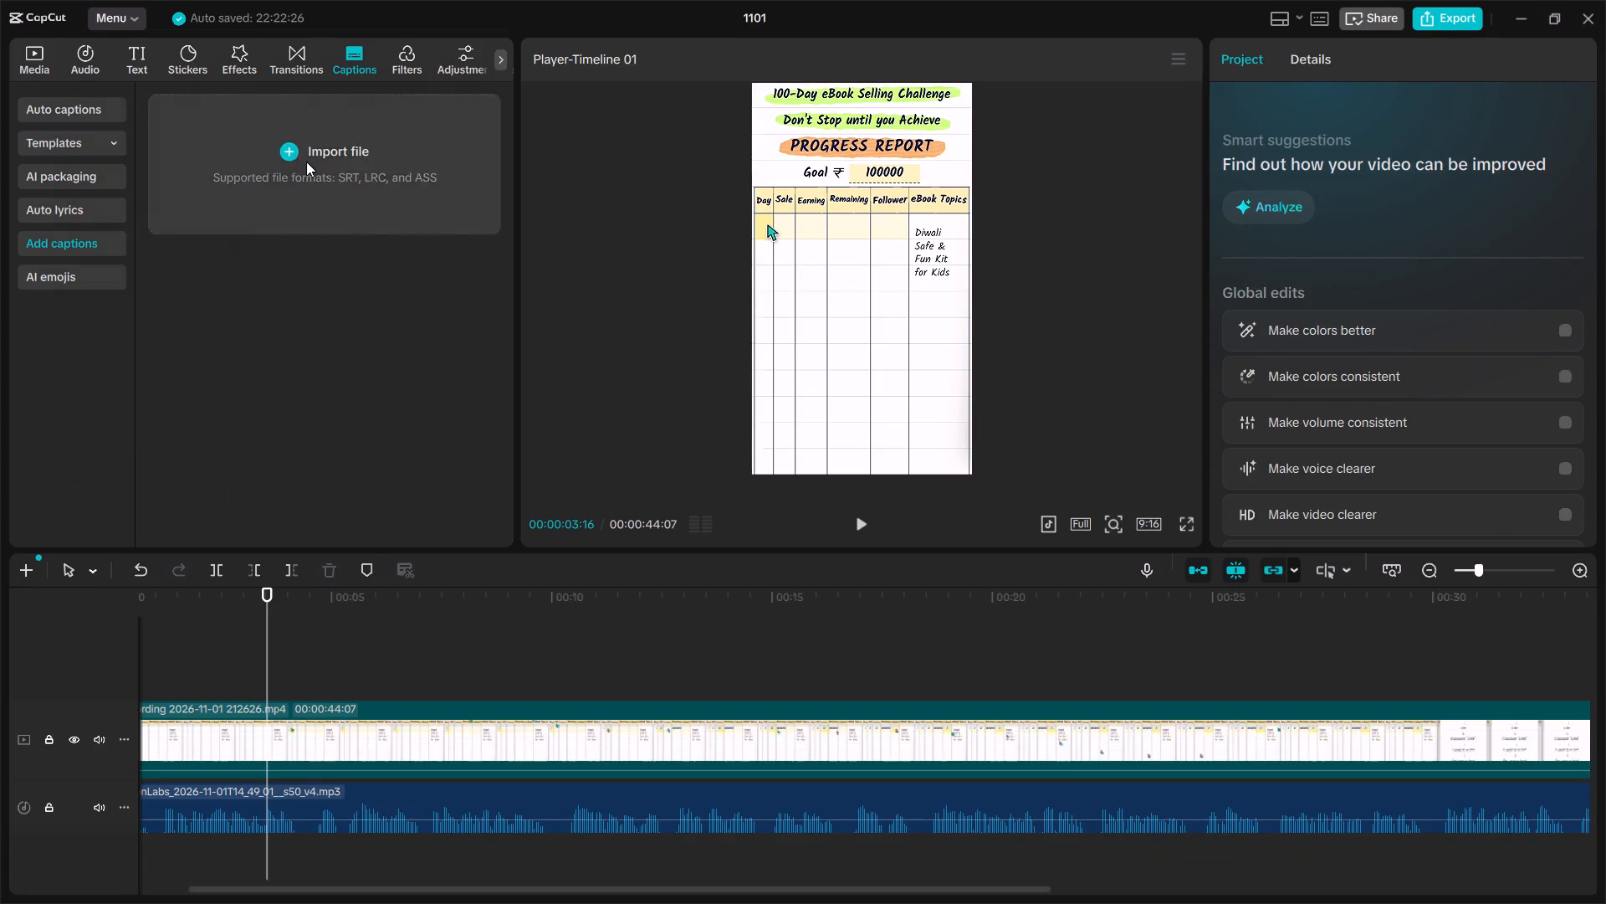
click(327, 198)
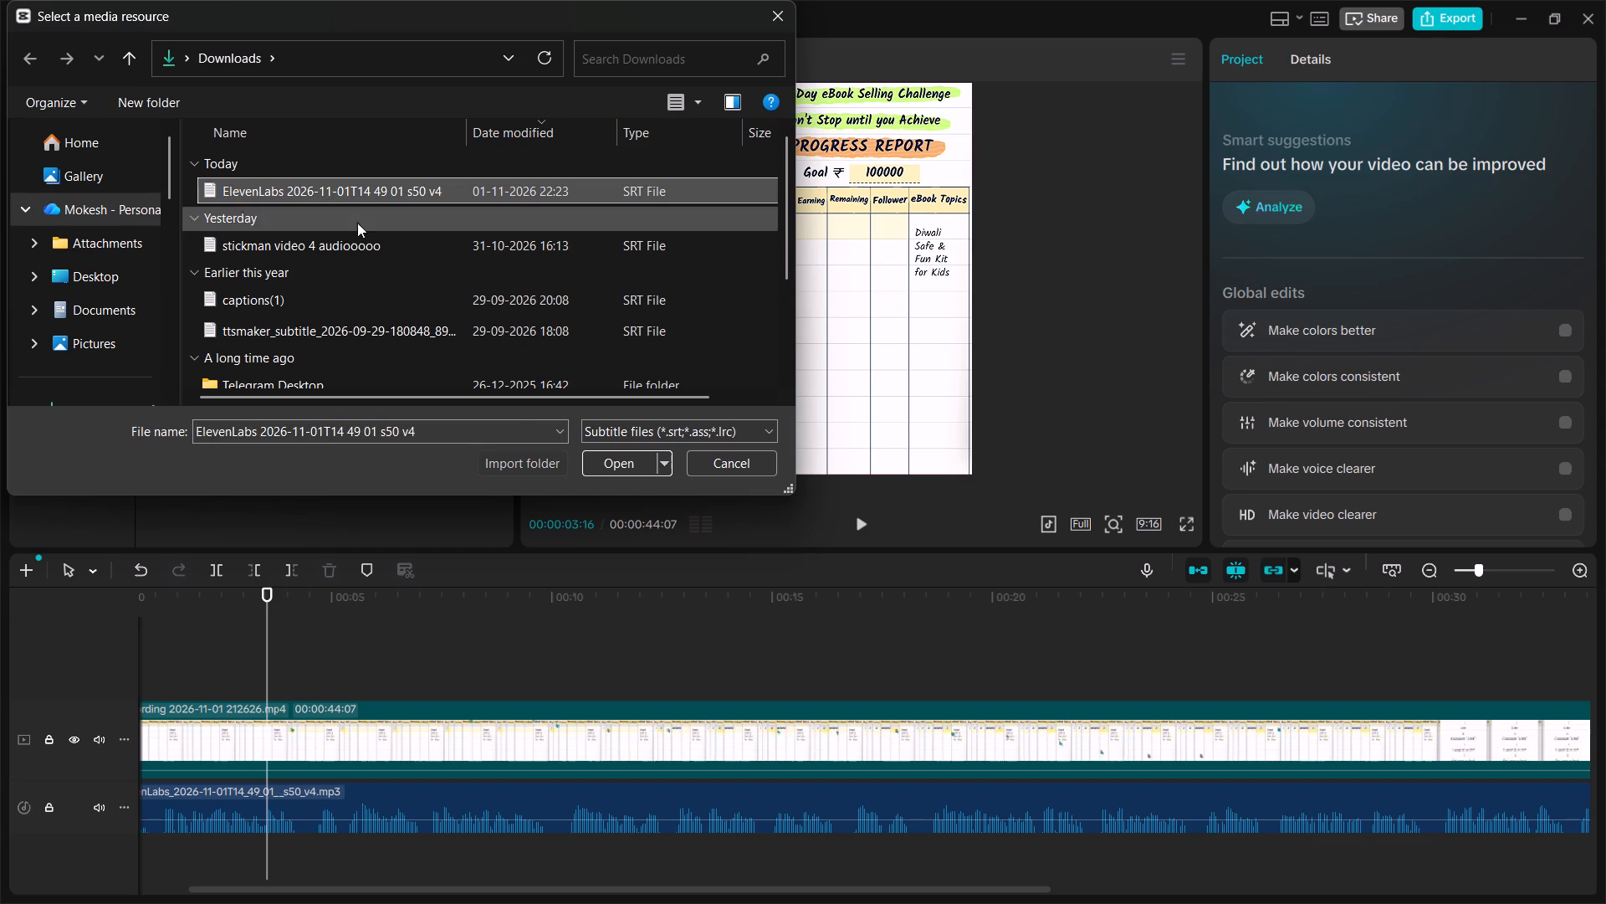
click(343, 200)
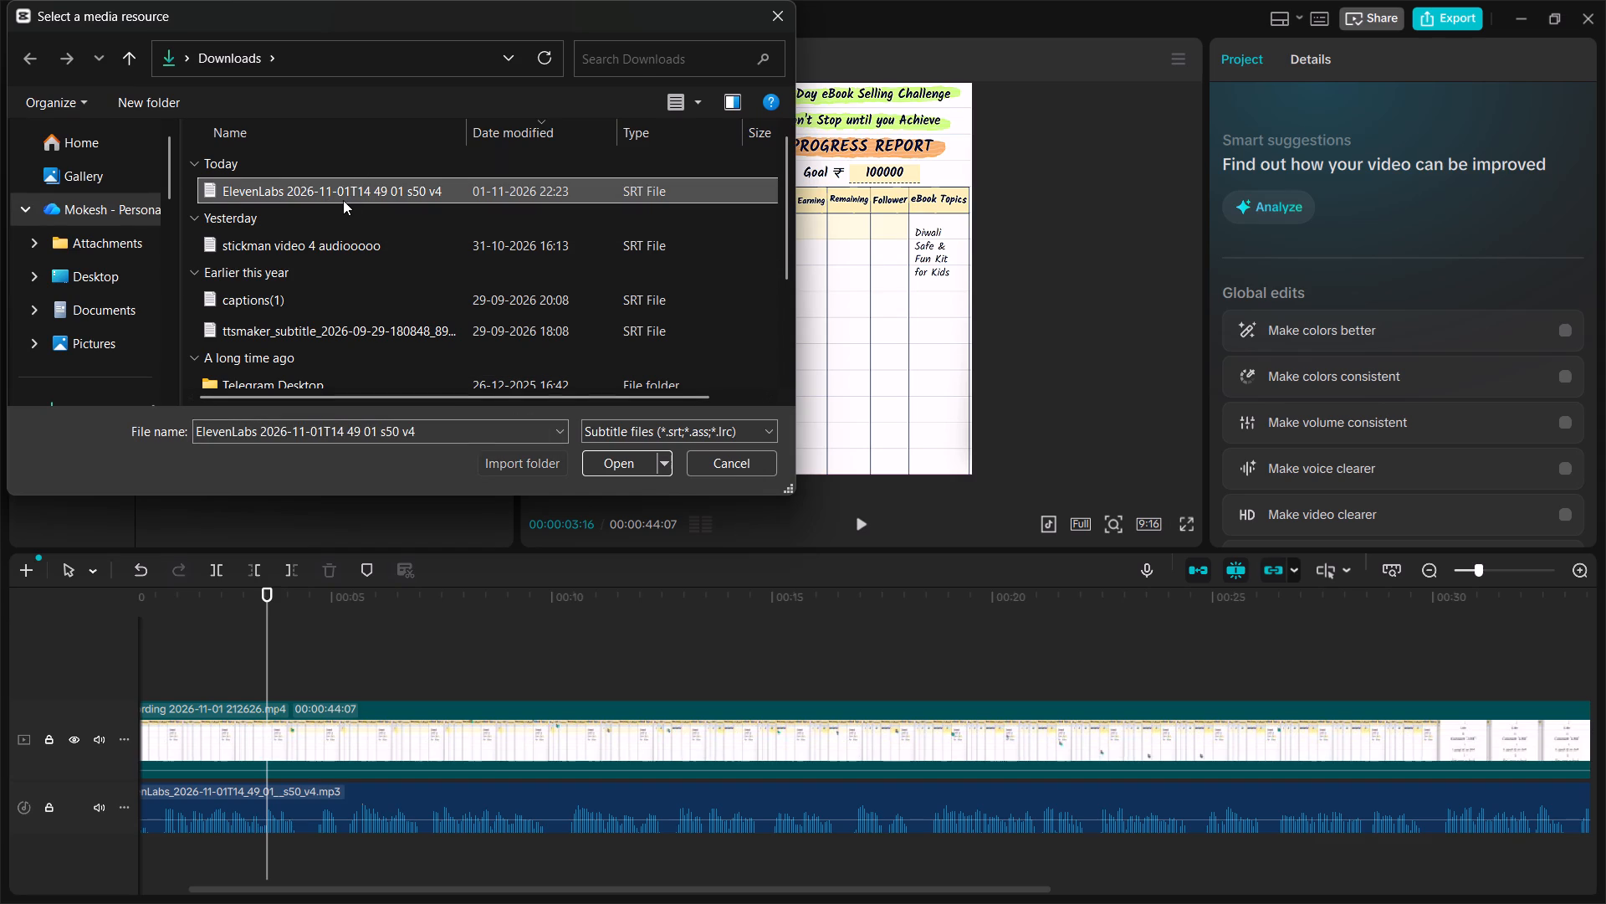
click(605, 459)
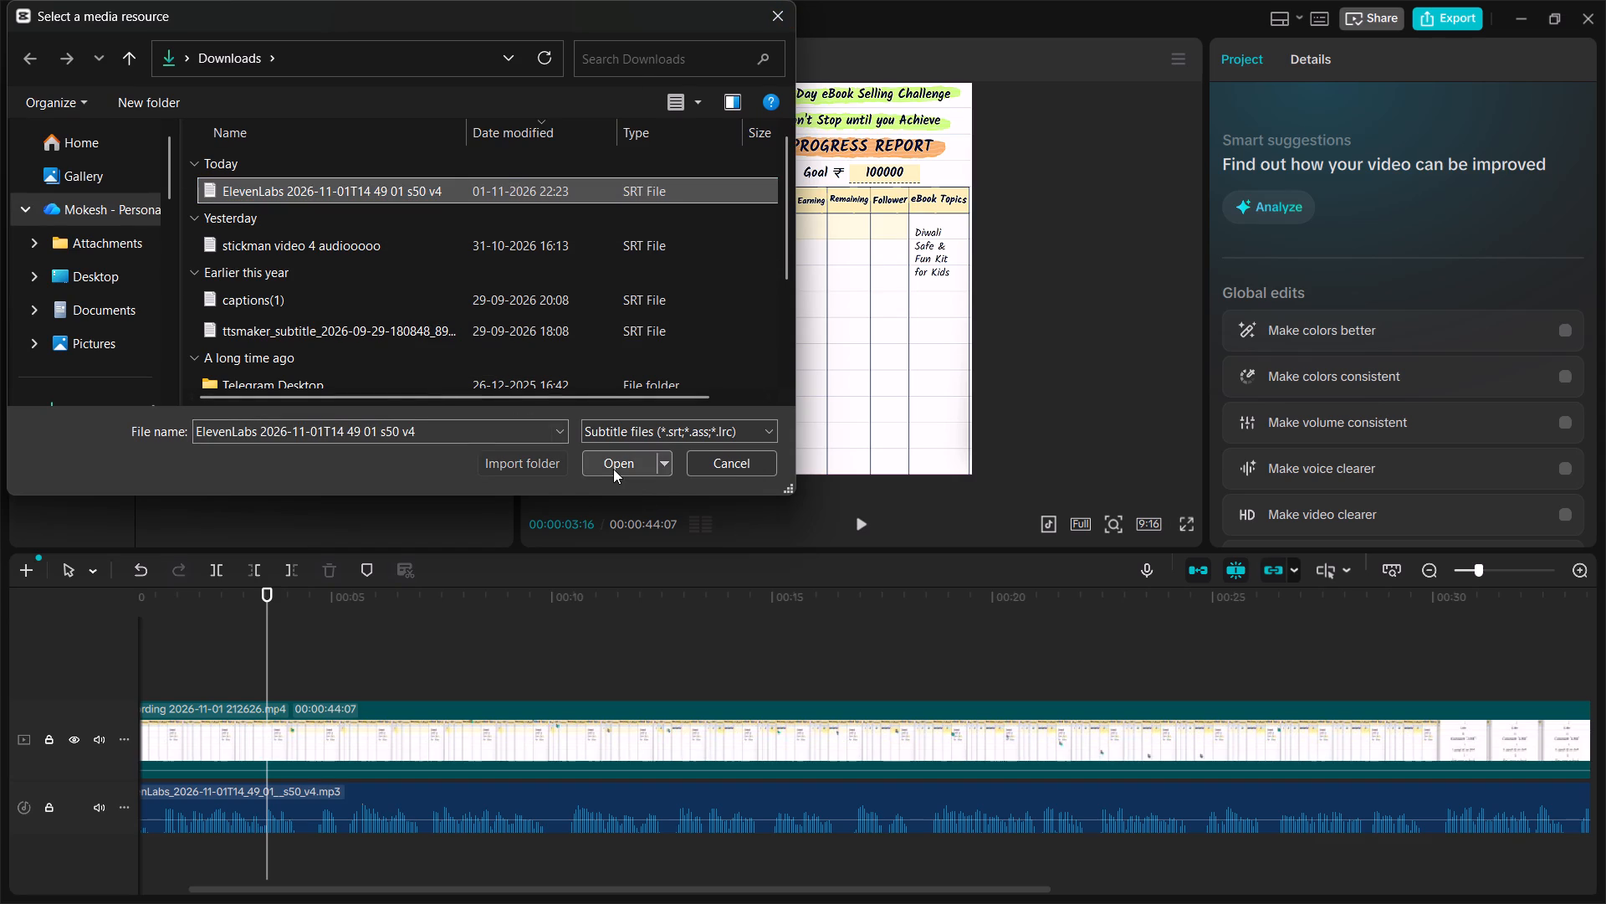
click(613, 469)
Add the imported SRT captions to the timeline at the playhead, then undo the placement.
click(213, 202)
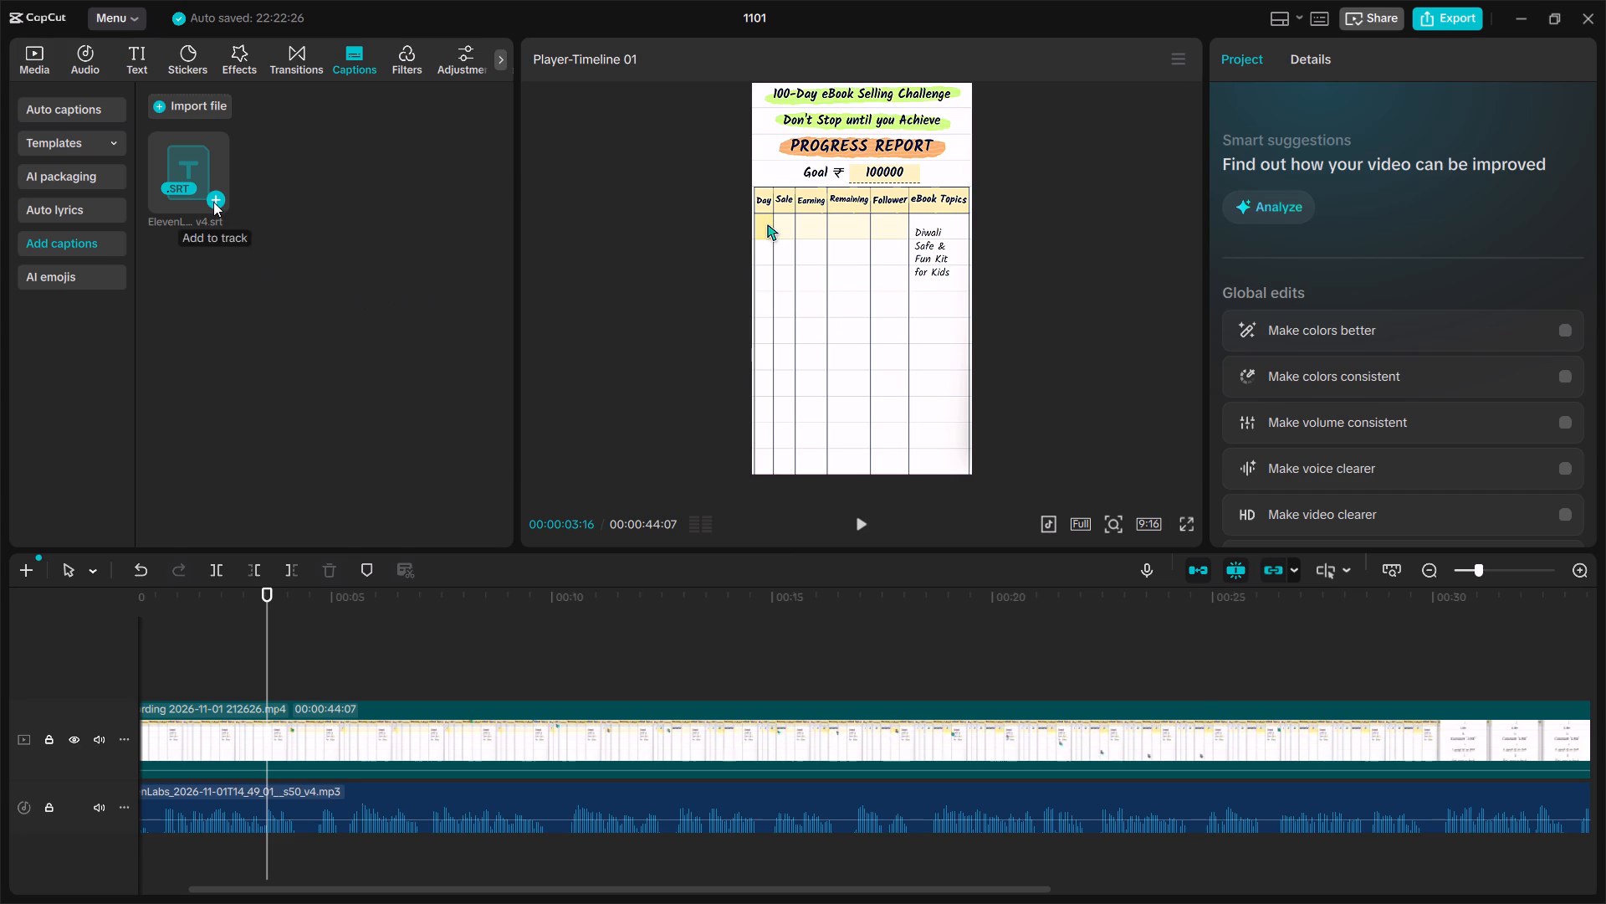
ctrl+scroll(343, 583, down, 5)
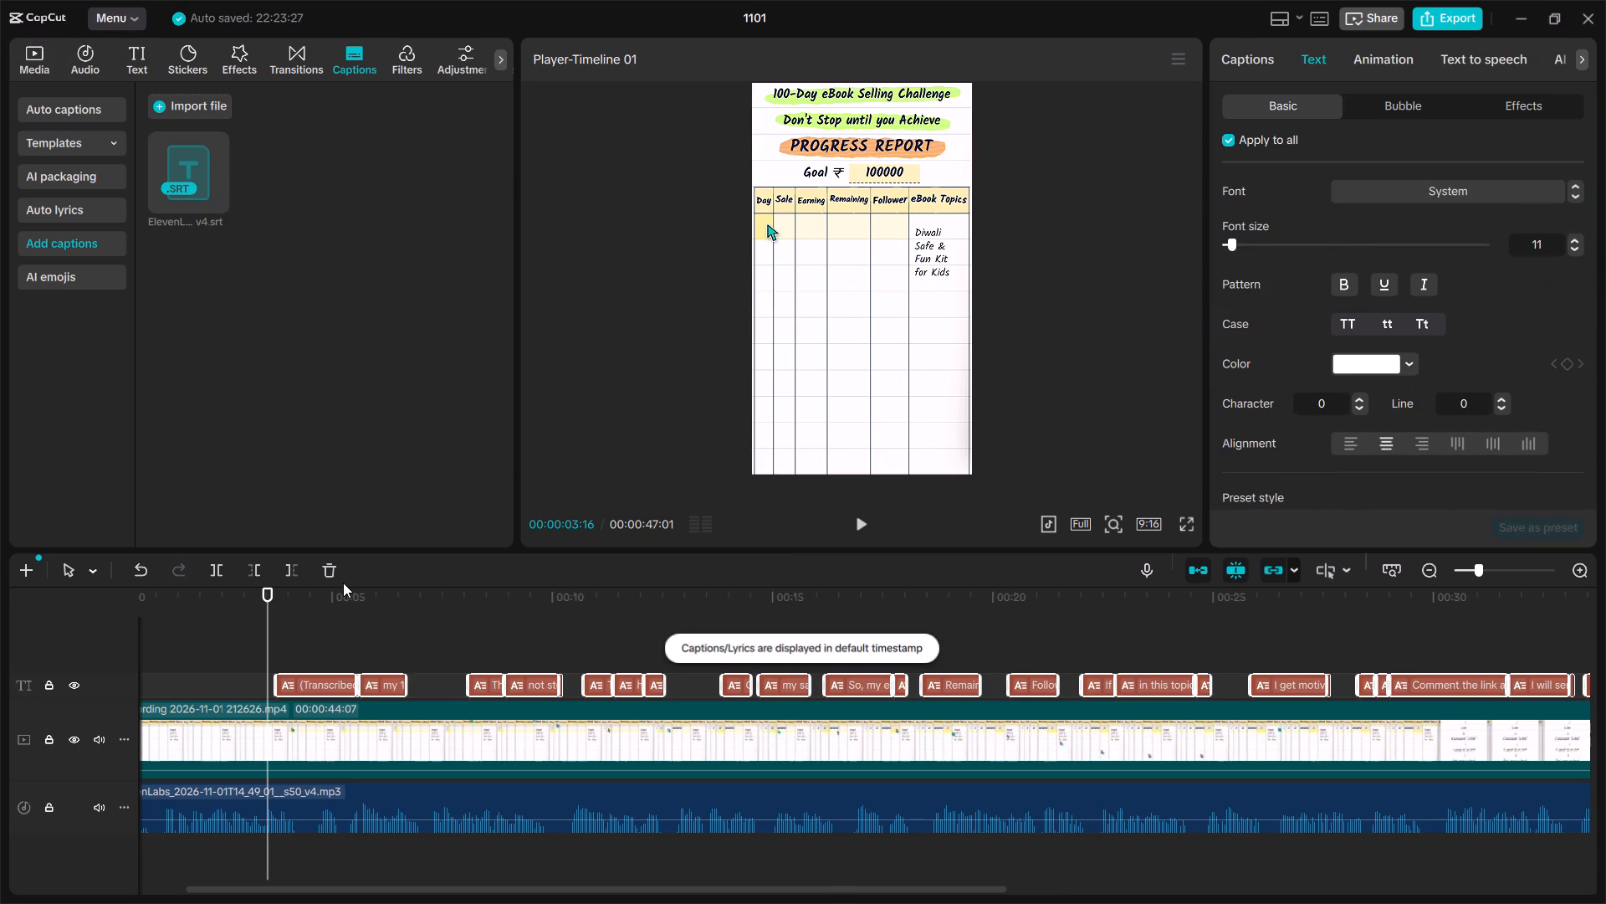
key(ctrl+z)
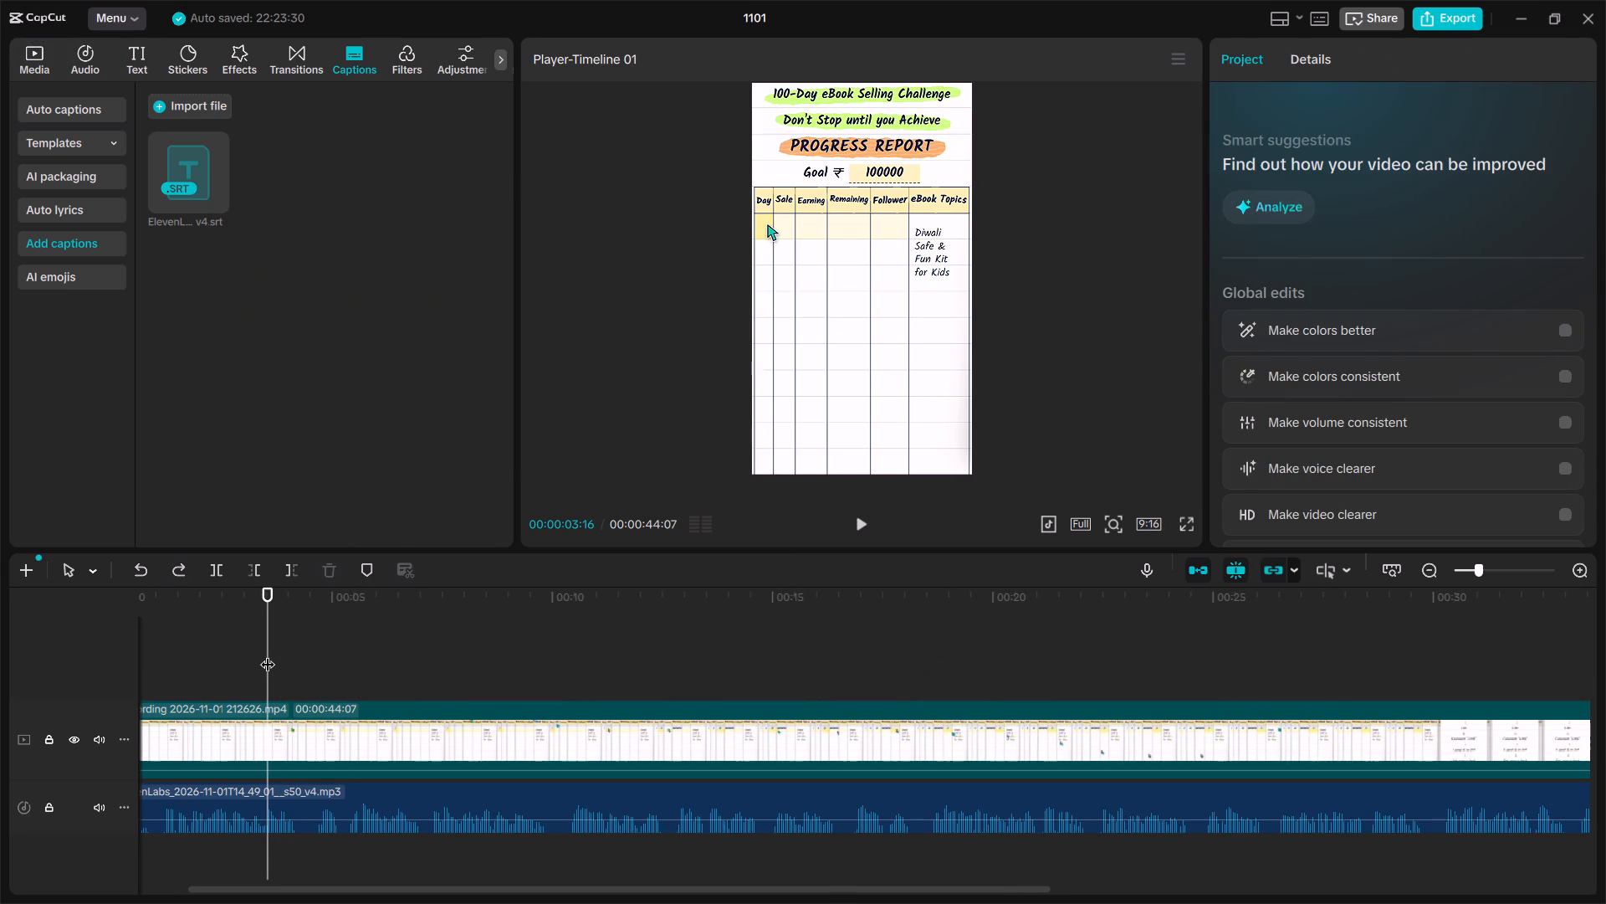
Move the playhead to the start of the timeline.
drag(268, 654, 34, 647)
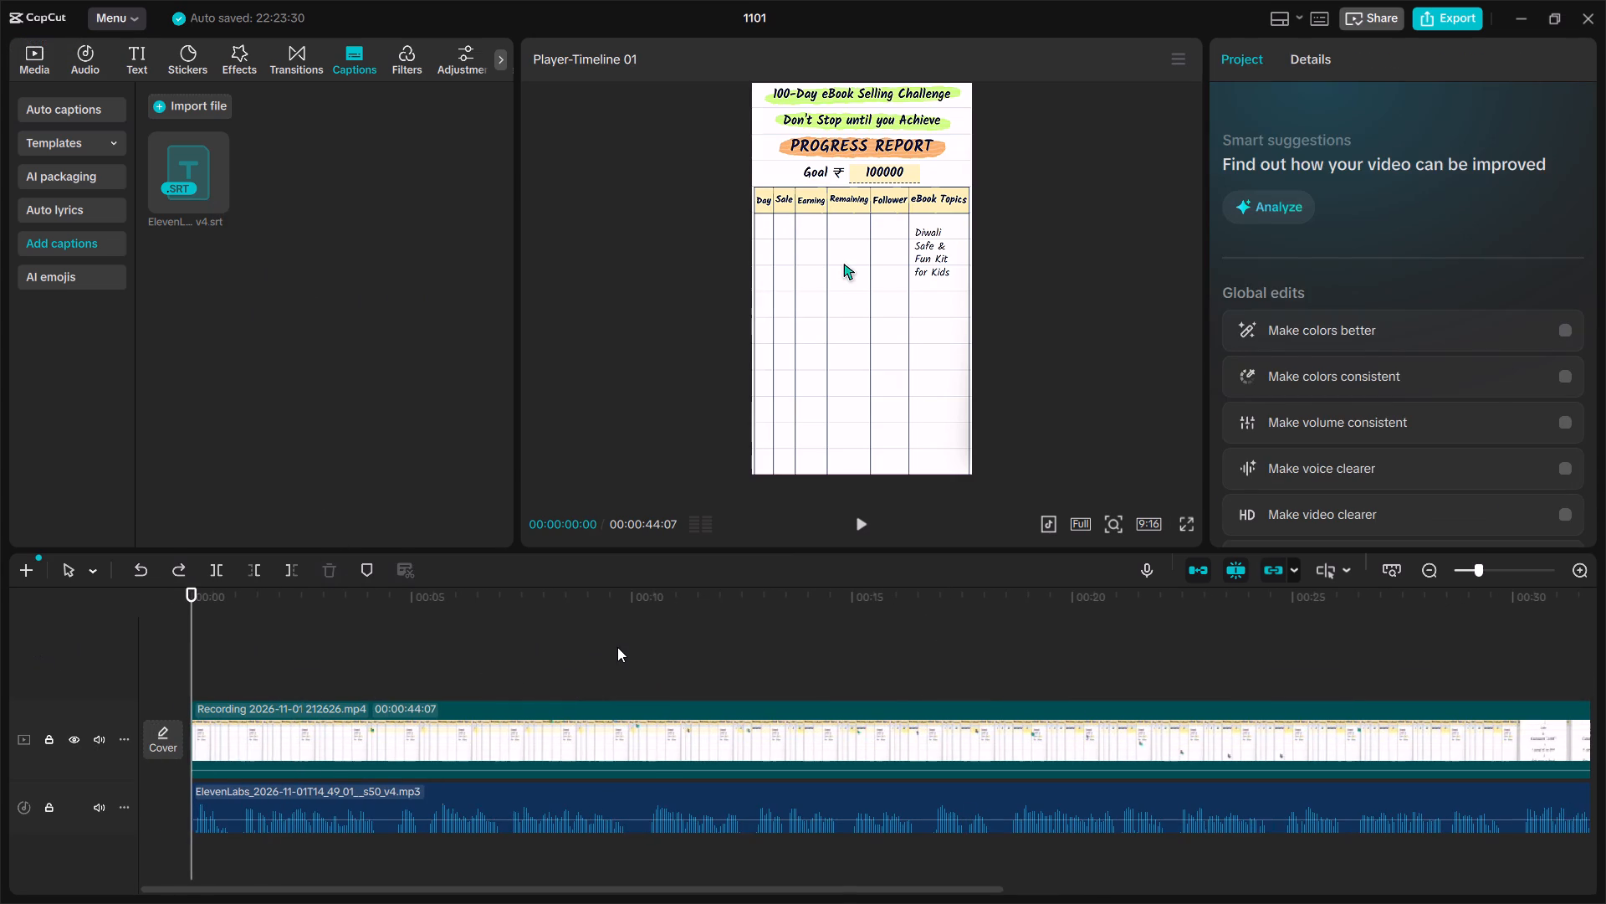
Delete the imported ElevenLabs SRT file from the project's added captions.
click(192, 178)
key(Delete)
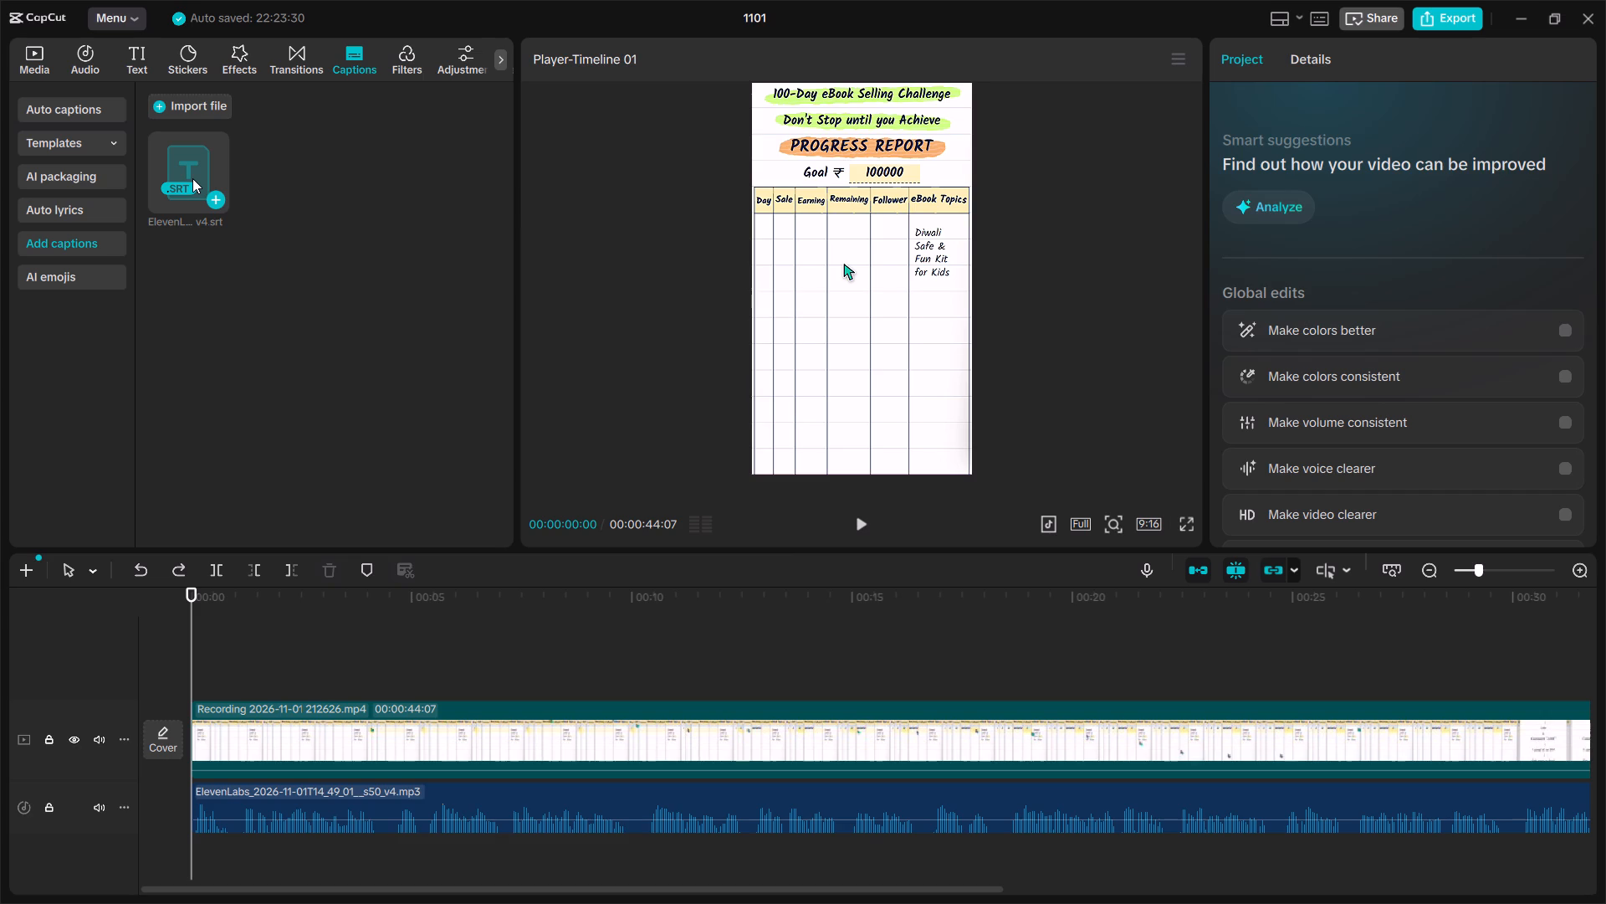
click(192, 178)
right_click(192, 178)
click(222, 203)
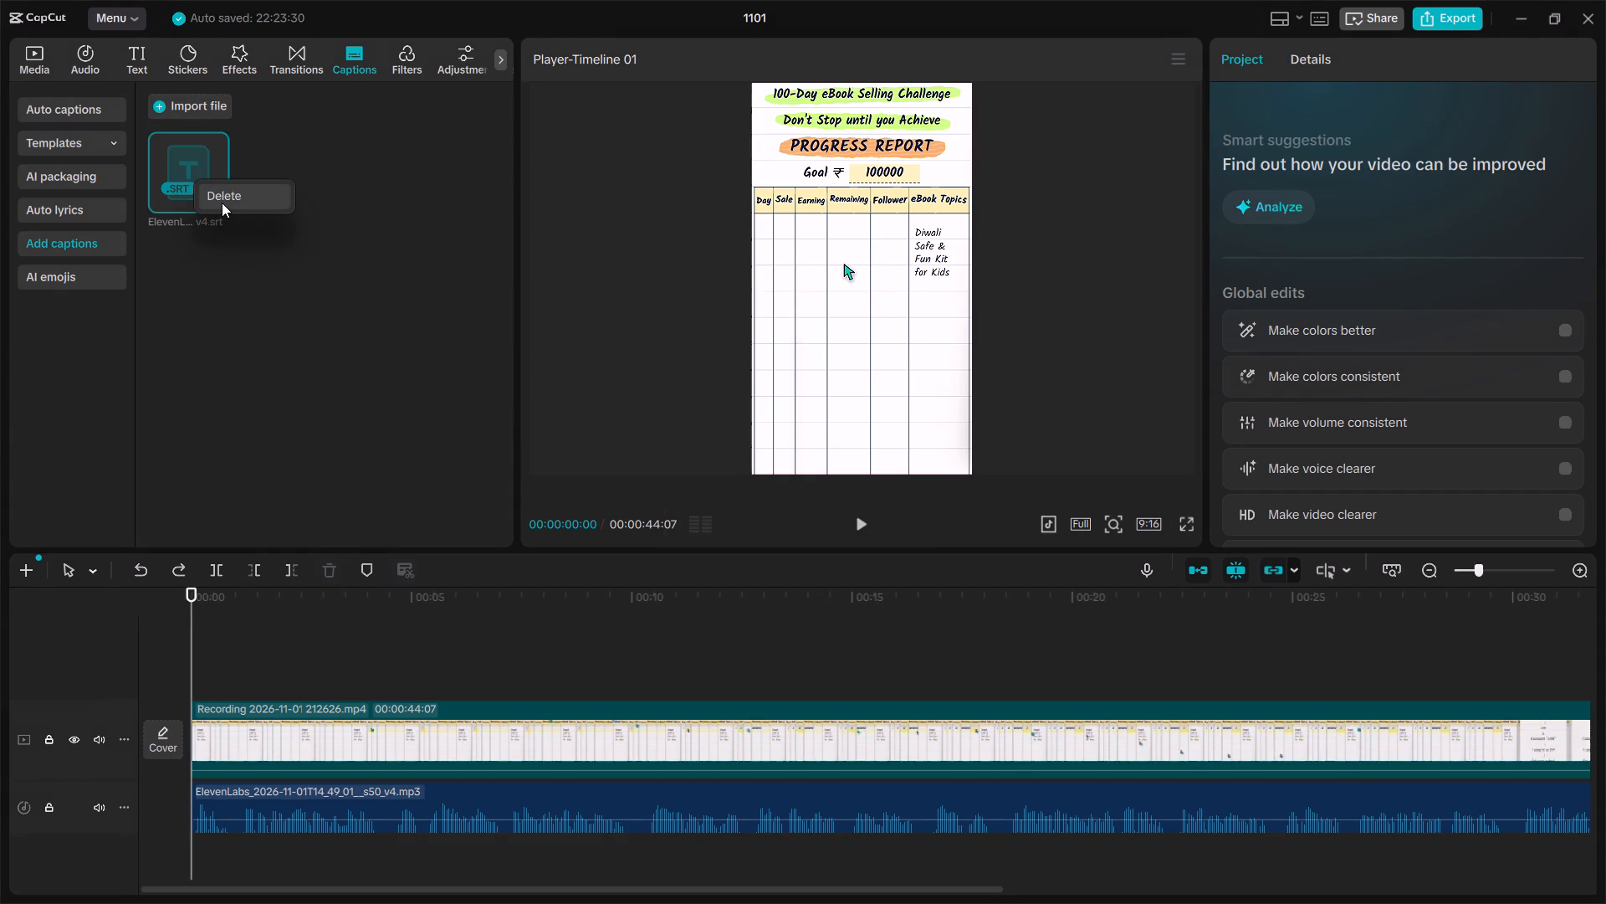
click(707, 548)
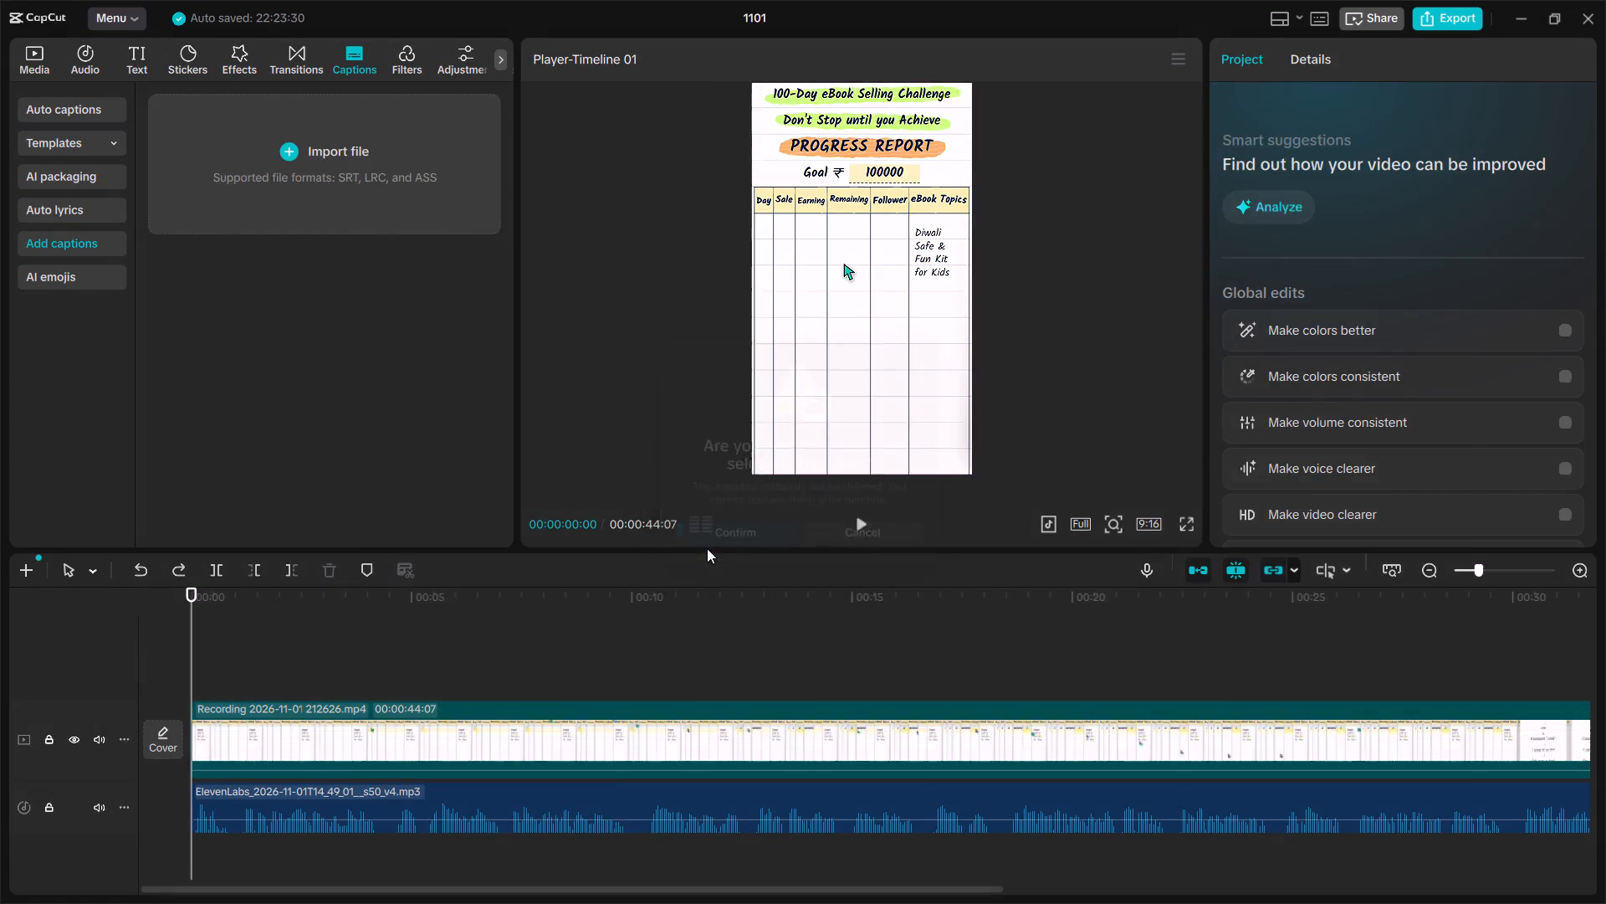
Remove the TurboScribe "Go Unlimited" notice from the first caption of the ElevenLabs 2026-11-01 SRT in Downloads, save, and reopen it to check.
key(alt+Tab)
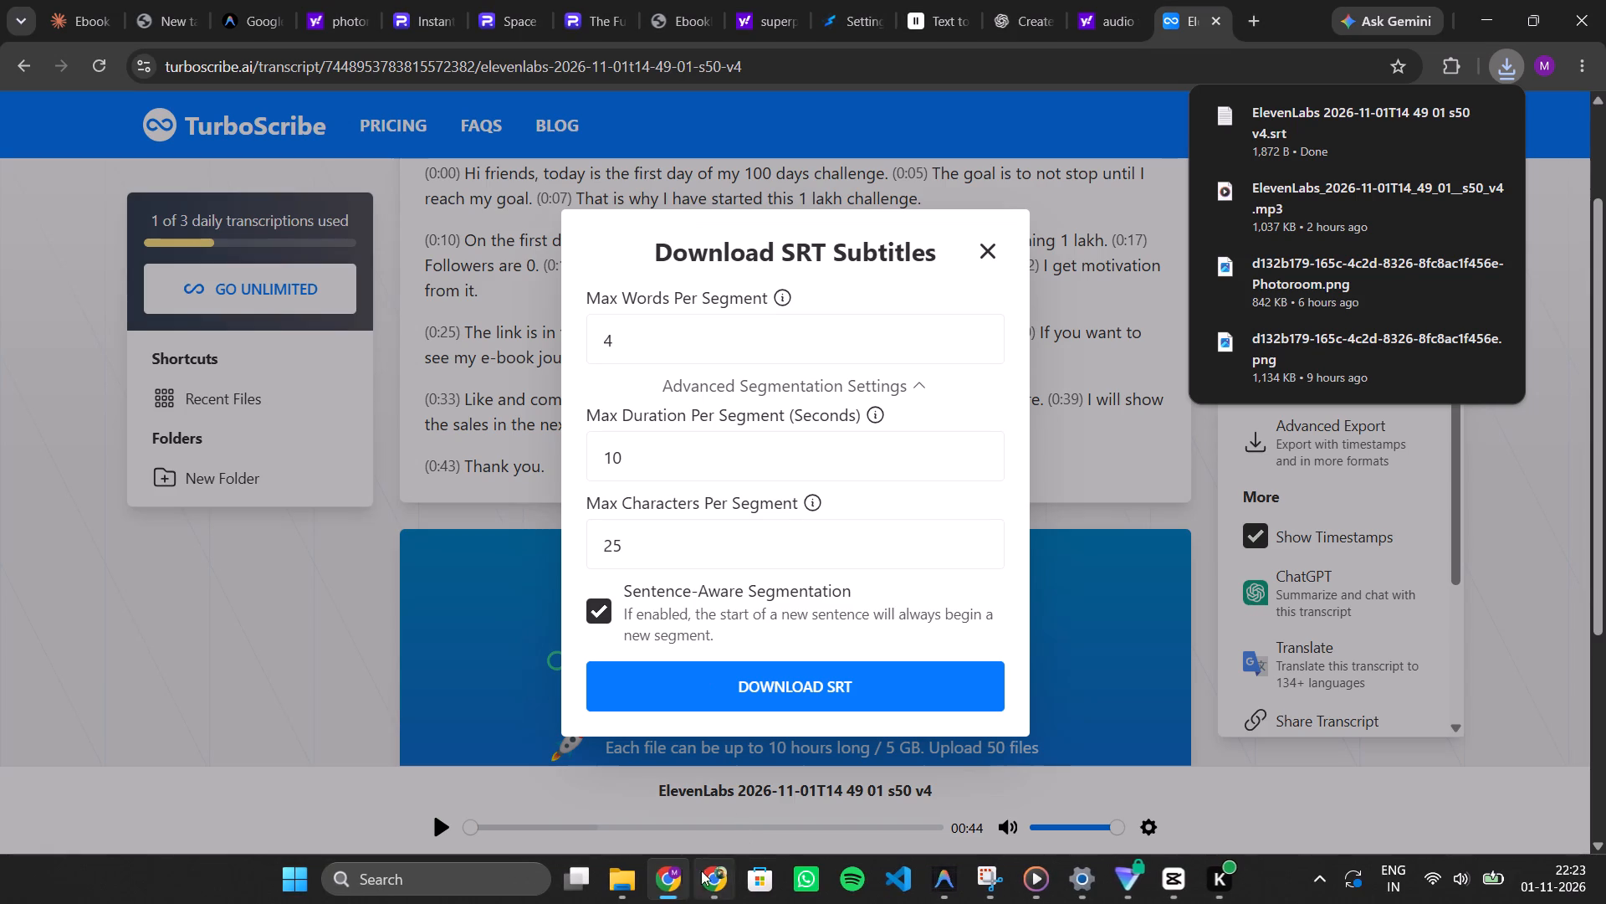
click(621, 875)
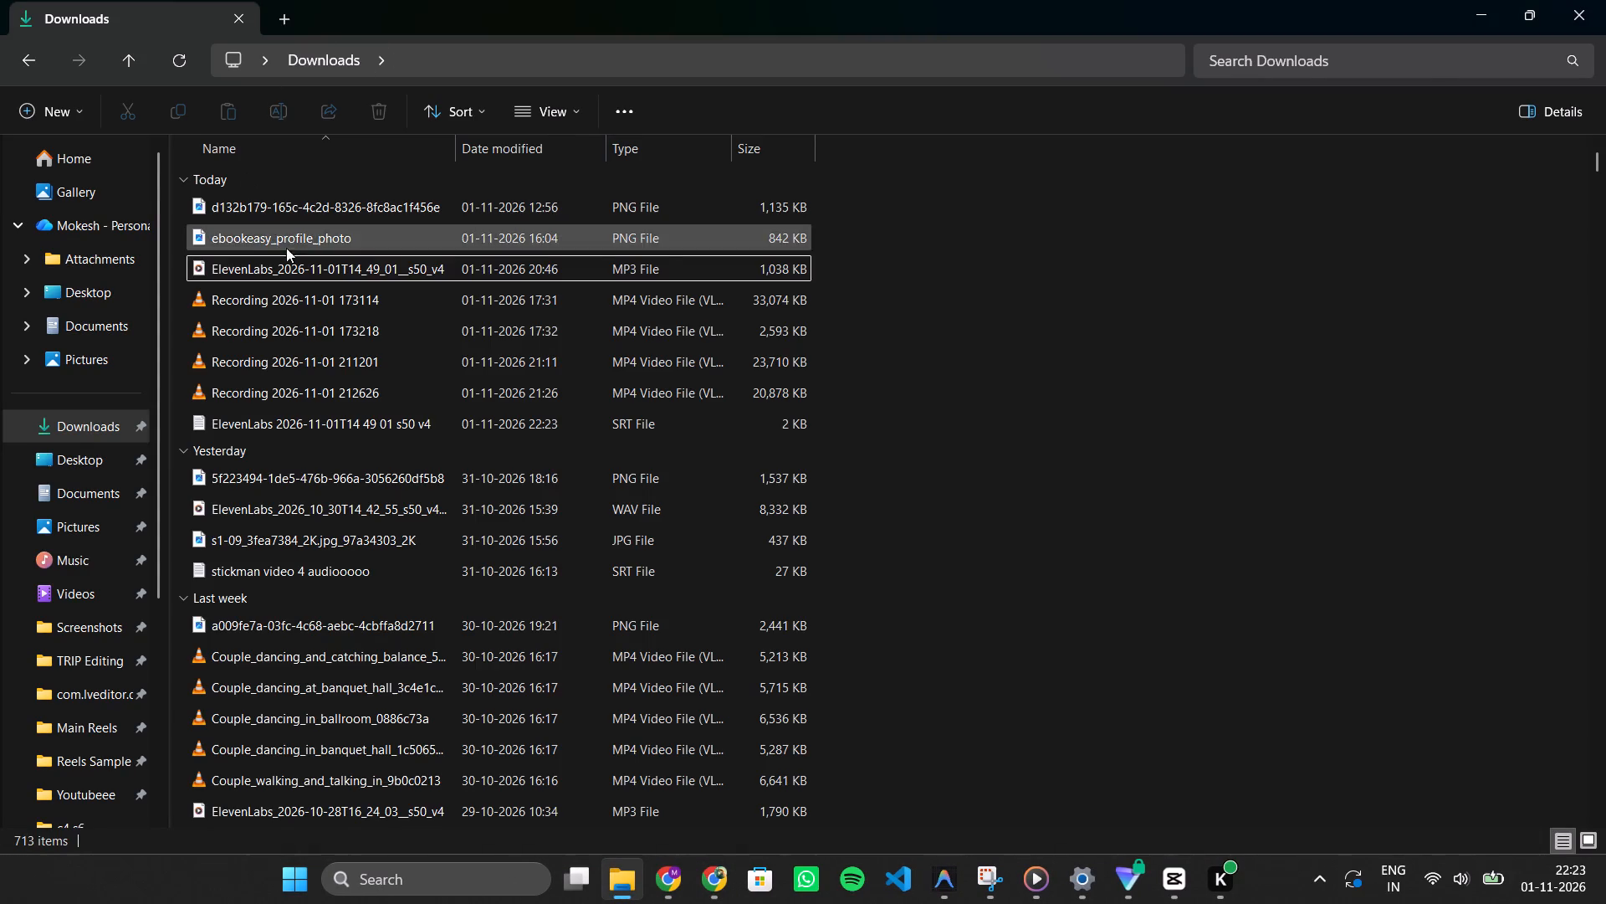
click(294, 416)
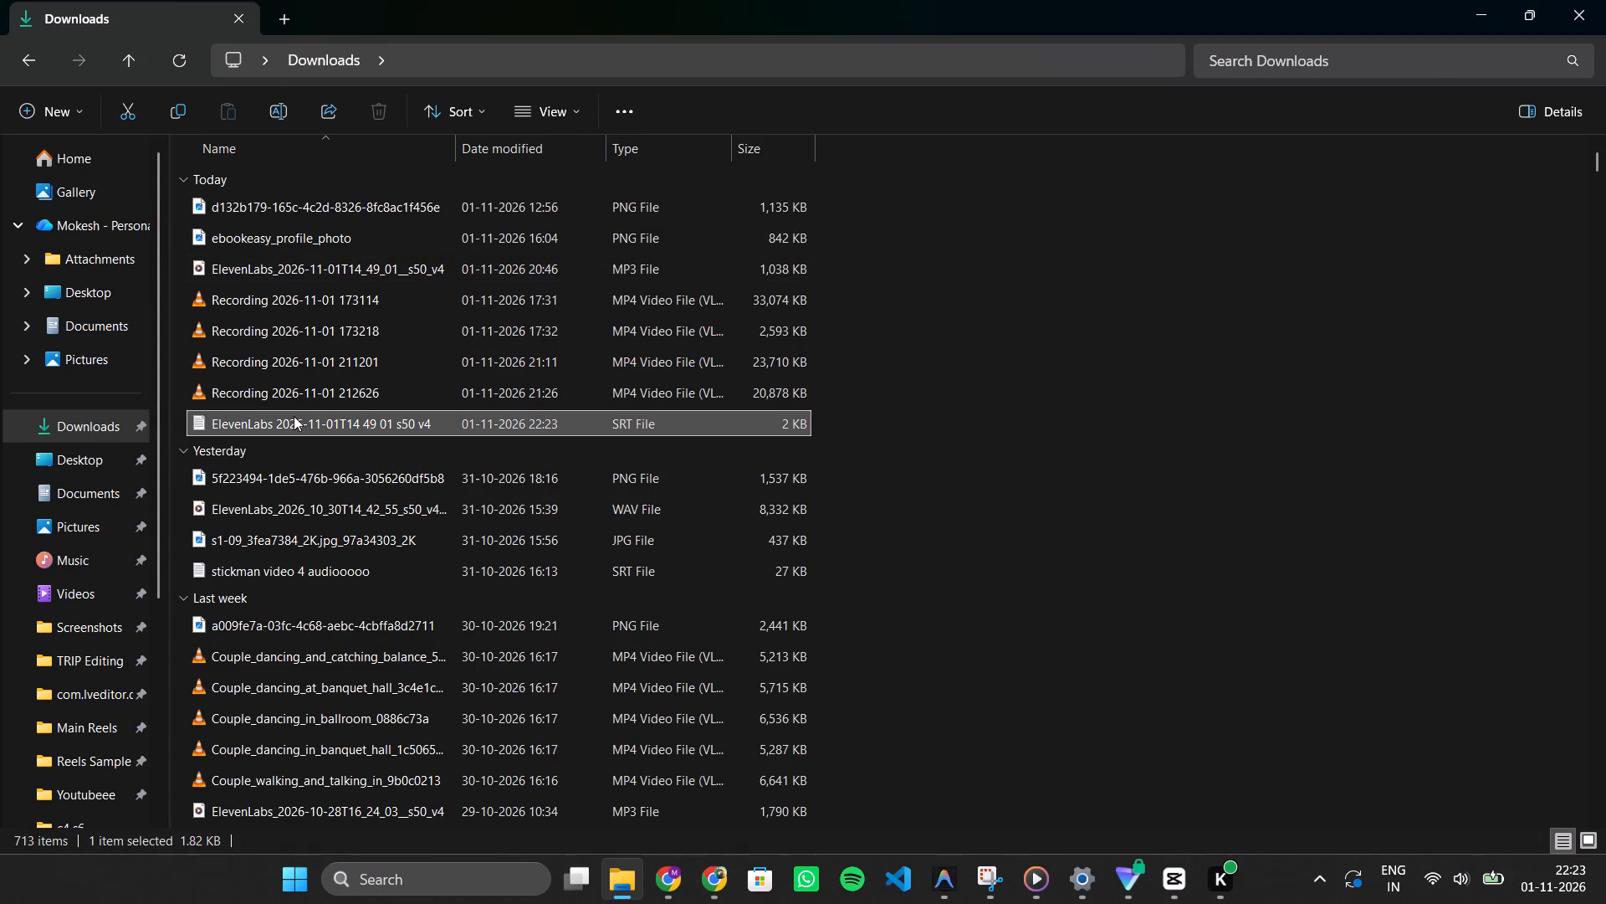
double_click(294, 416)
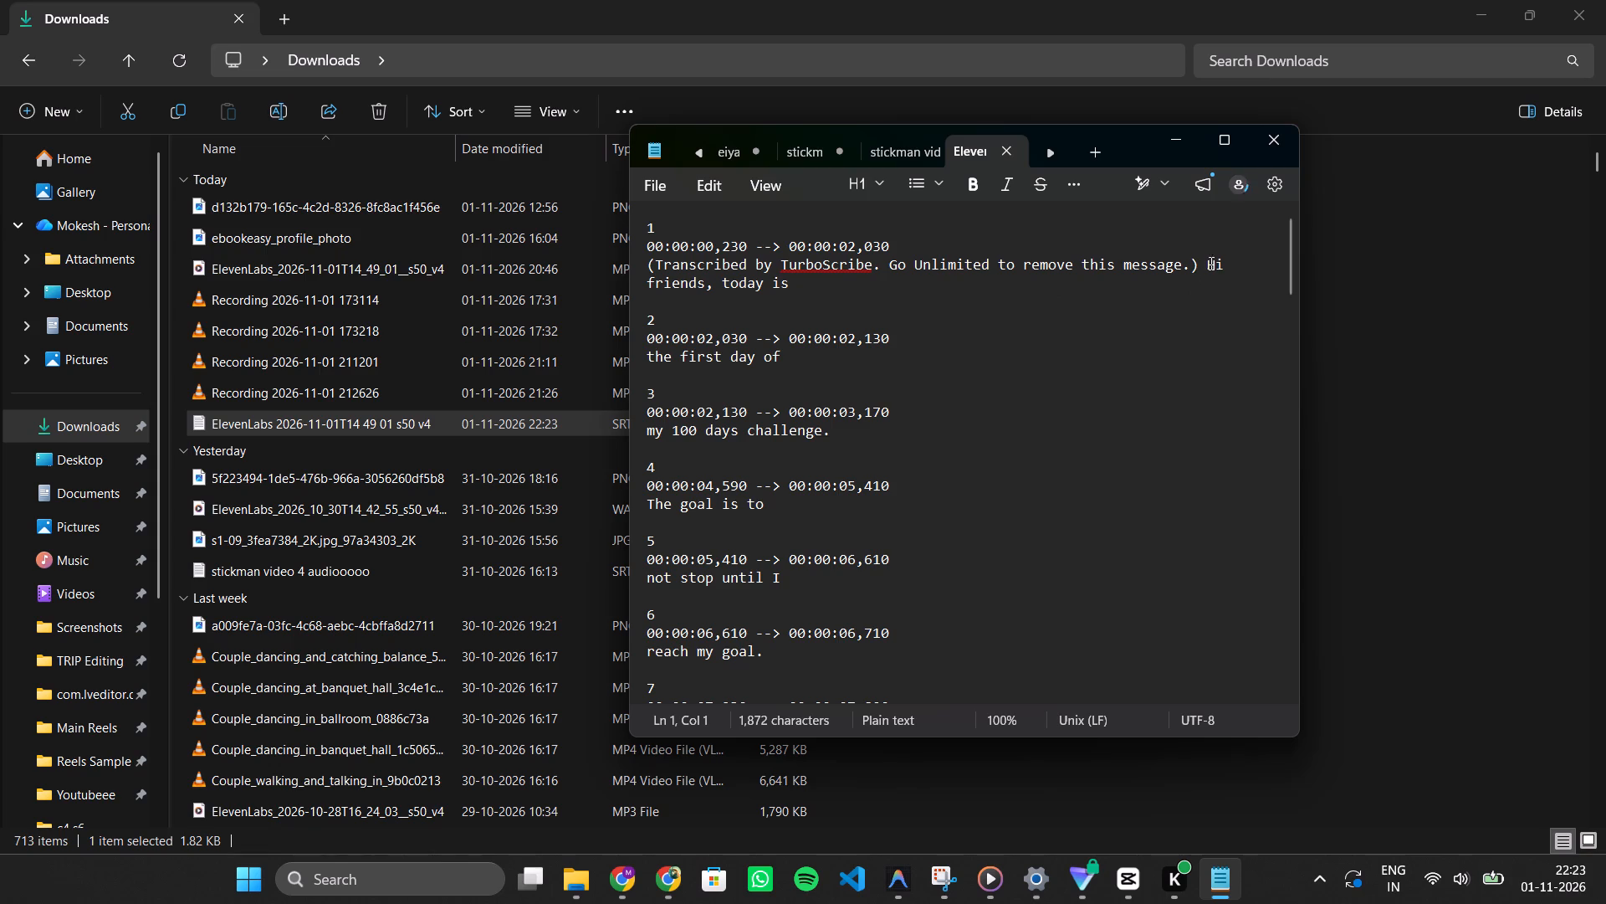
drag(1204, 263, 636, 243)
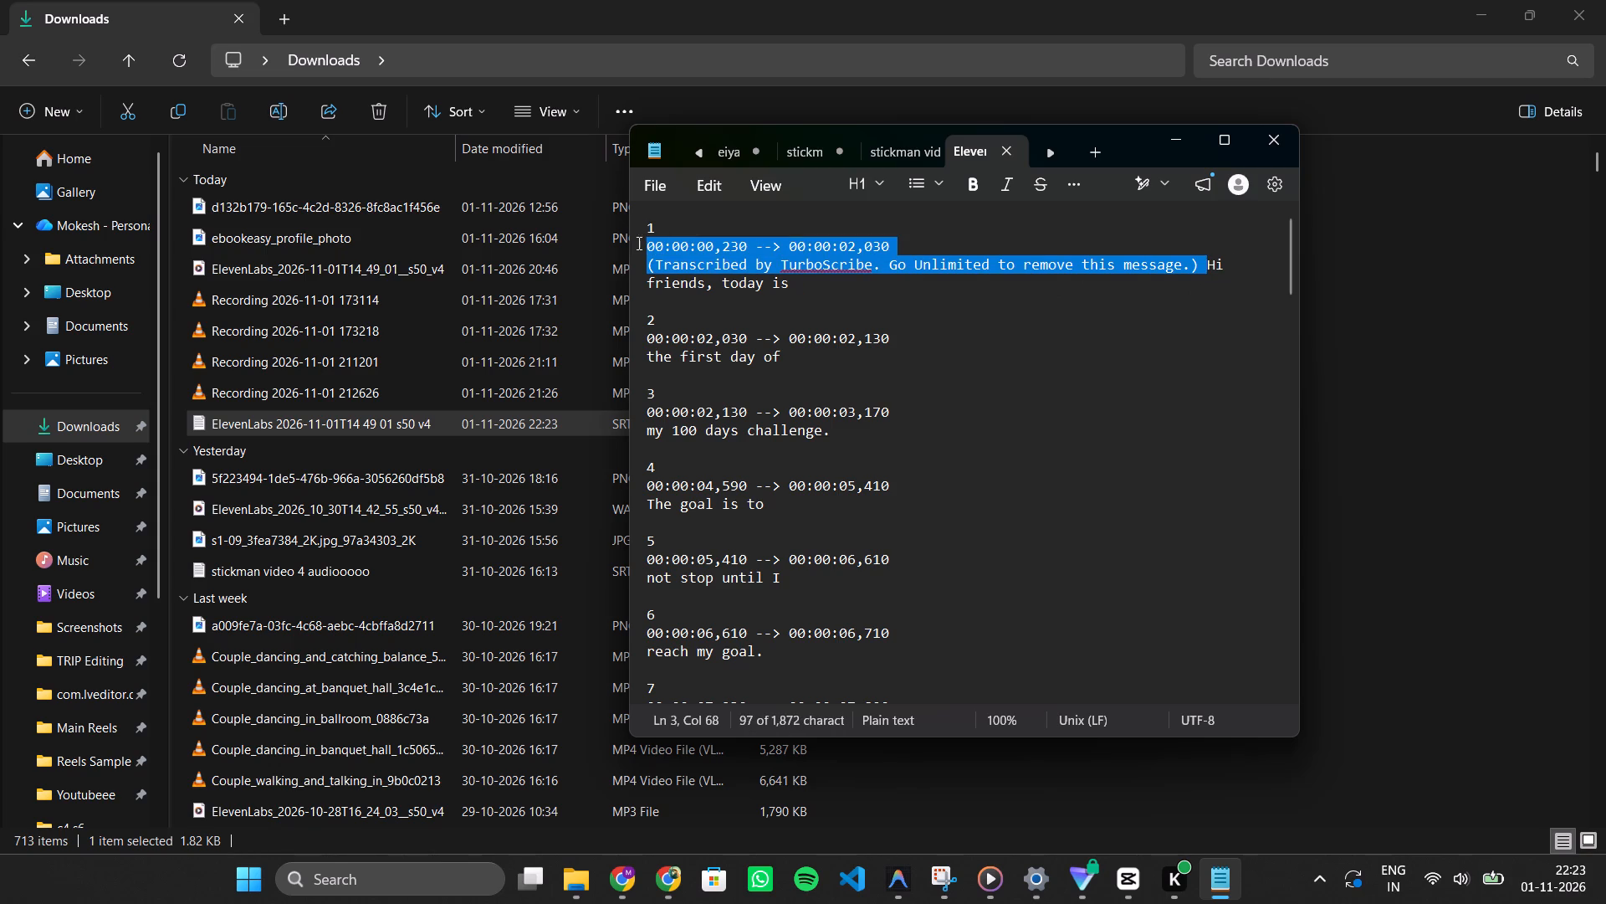
drag(636, 243, 628, 263)
key(BackSpace)
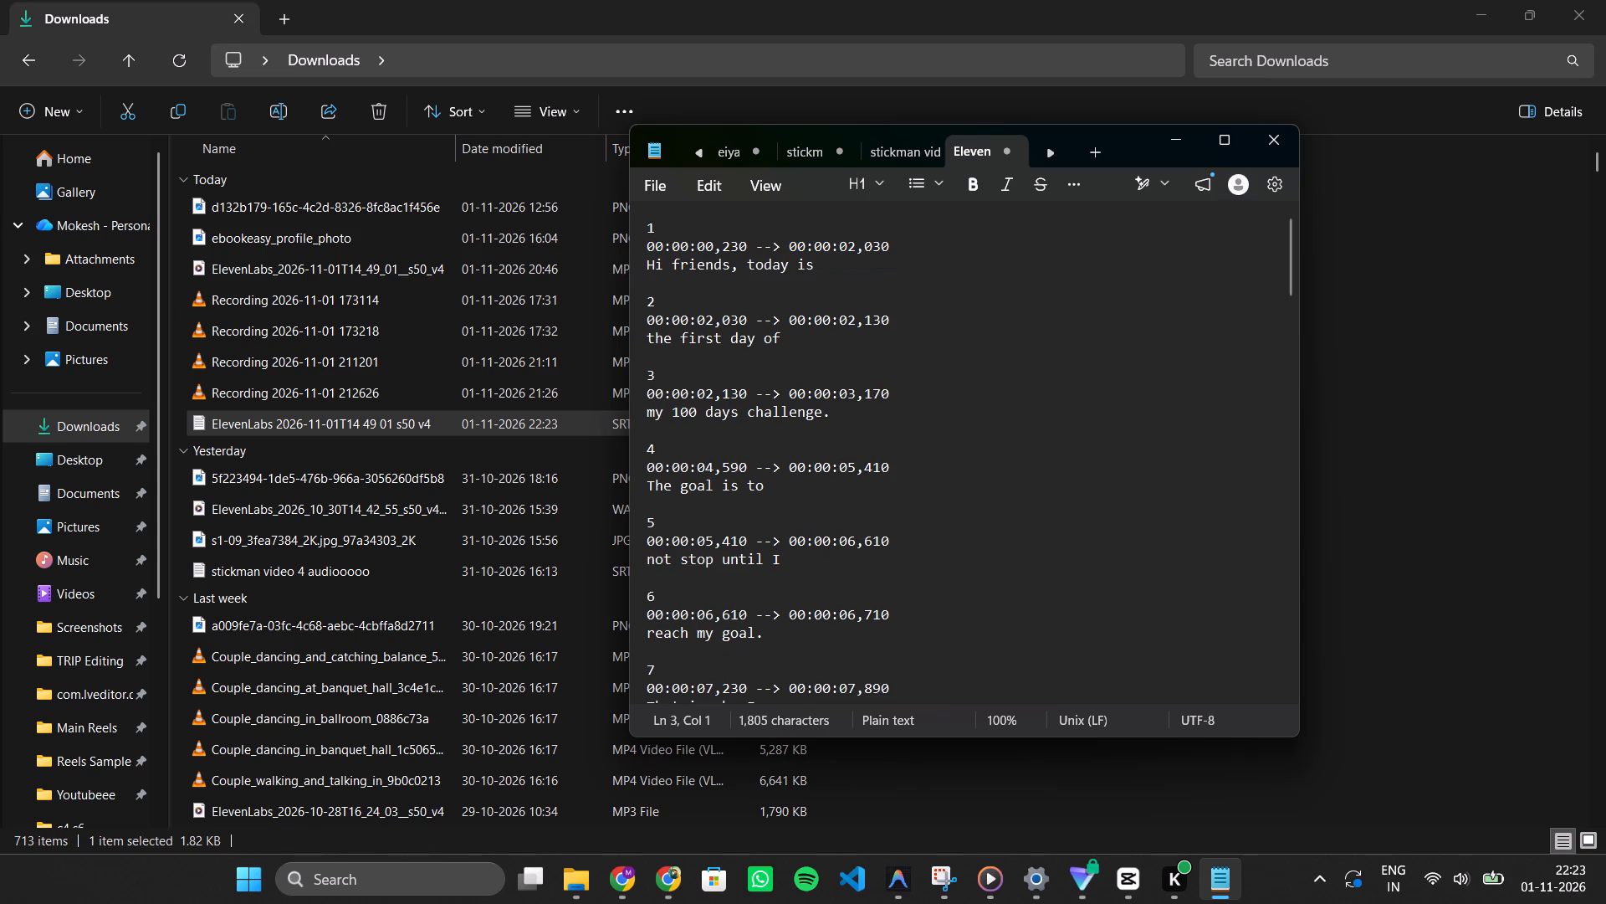
key(ctrl+s)
click(1264, 140)
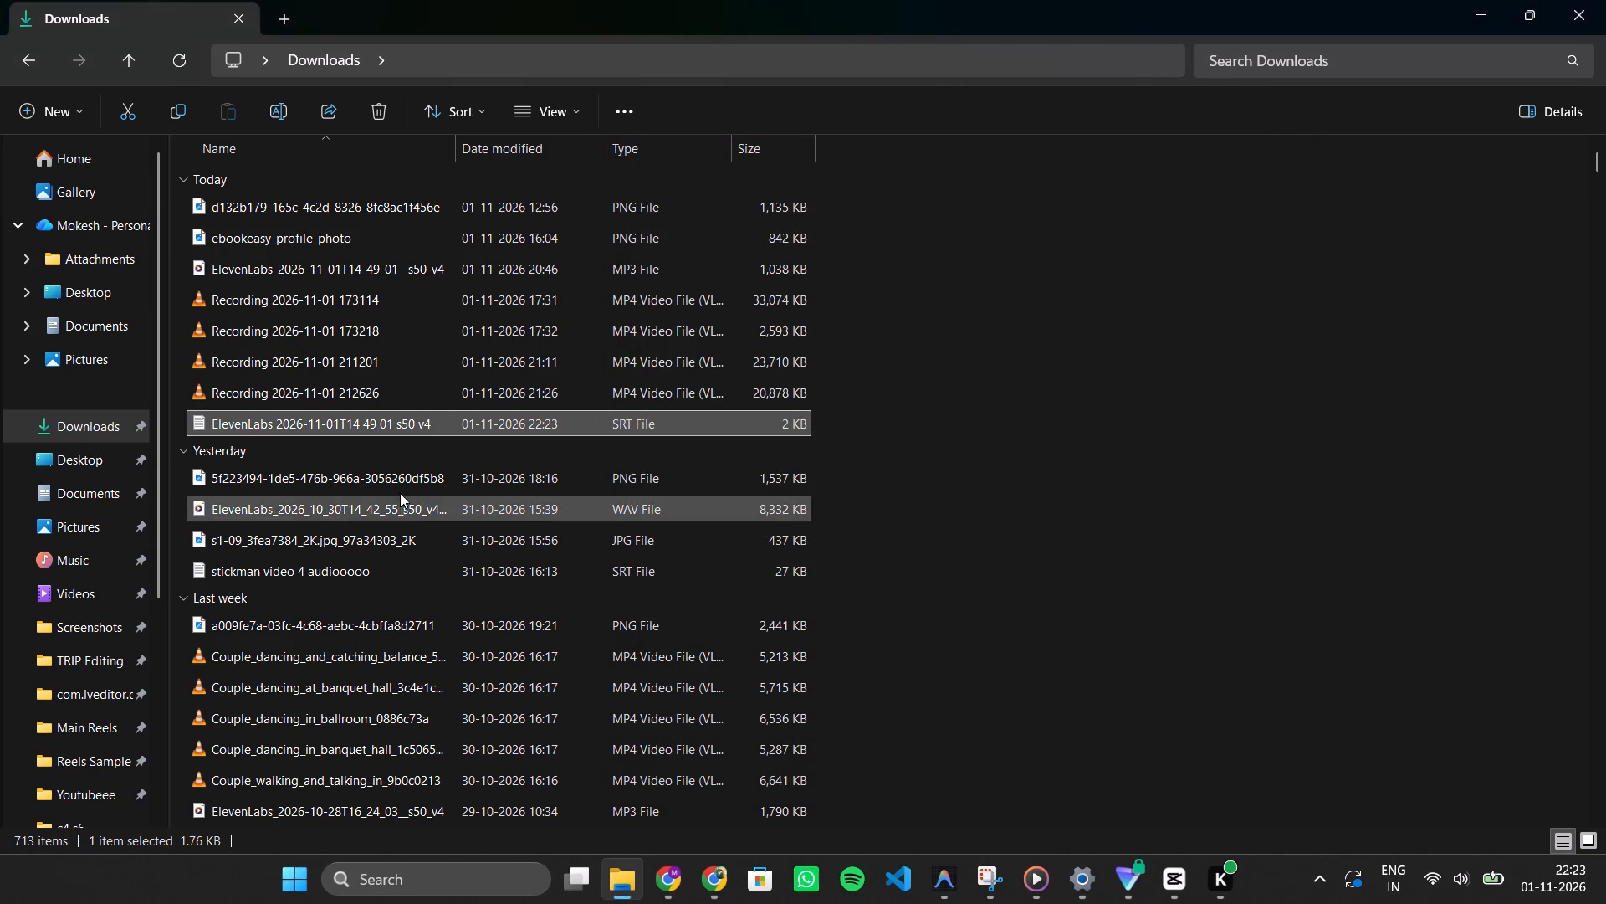
double_click(433, 416)
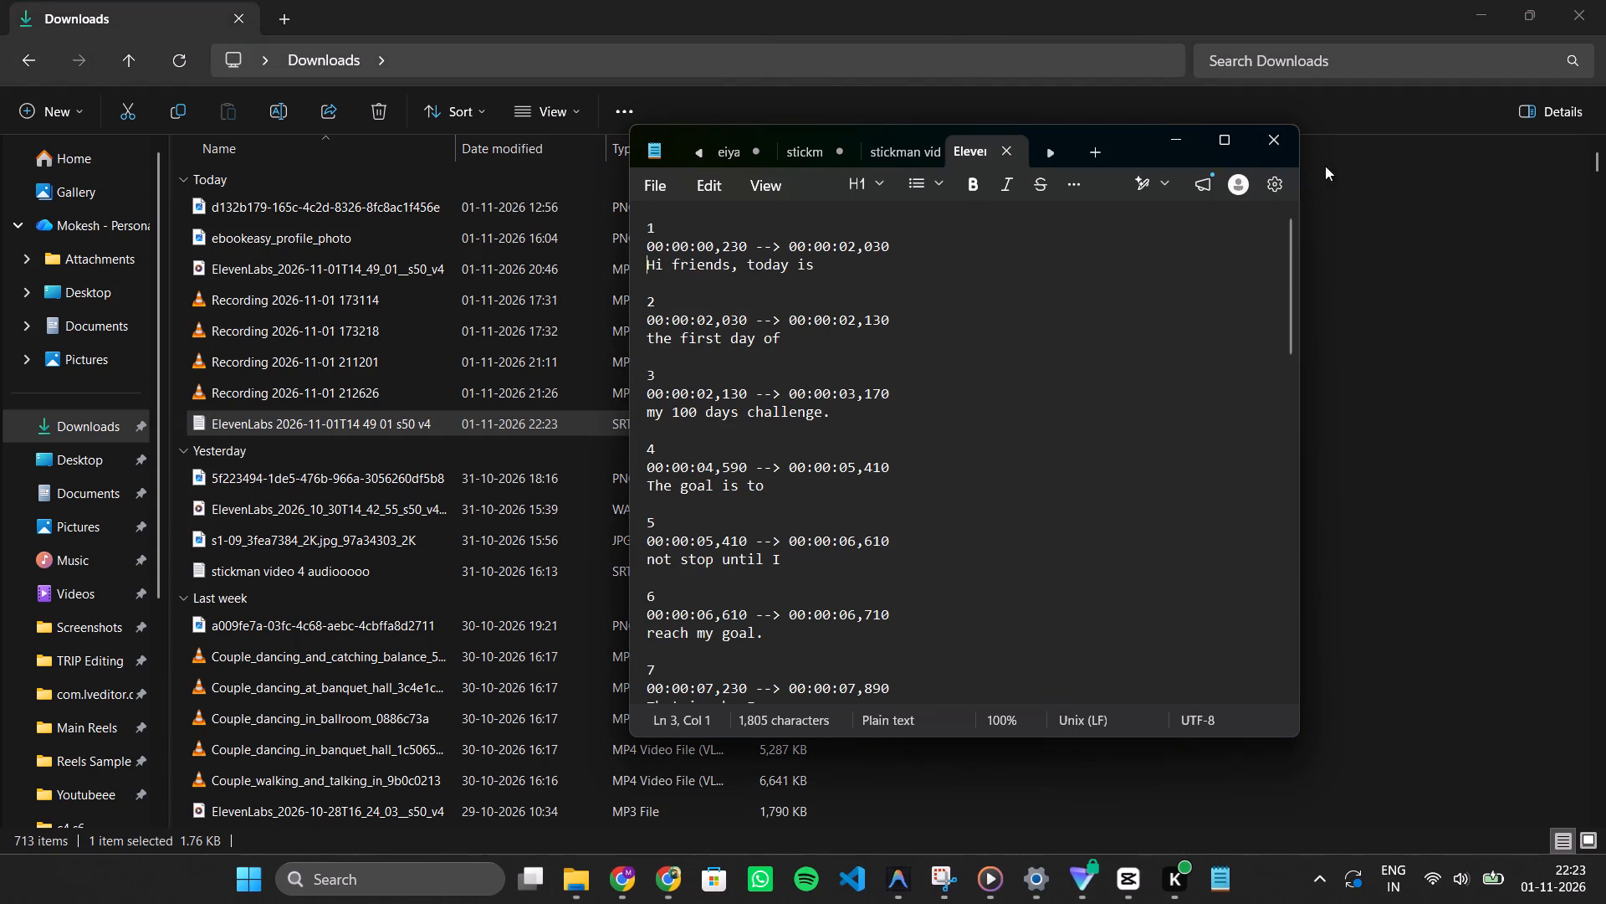
click(1280, 150)
Switch to CapCut and import the edited ElevenLabs 2026-11-01T14 49 01 s50 v4 subtitle file from Downloads as added captions.
key(alt+Tab)
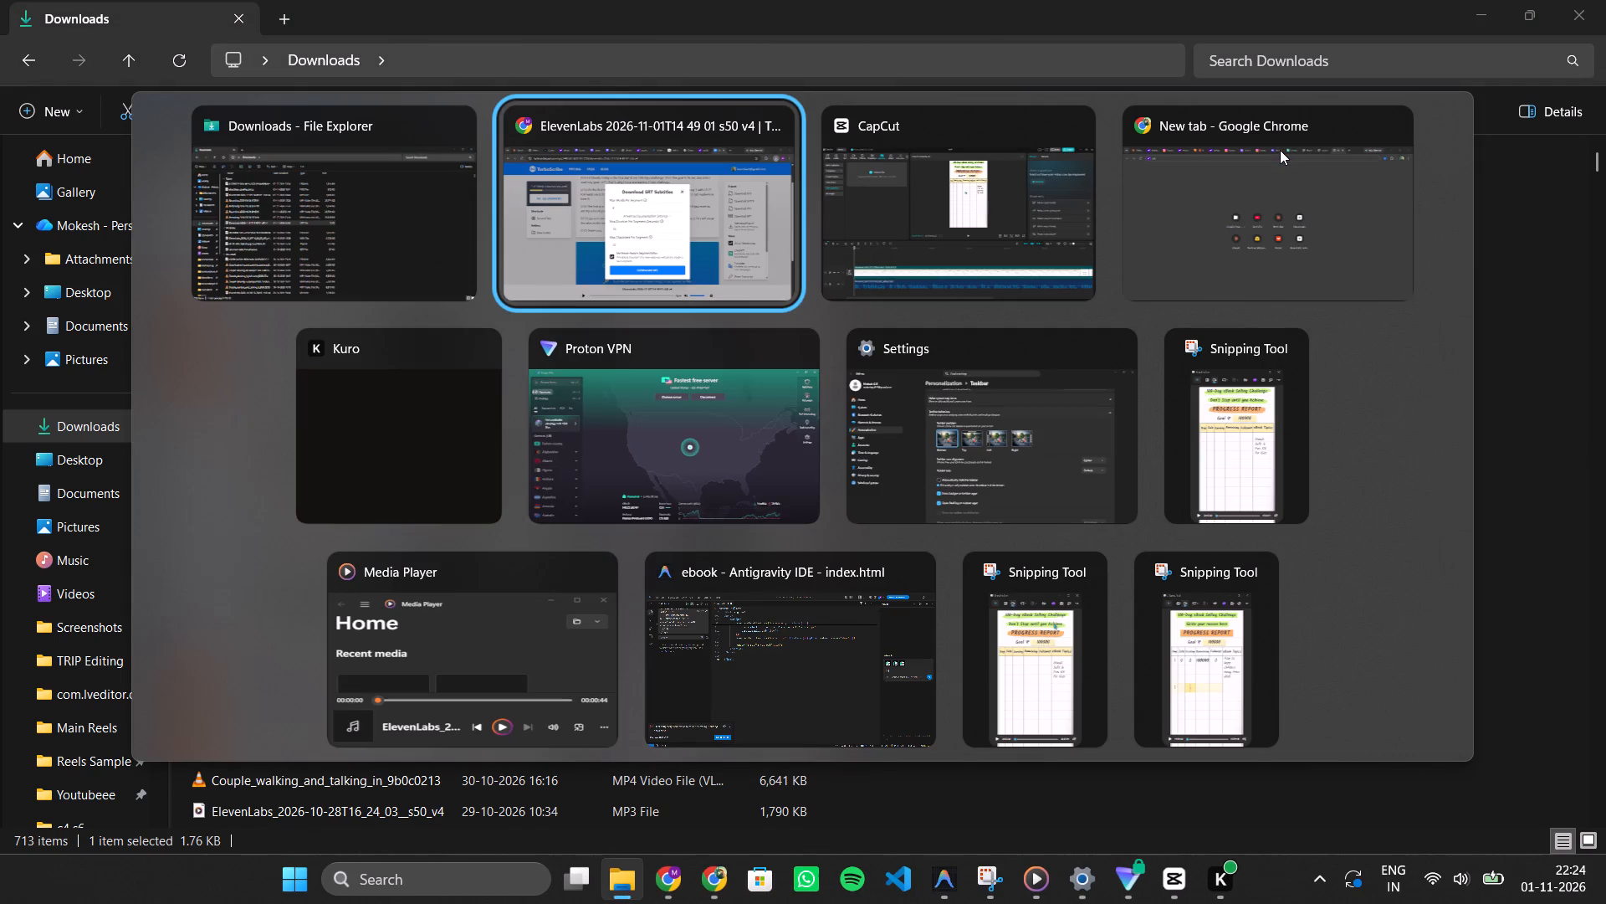
key(alt+Tab)
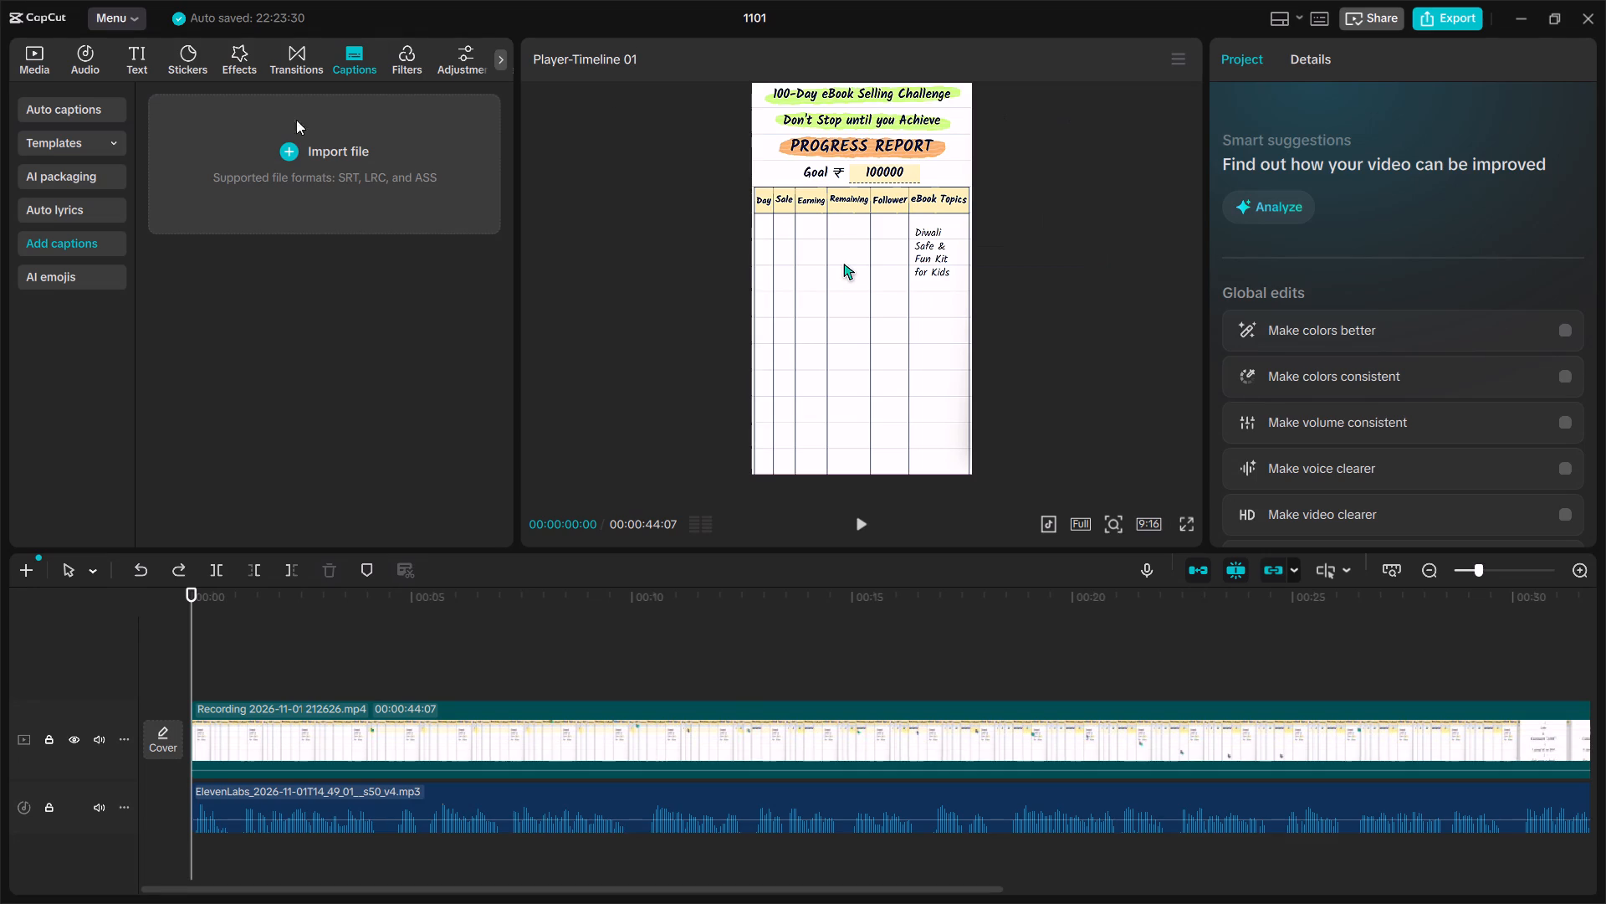
click(289, 155)
click(362, 198)
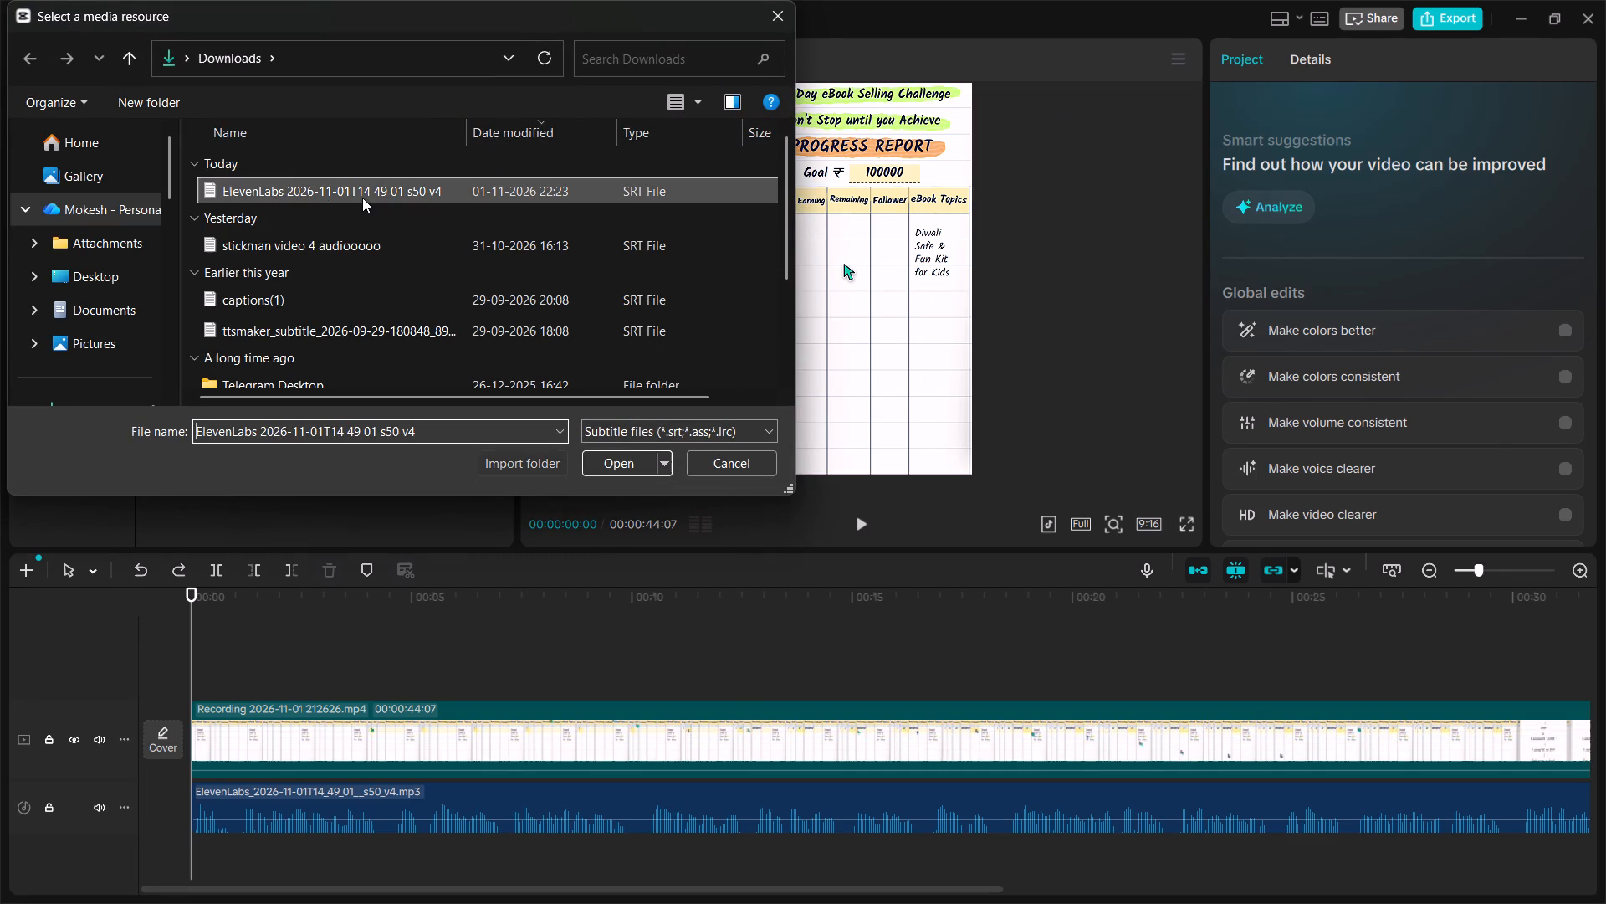
click(627, 465)
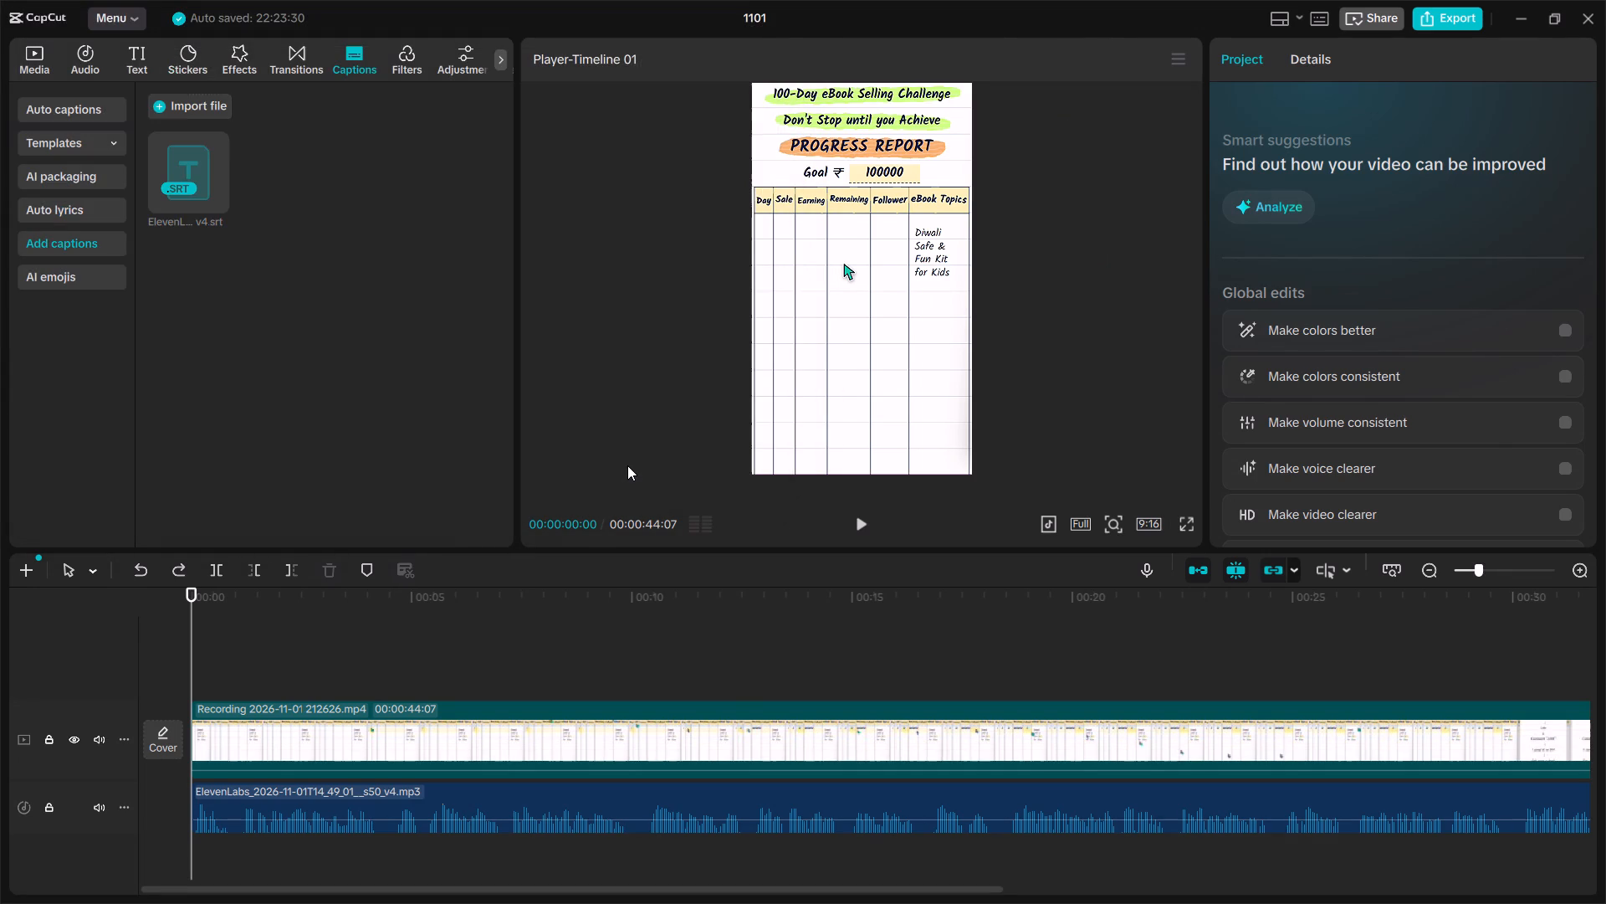
Add the imported SRT captions to the timeline and briefly play the opening to preview them.
click(213, 196)
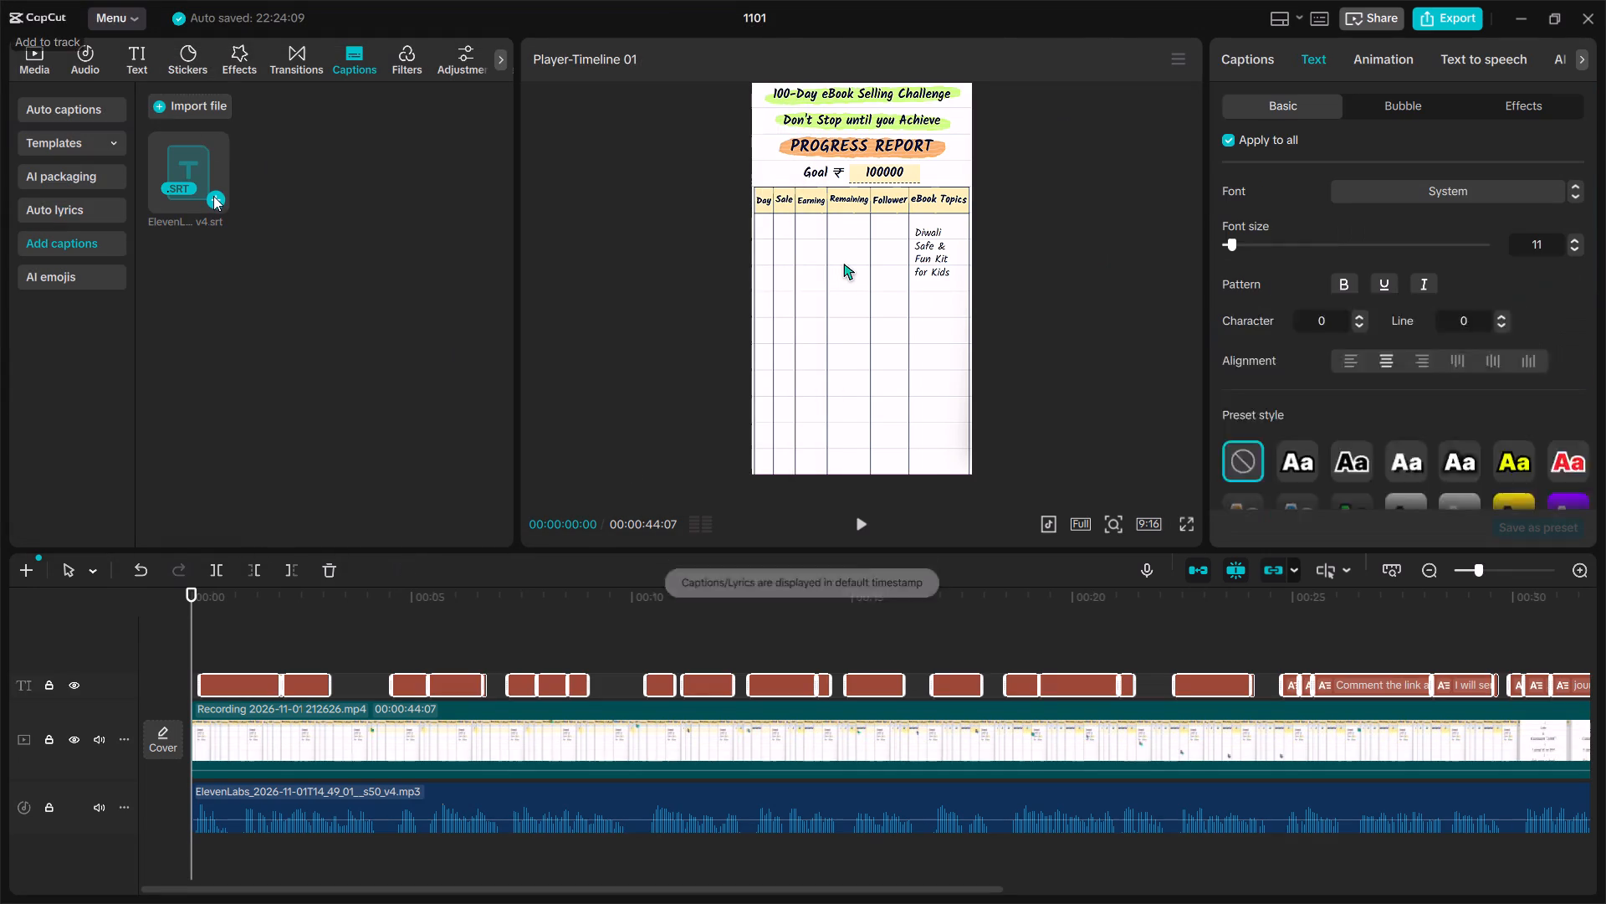
key(space)
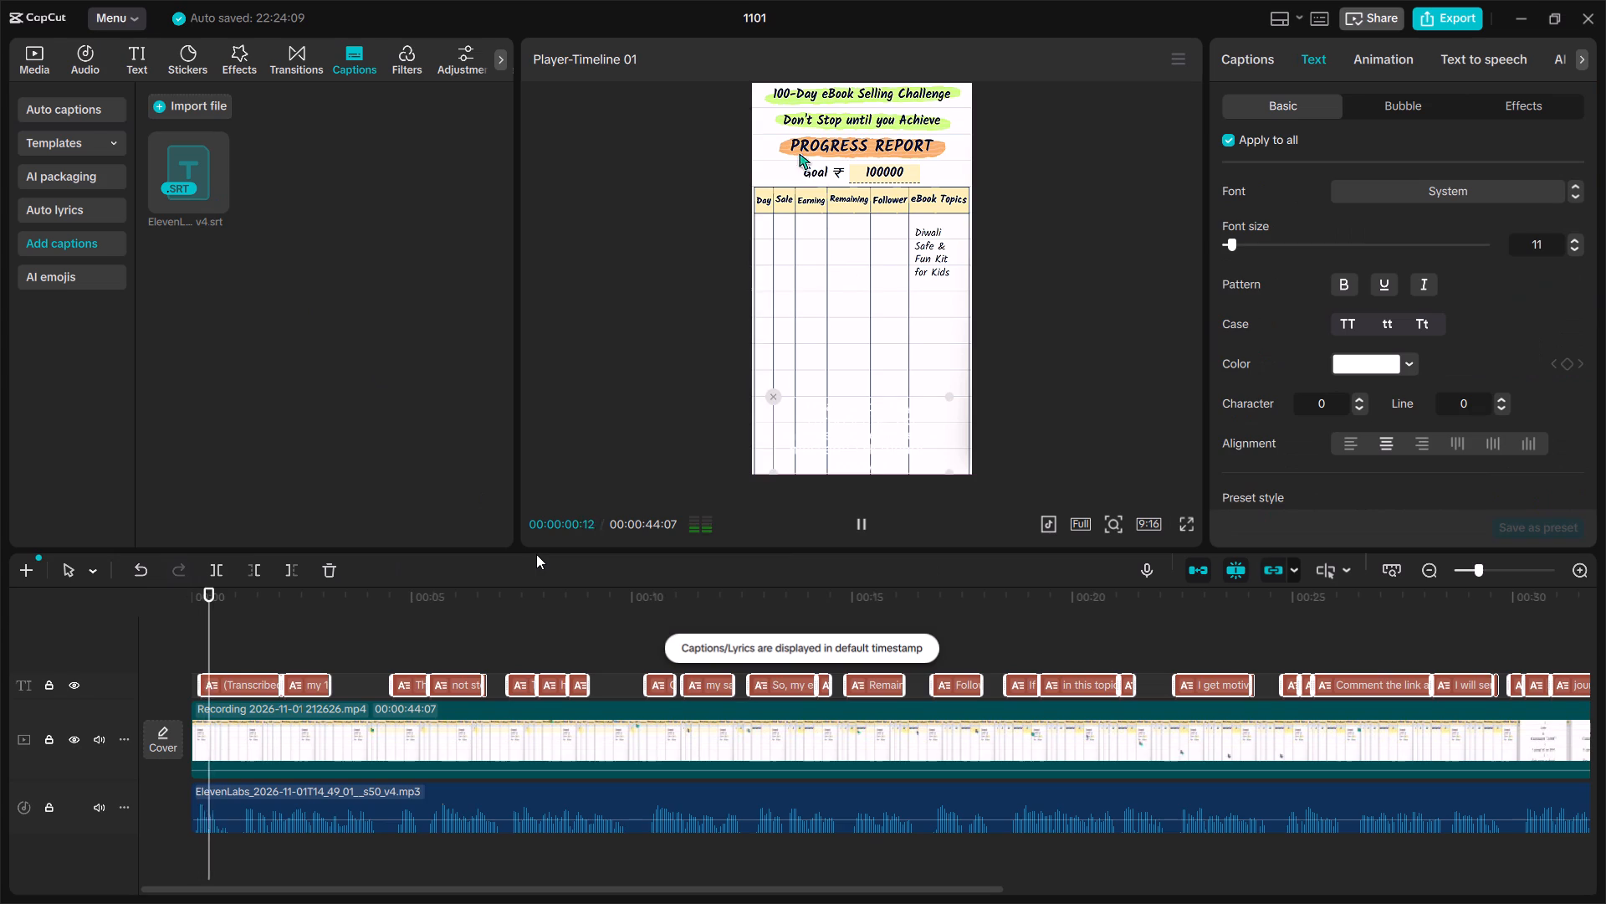
key(space)
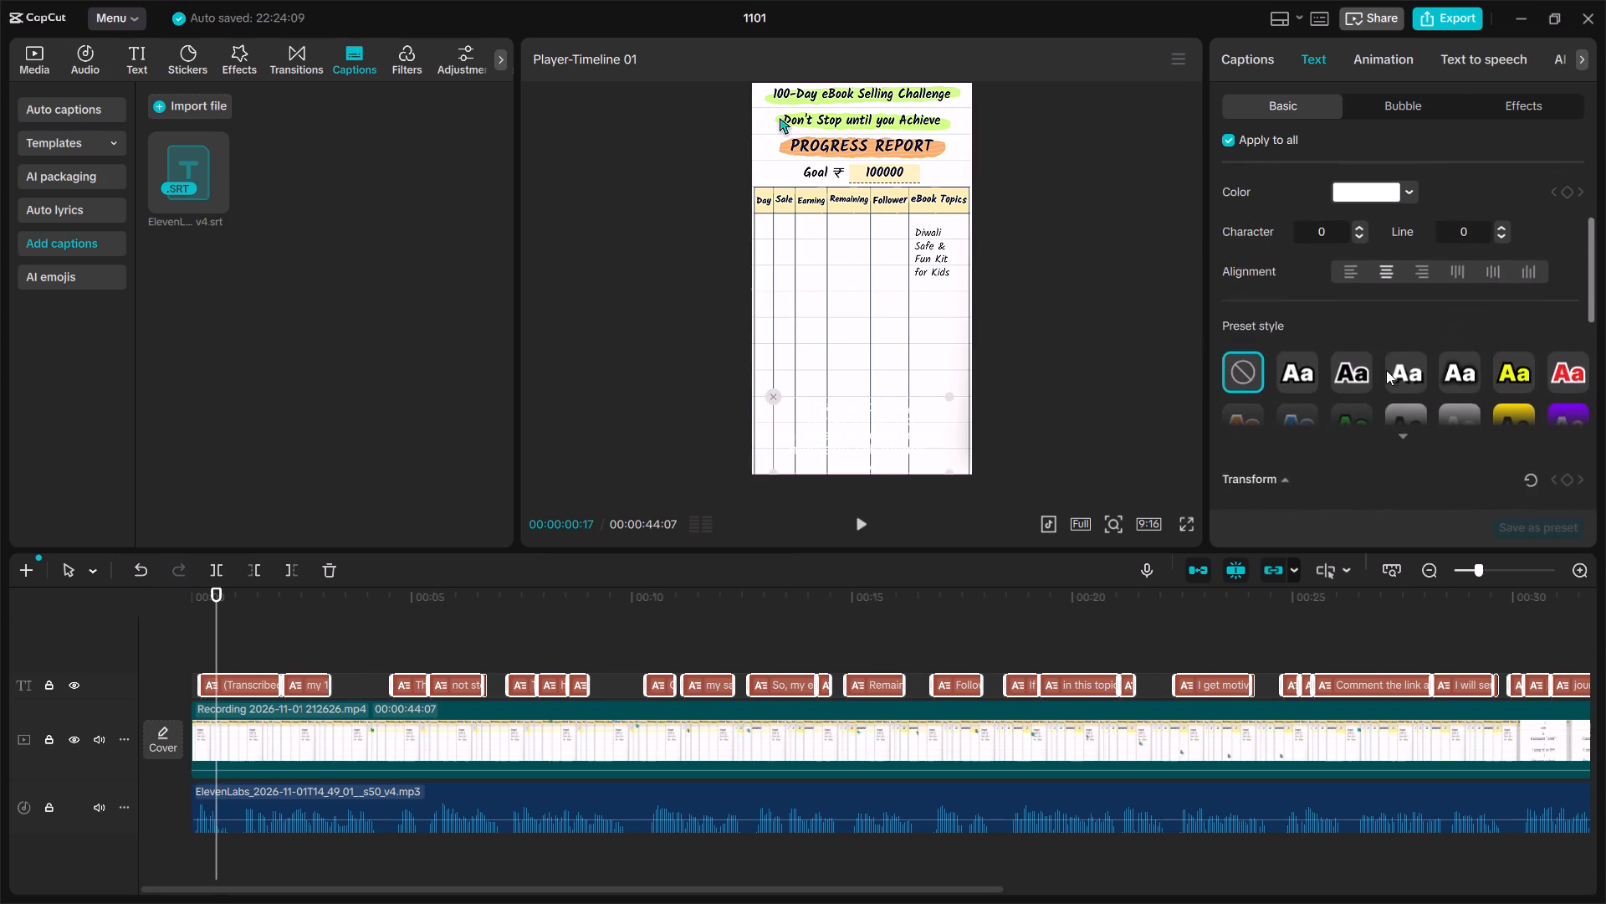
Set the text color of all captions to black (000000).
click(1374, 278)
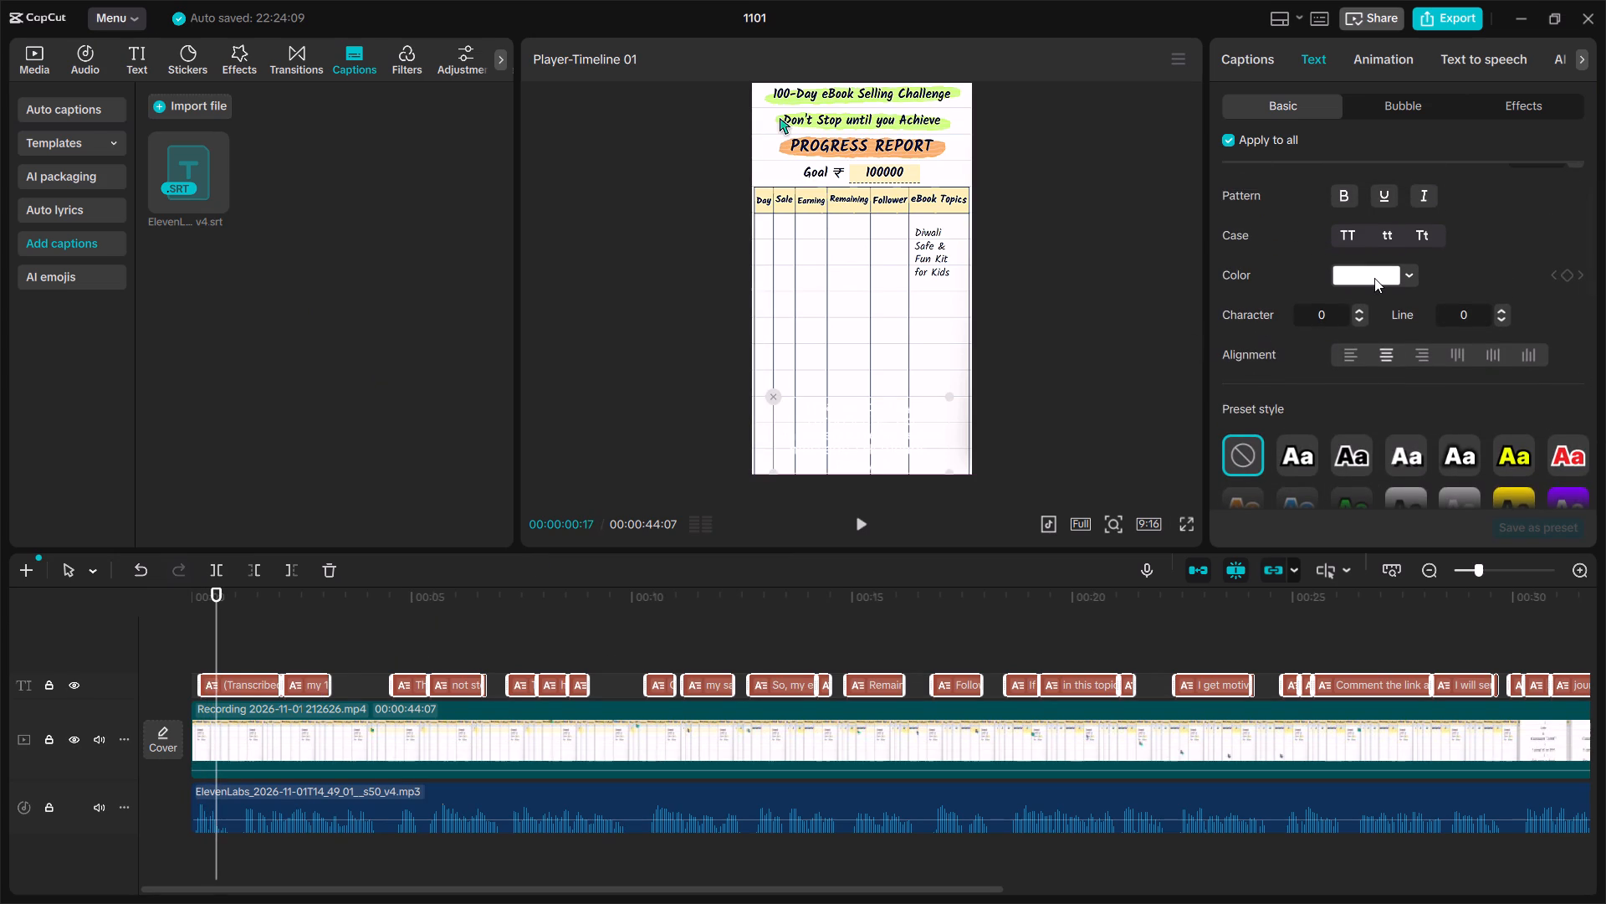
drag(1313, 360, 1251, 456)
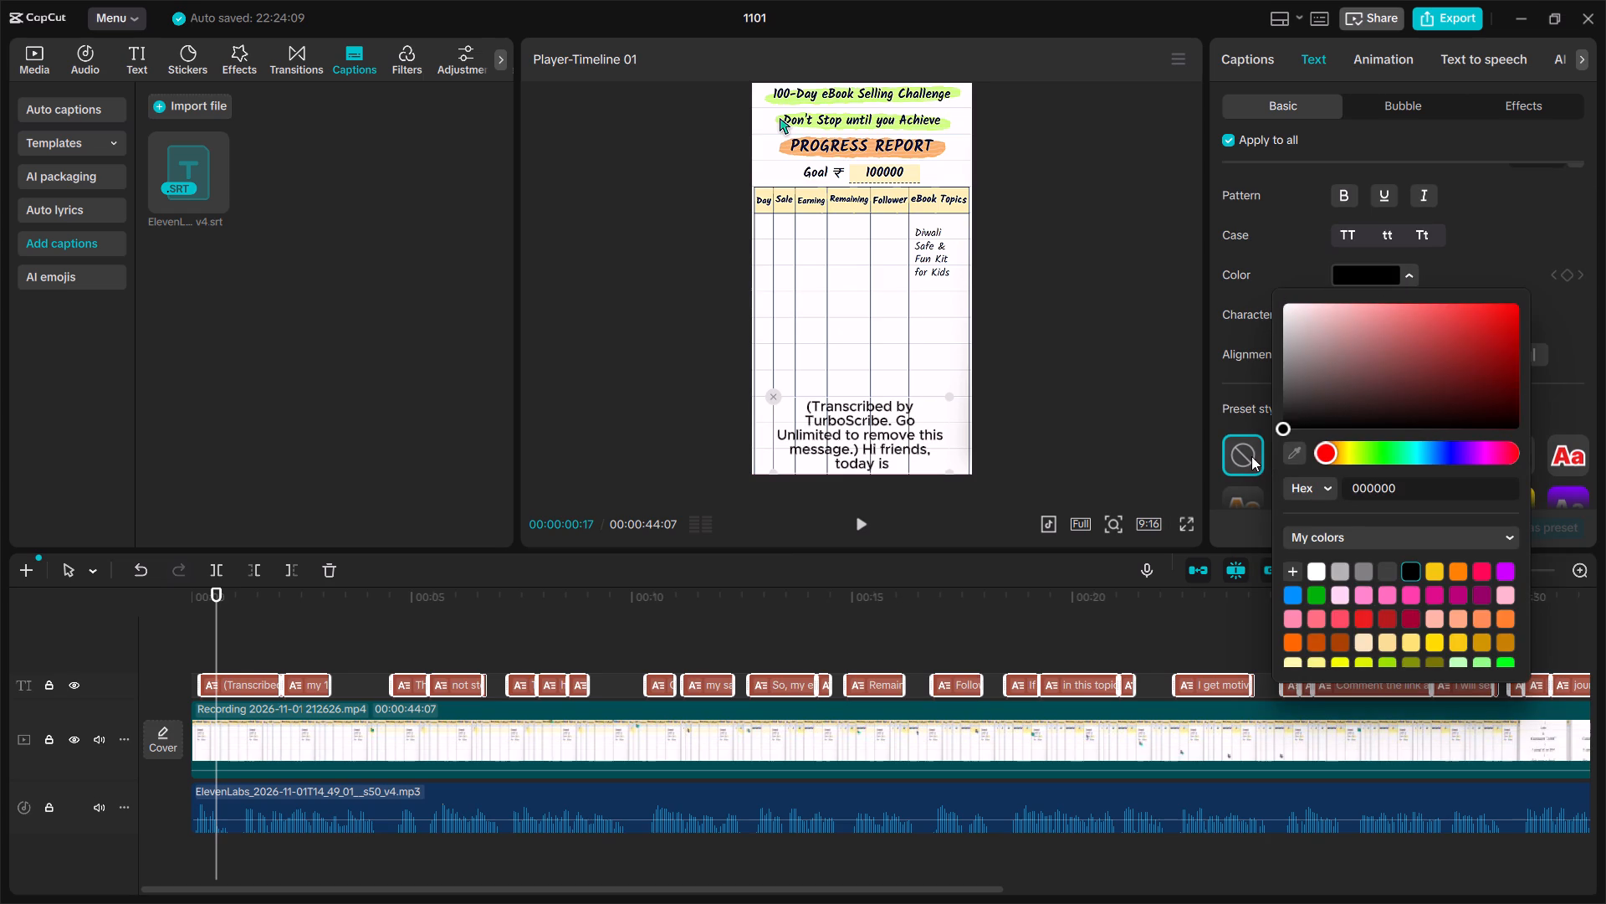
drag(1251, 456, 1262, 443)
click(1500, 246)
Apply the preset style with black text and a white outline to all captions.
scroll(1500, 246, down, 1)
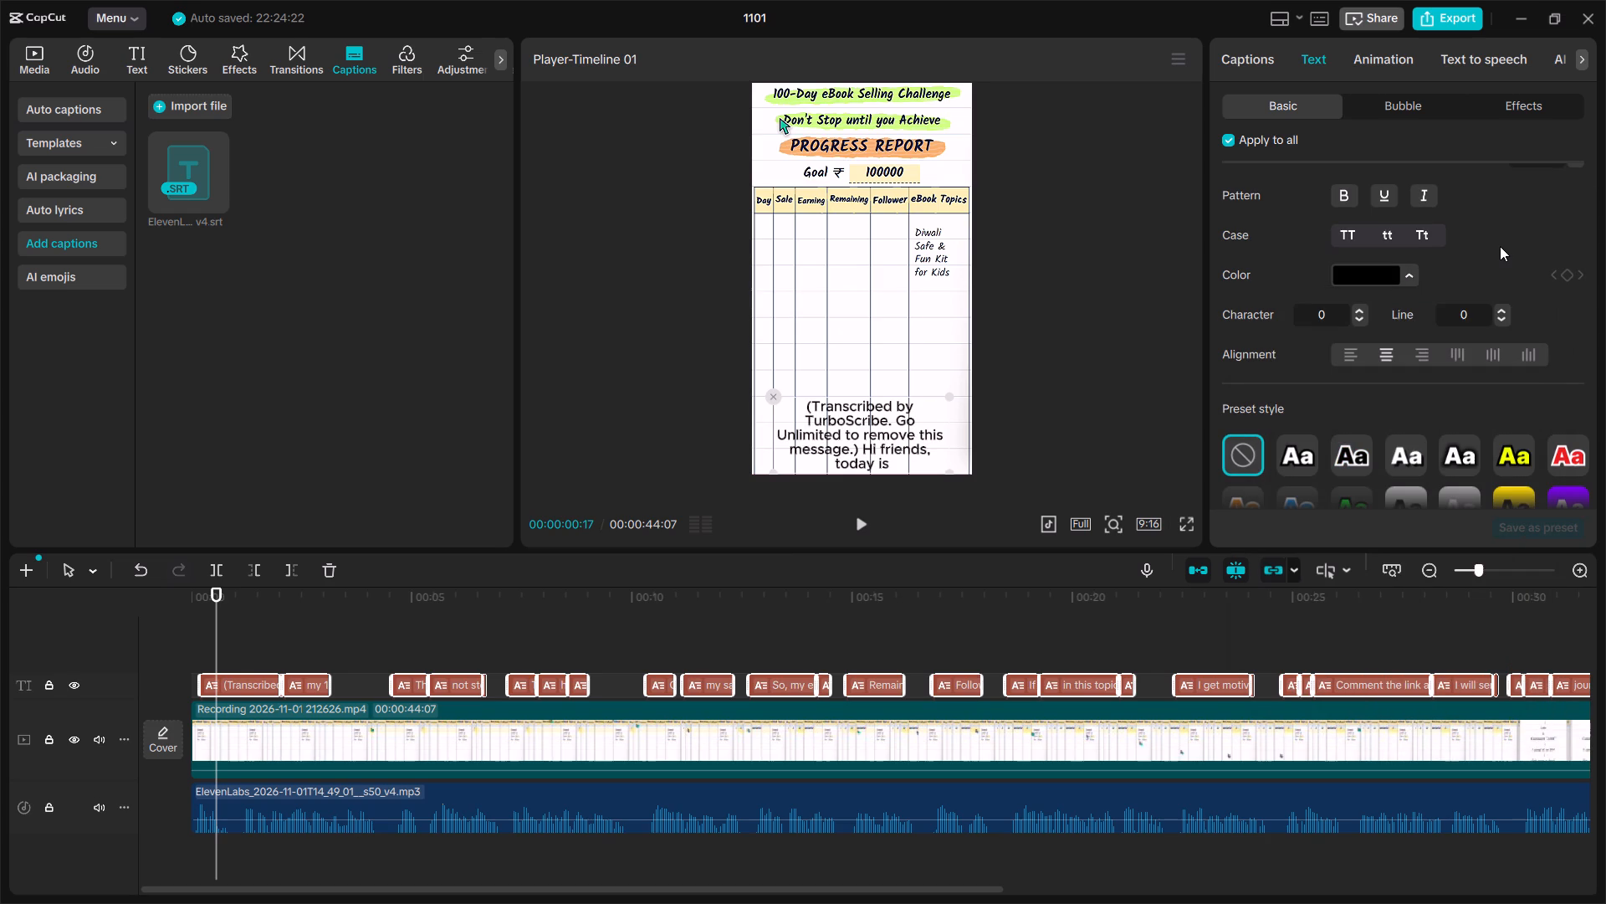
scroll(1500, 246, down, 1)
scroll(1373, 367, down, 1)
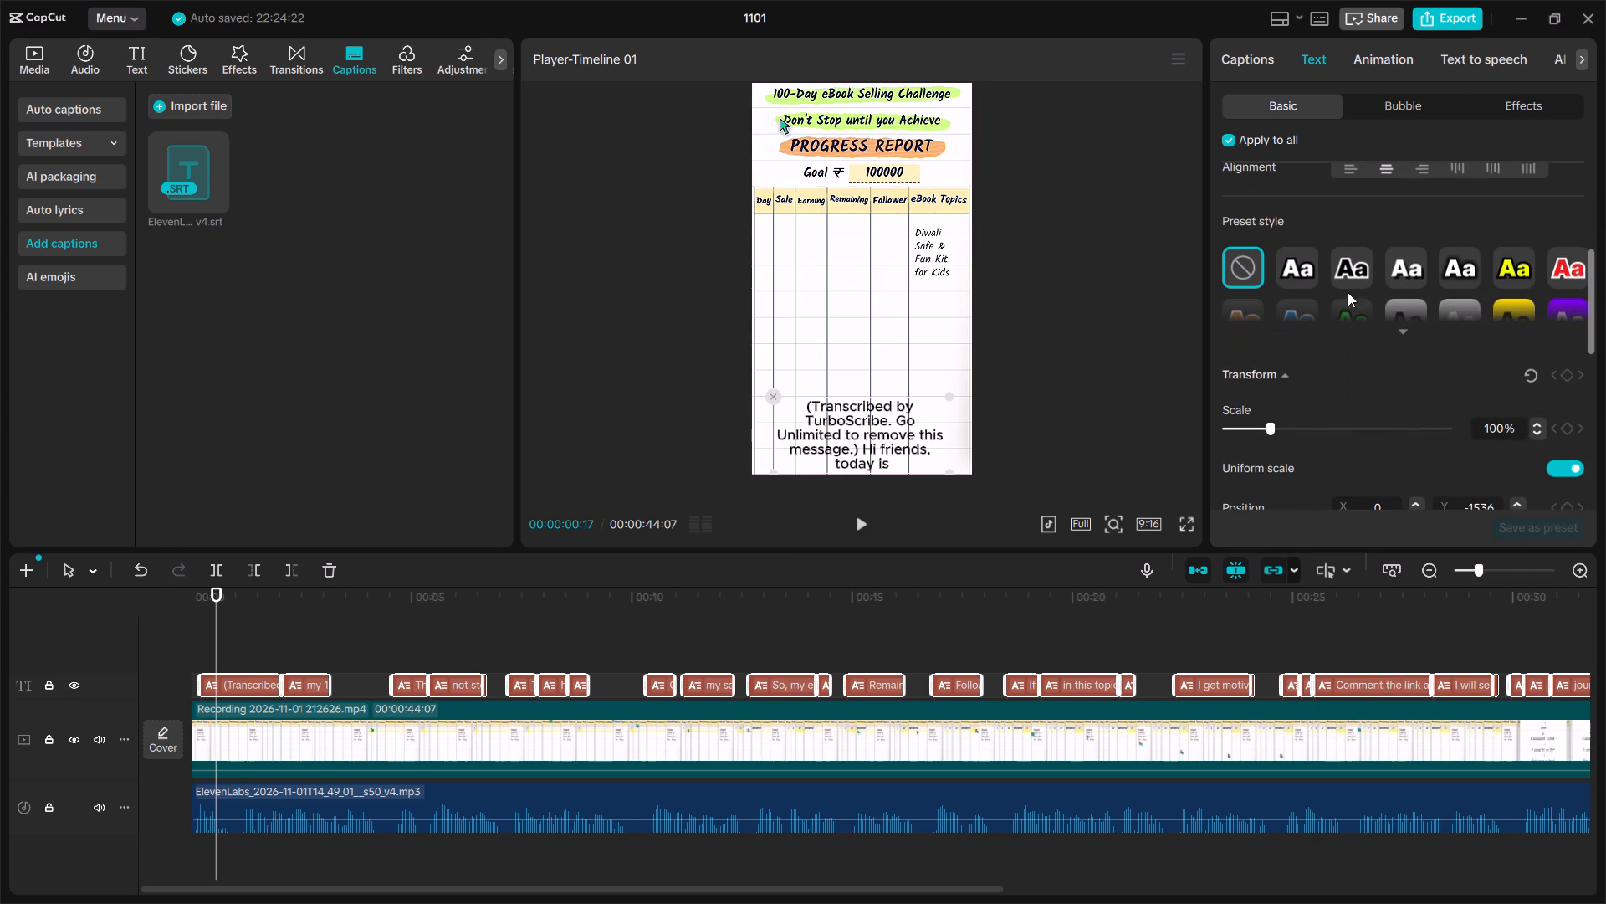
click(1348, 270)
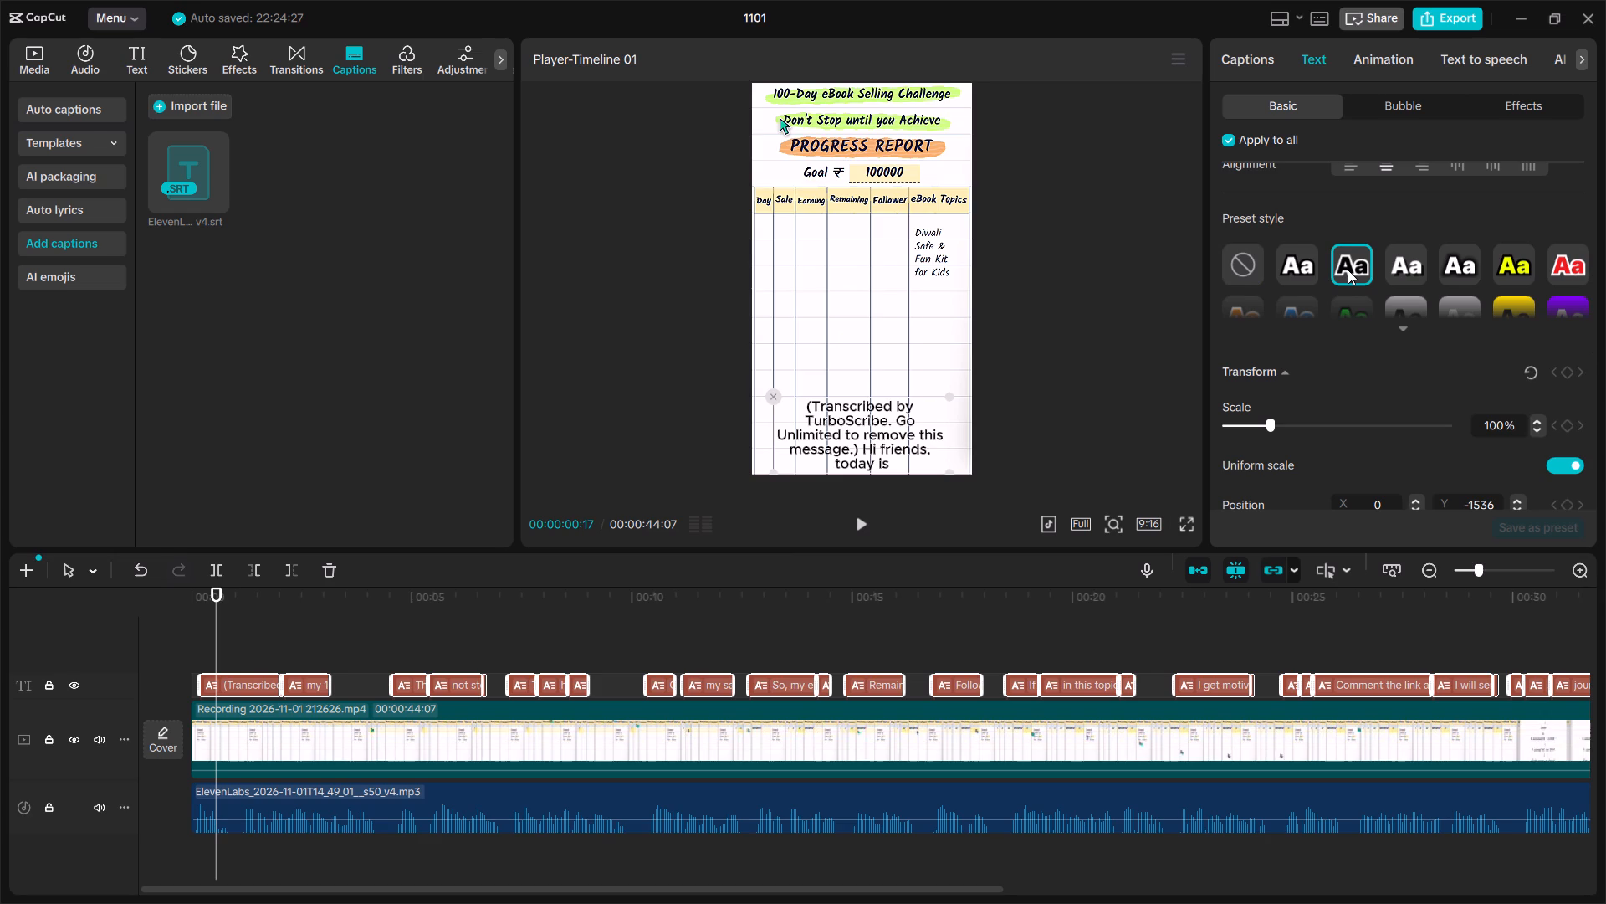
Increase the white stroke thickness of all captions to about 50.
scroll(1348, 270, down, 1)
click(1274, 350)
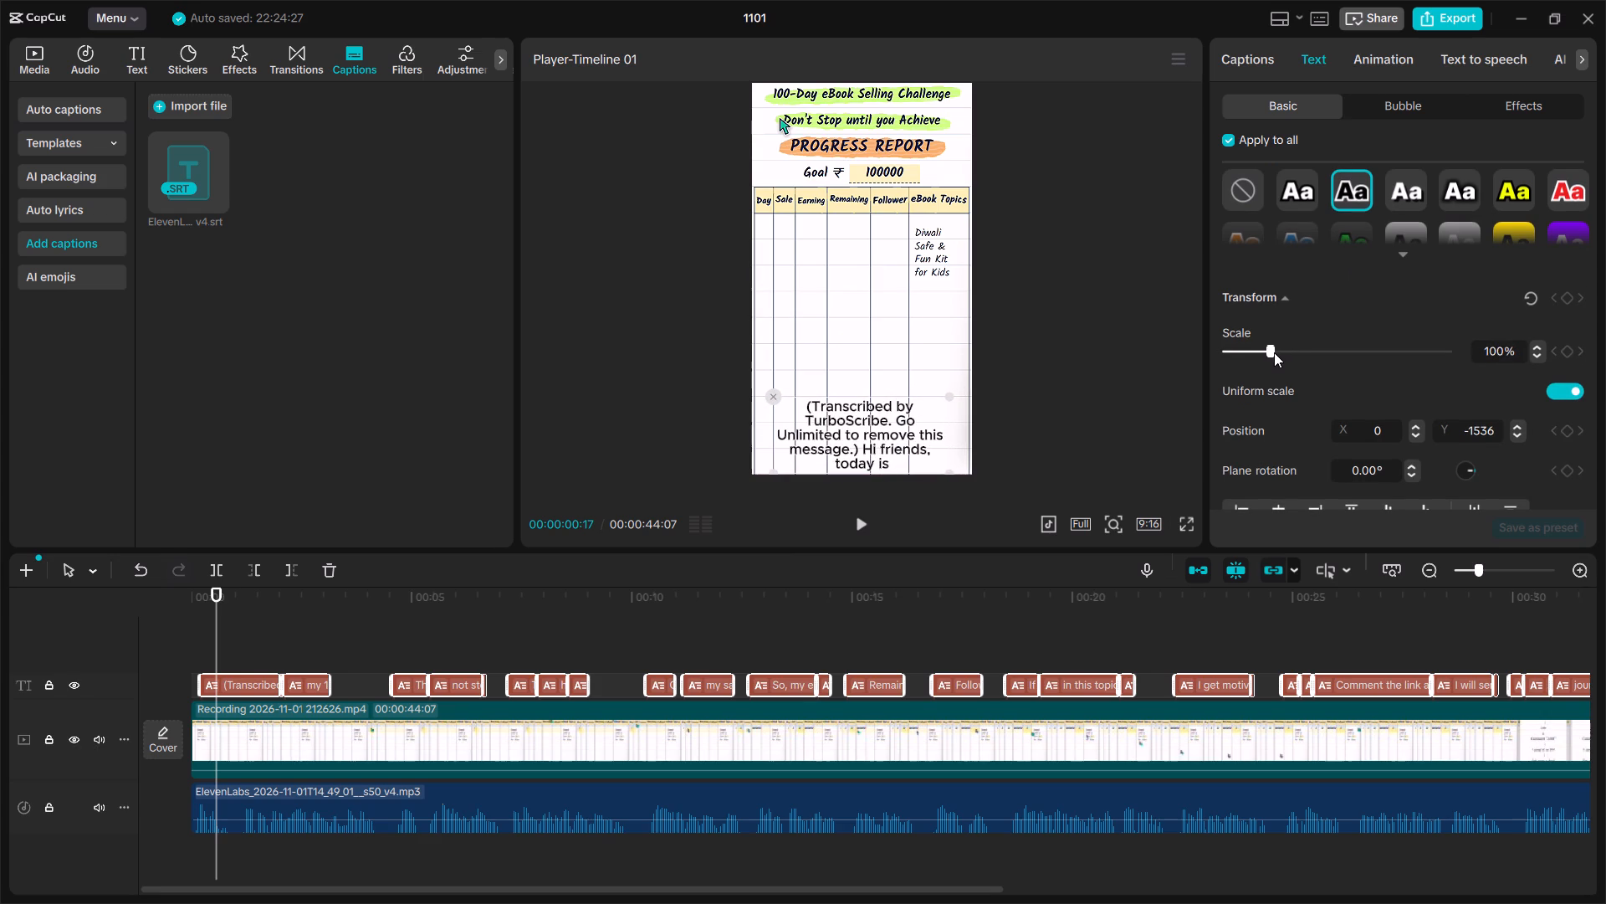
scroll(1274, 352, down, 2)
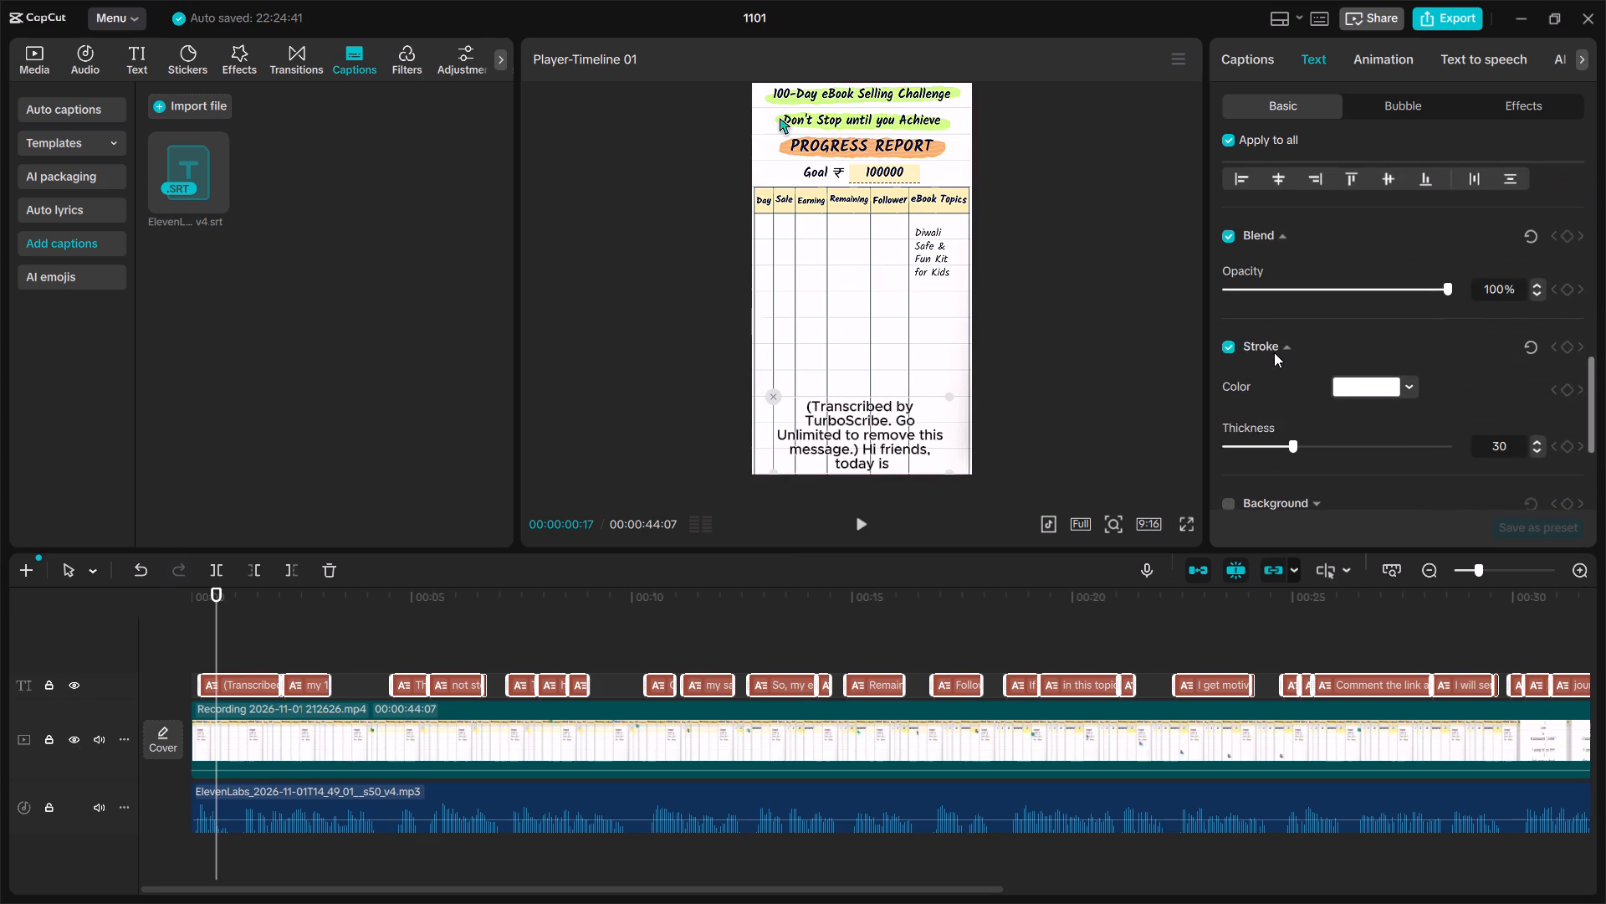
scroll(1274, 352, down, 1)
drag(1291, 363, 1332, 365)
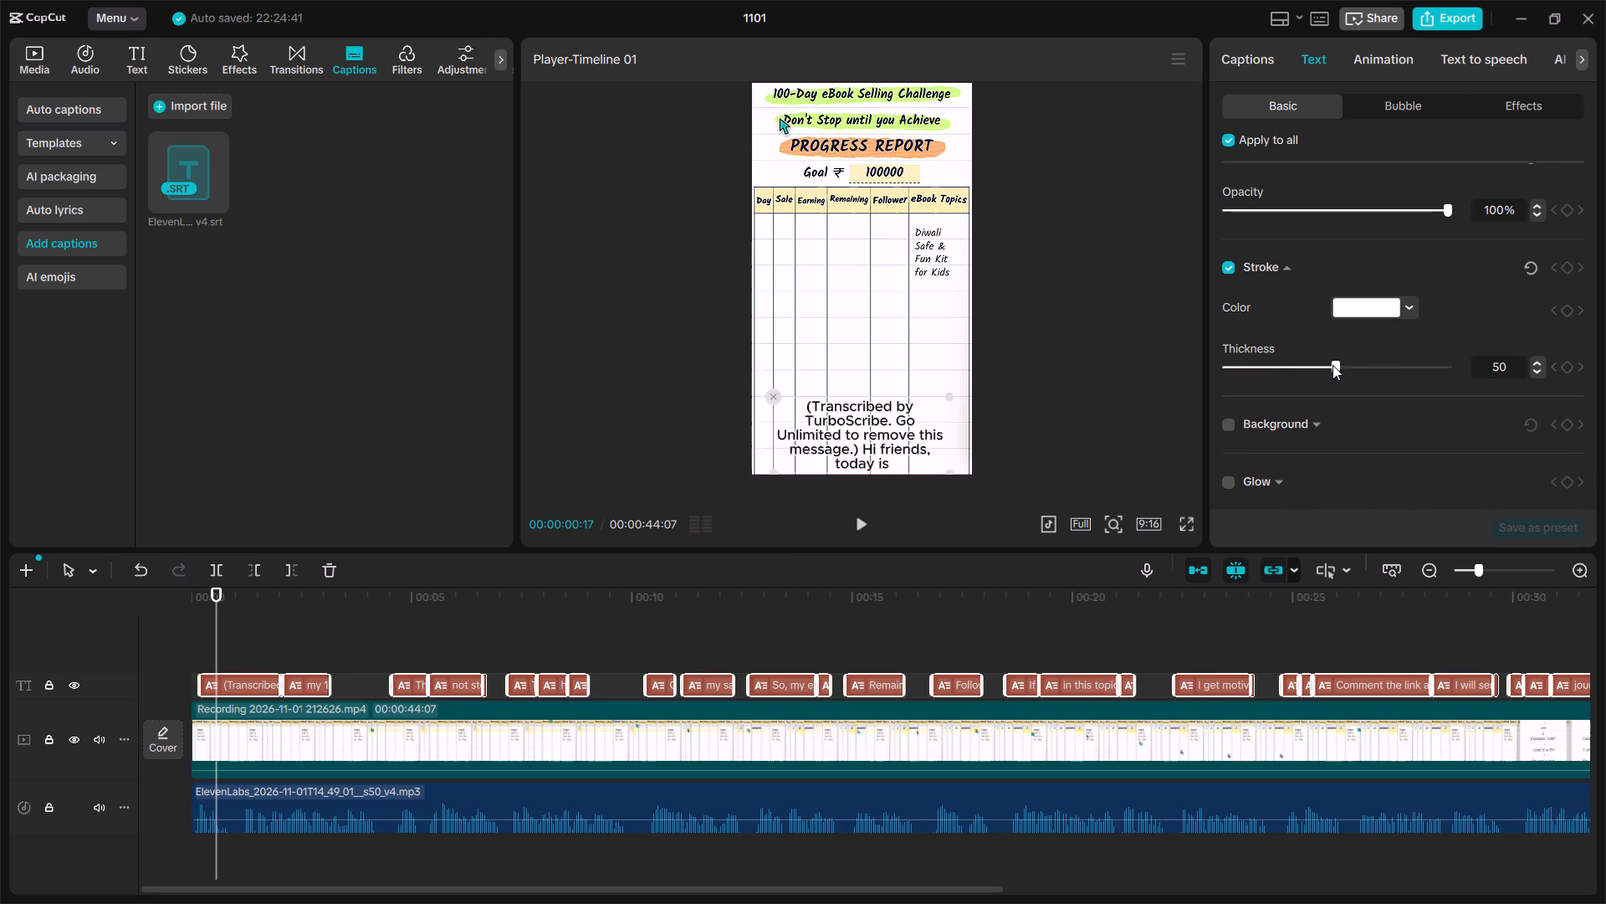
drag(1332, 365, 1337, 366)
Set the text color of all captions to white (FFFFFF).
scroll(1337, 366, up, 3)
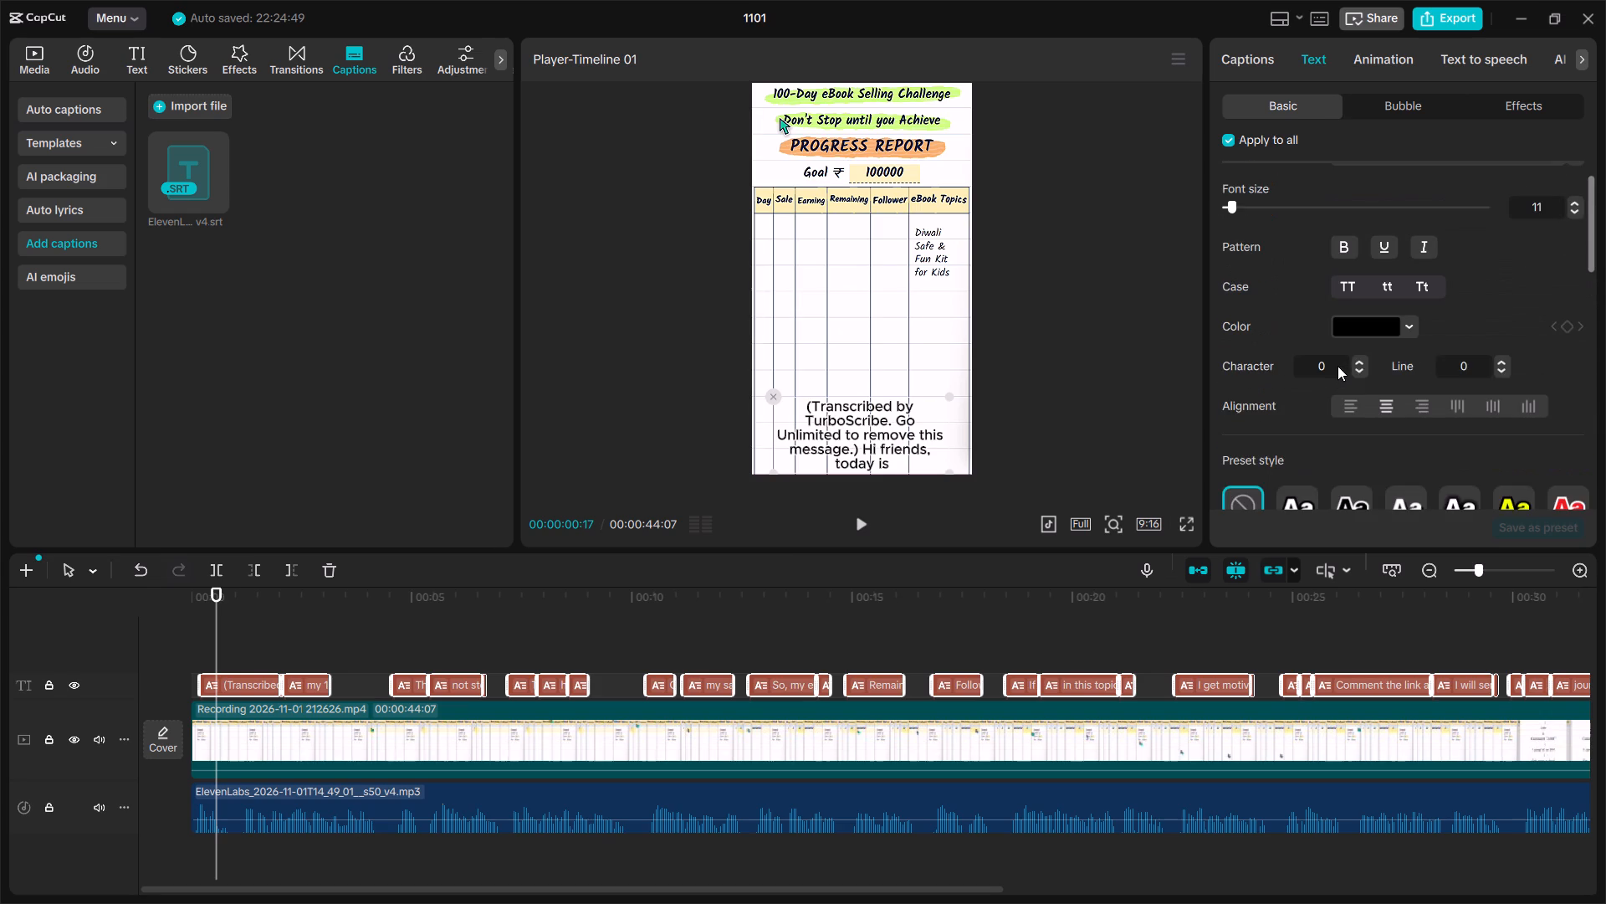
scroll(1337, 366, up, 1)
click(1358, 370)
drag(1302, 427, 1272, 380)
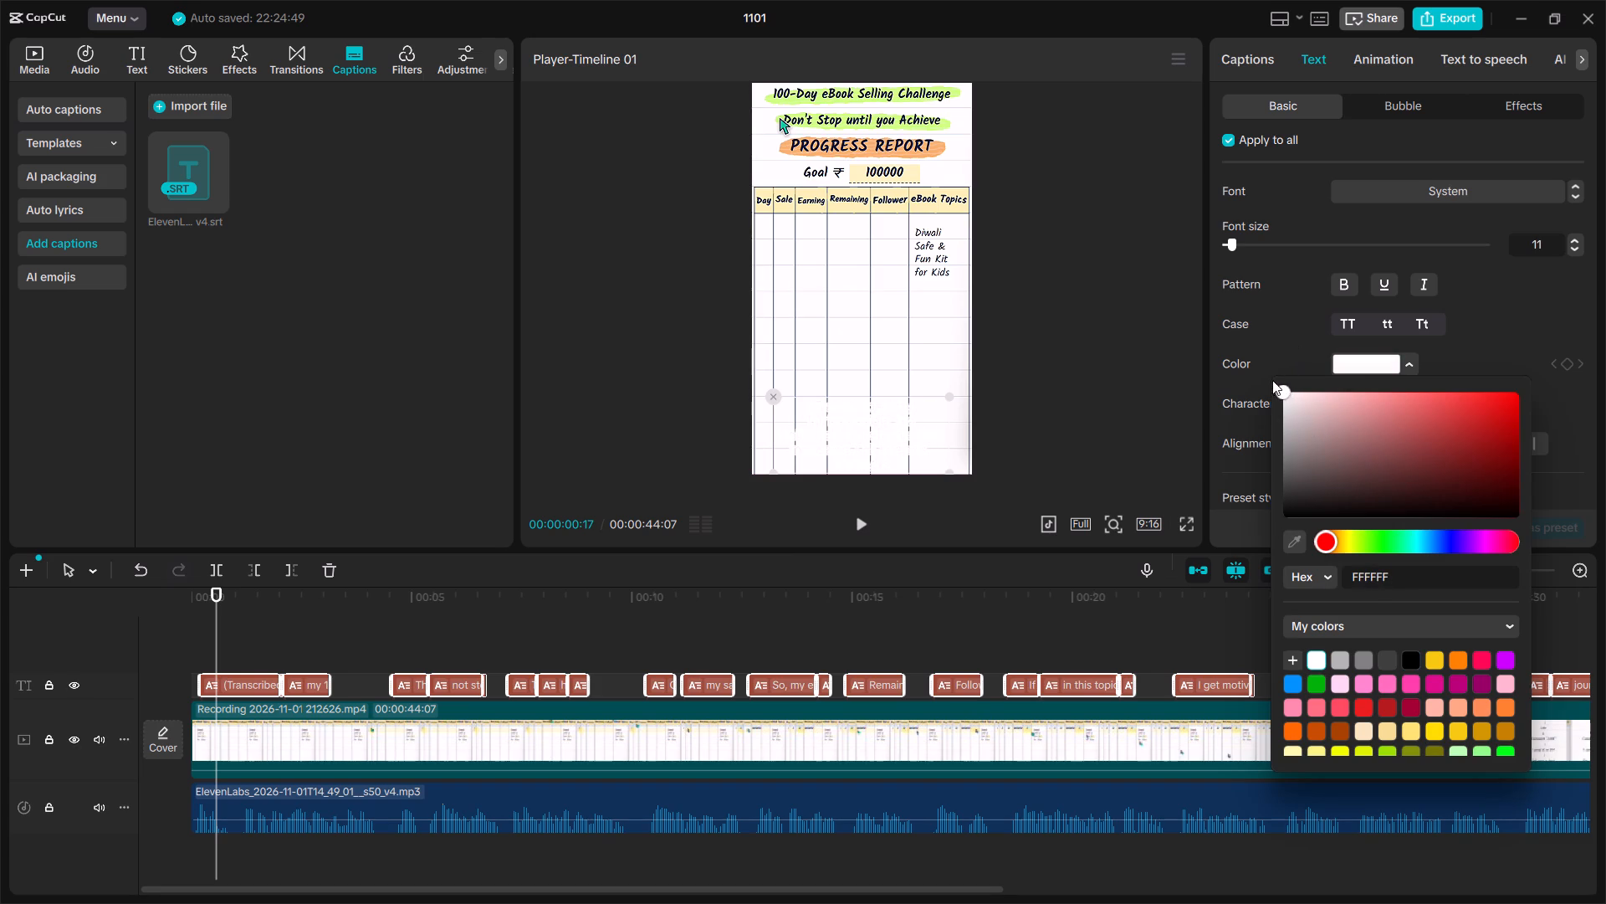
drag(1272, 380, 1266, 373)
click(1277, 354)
Apply the preset style with white text and a black outline to all captions.
scroll(1277, 354, down, 1)
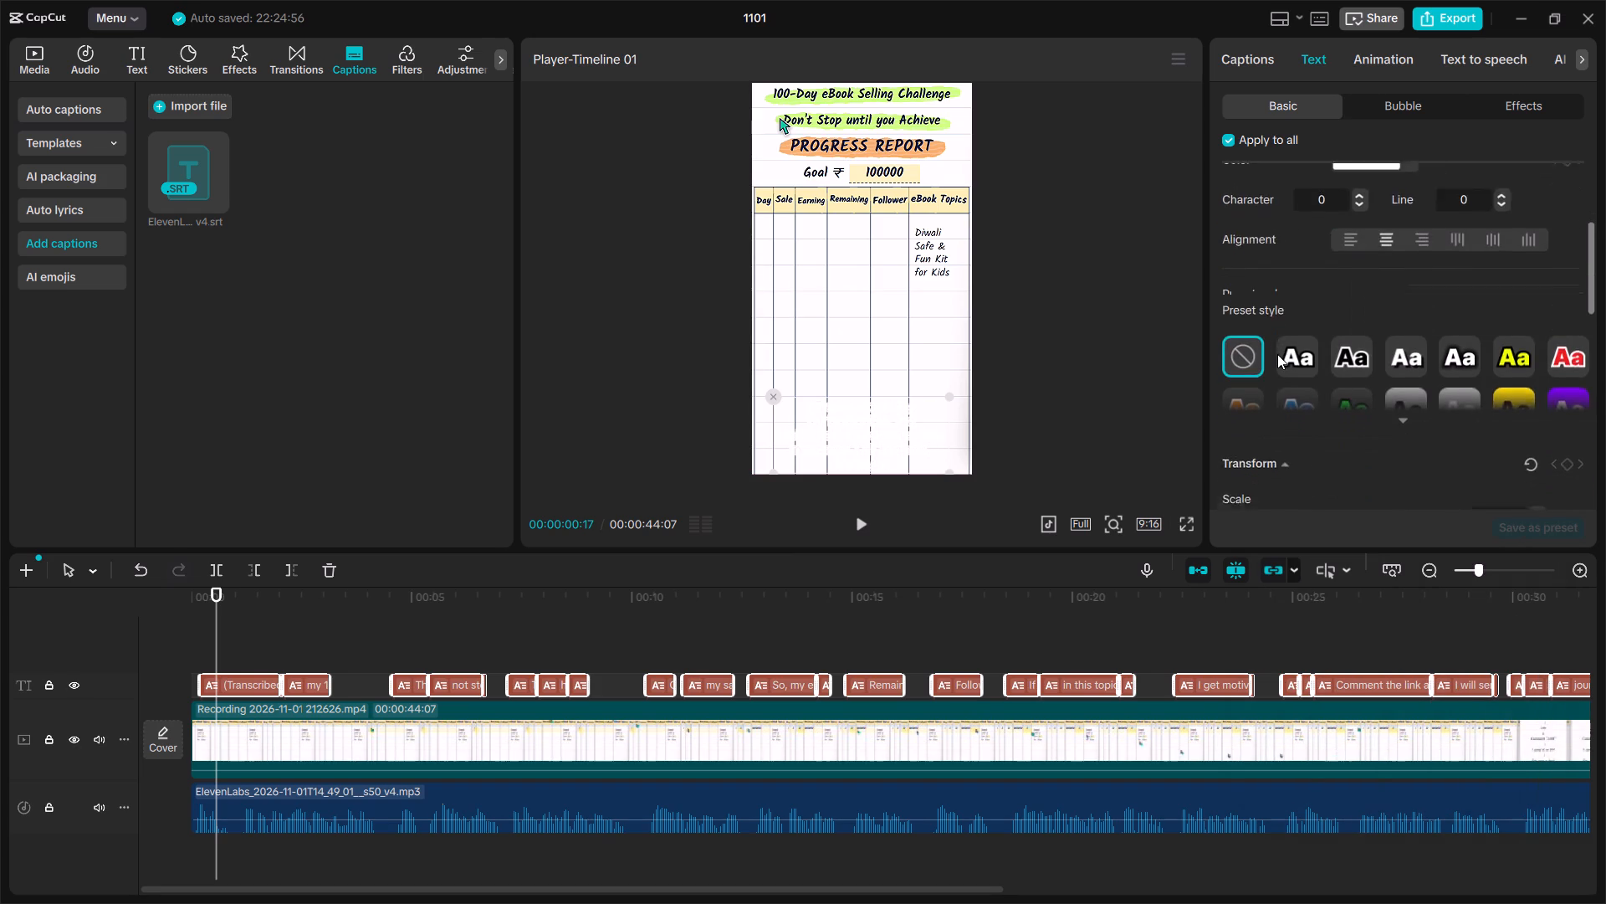
scroll(1277, 354, down, 1)
click(1286, 290)
Increase the black stroke thickness of all captions to about 40.
scroll(1286, 290, down, 1)
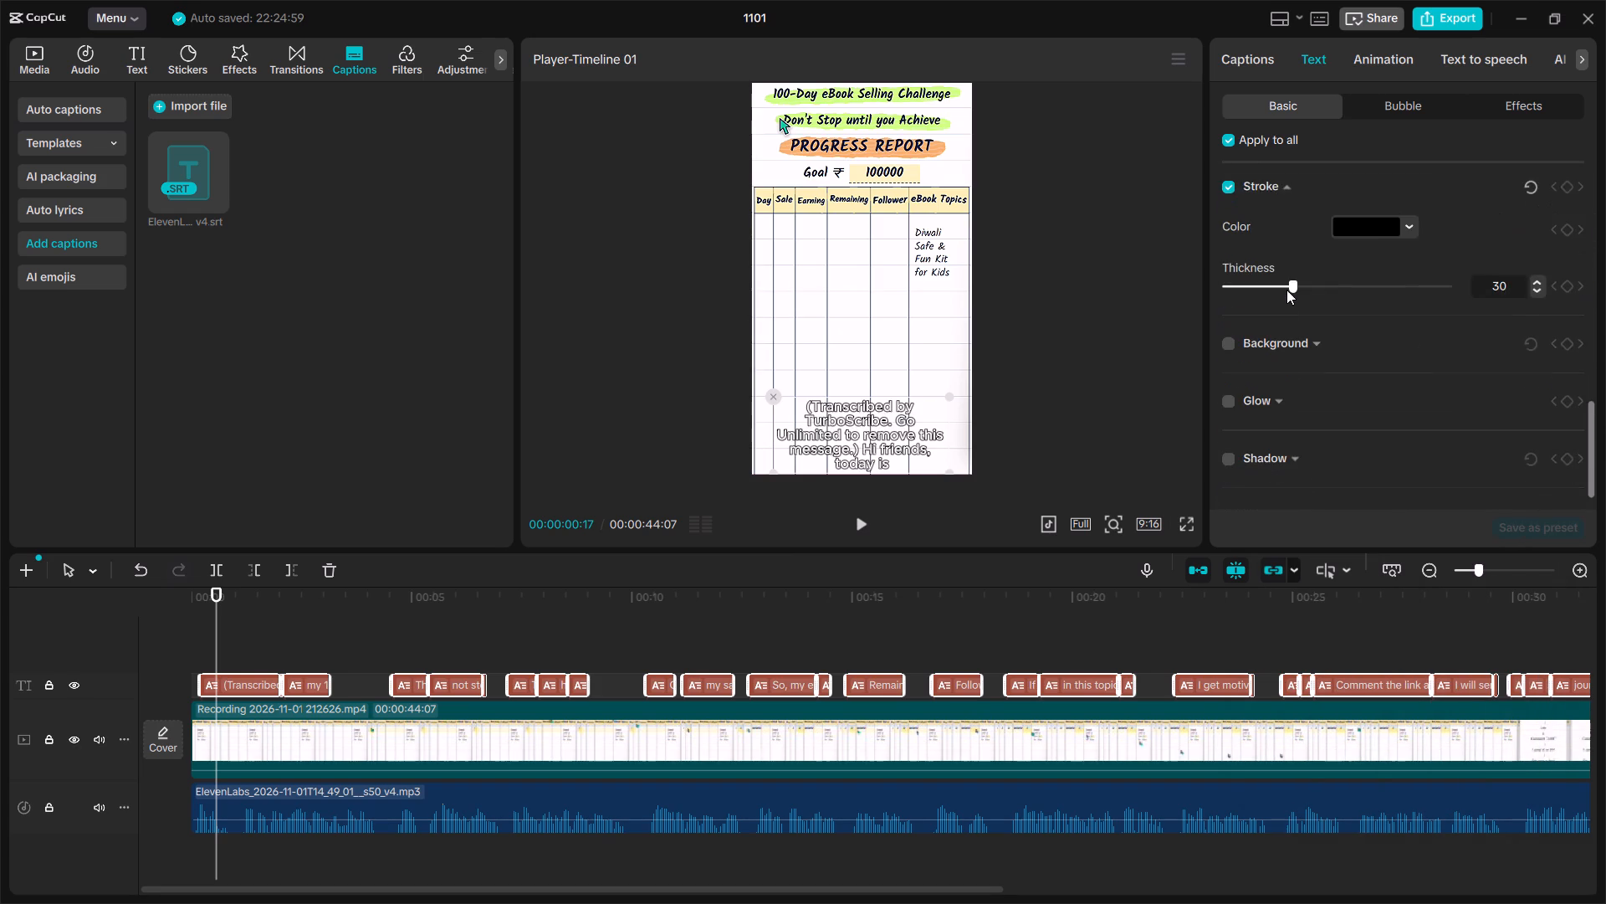
scroll(1286, 290, down, 1)
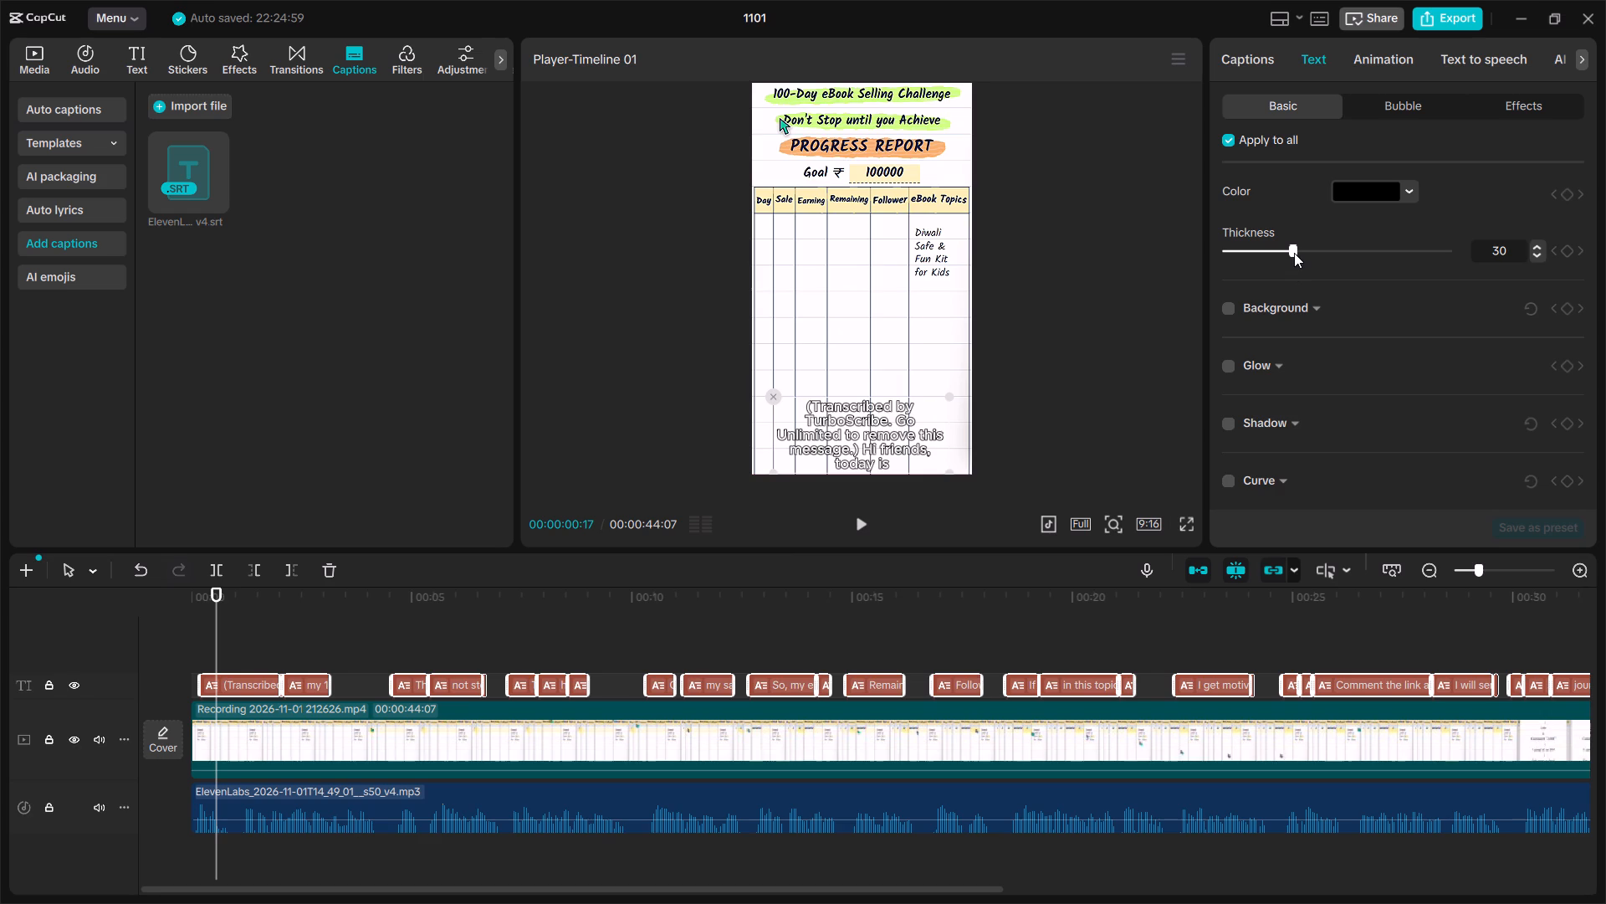
drag(1294, 253, 1310, 254)
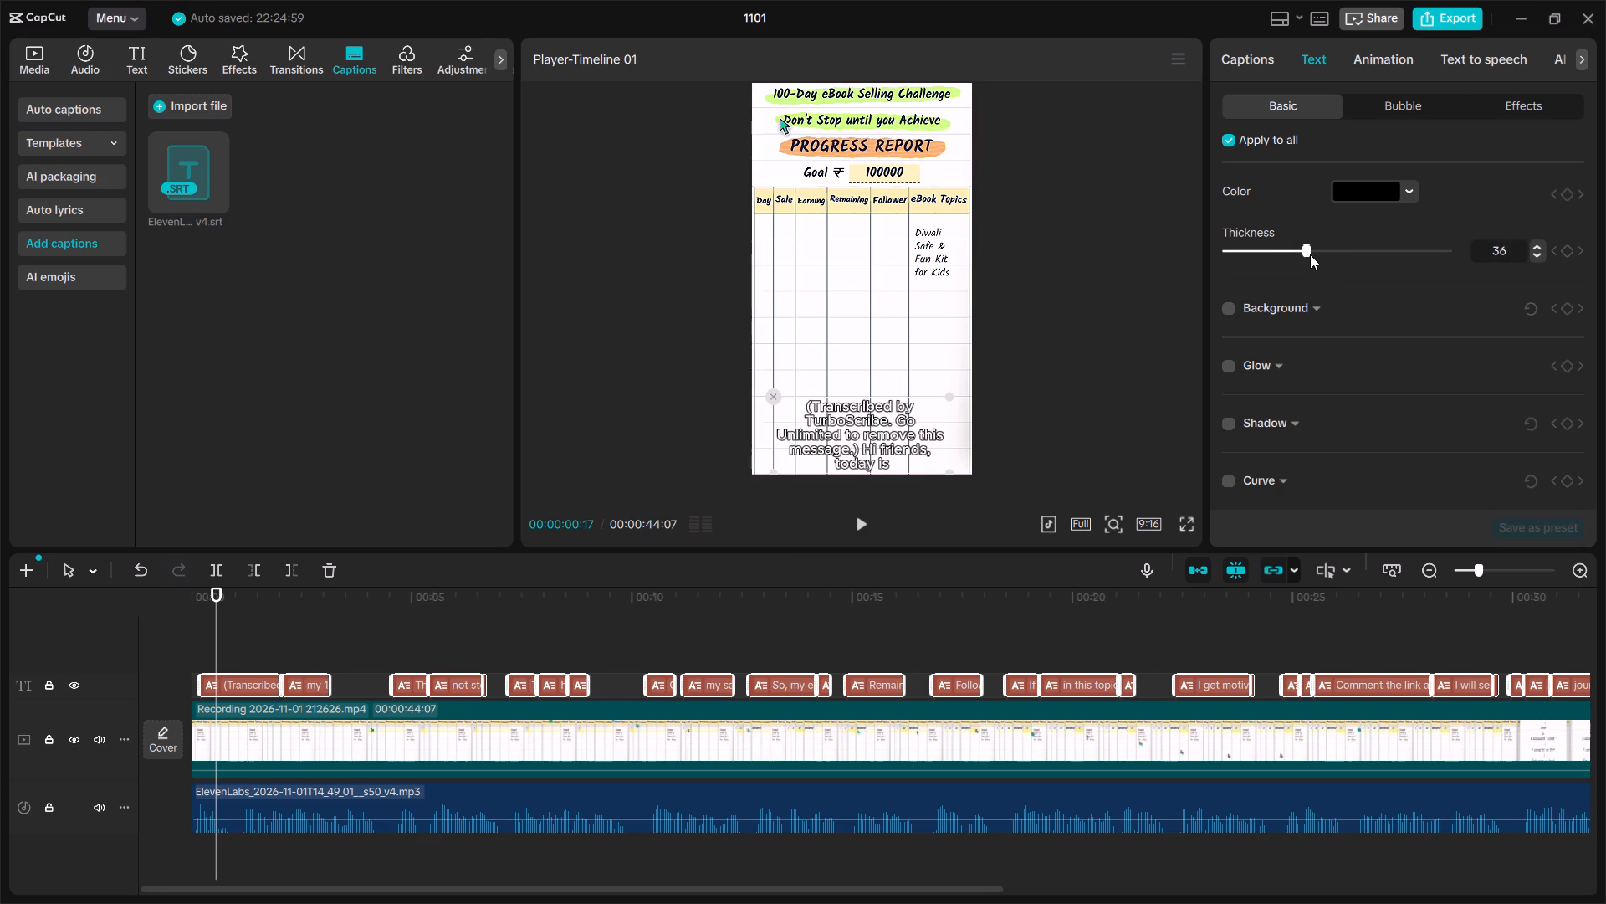
drag(1310, 254, 1312, 254)
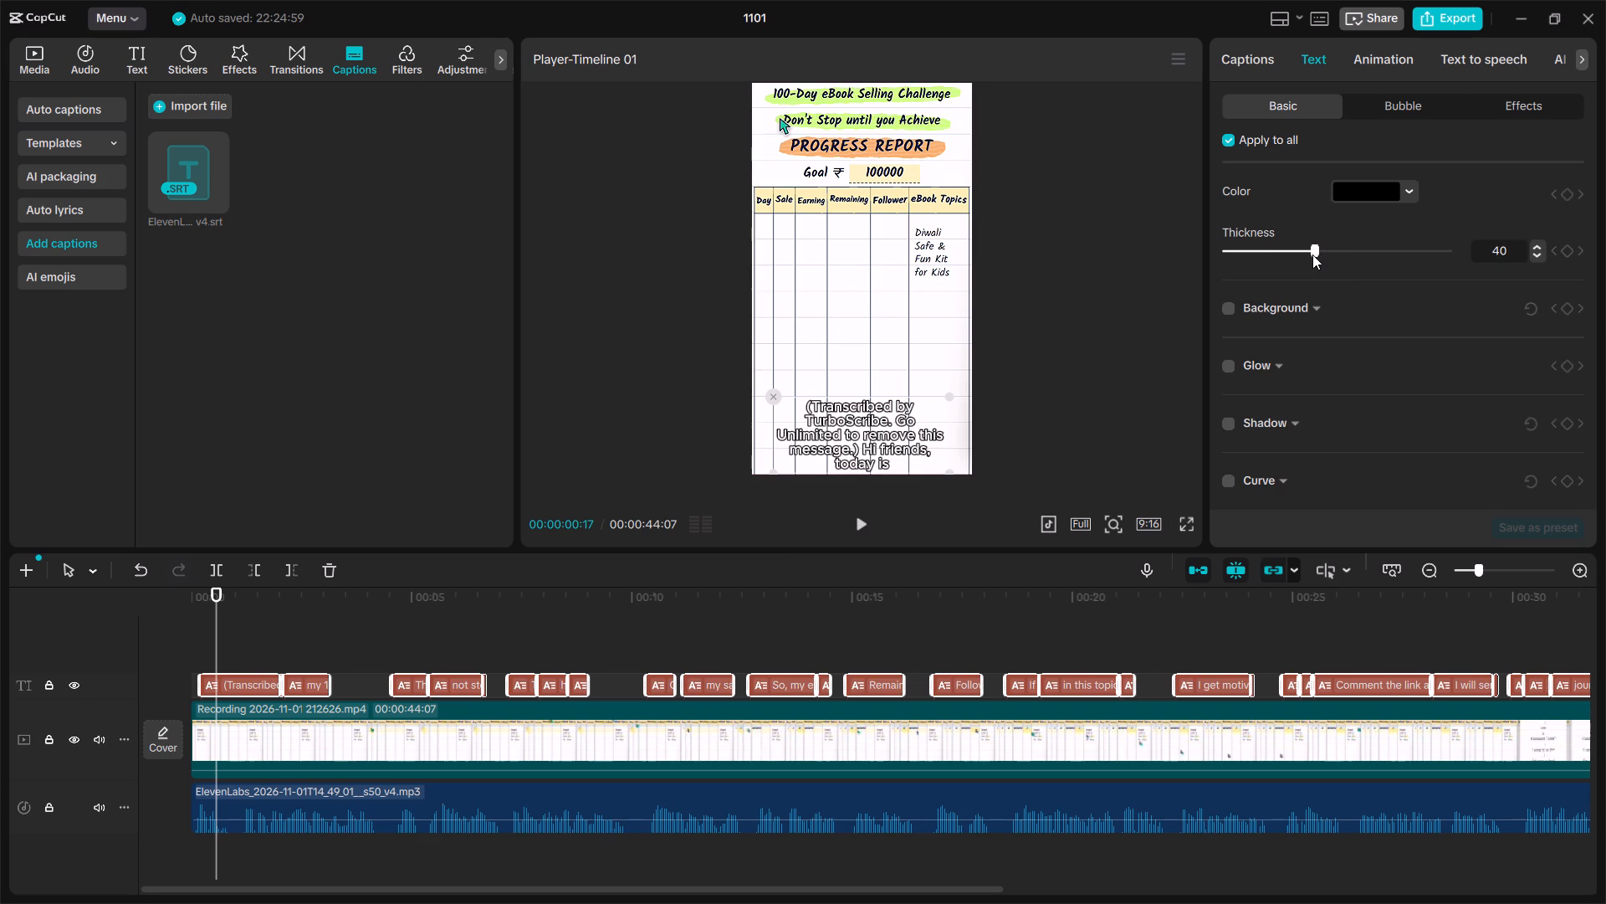
drag(1312, 254, 1312, 253)
Set the fill color of the caption text to black (000000) for all captions.
scroll(1312, 253, up, 2)
click(1376, 367)
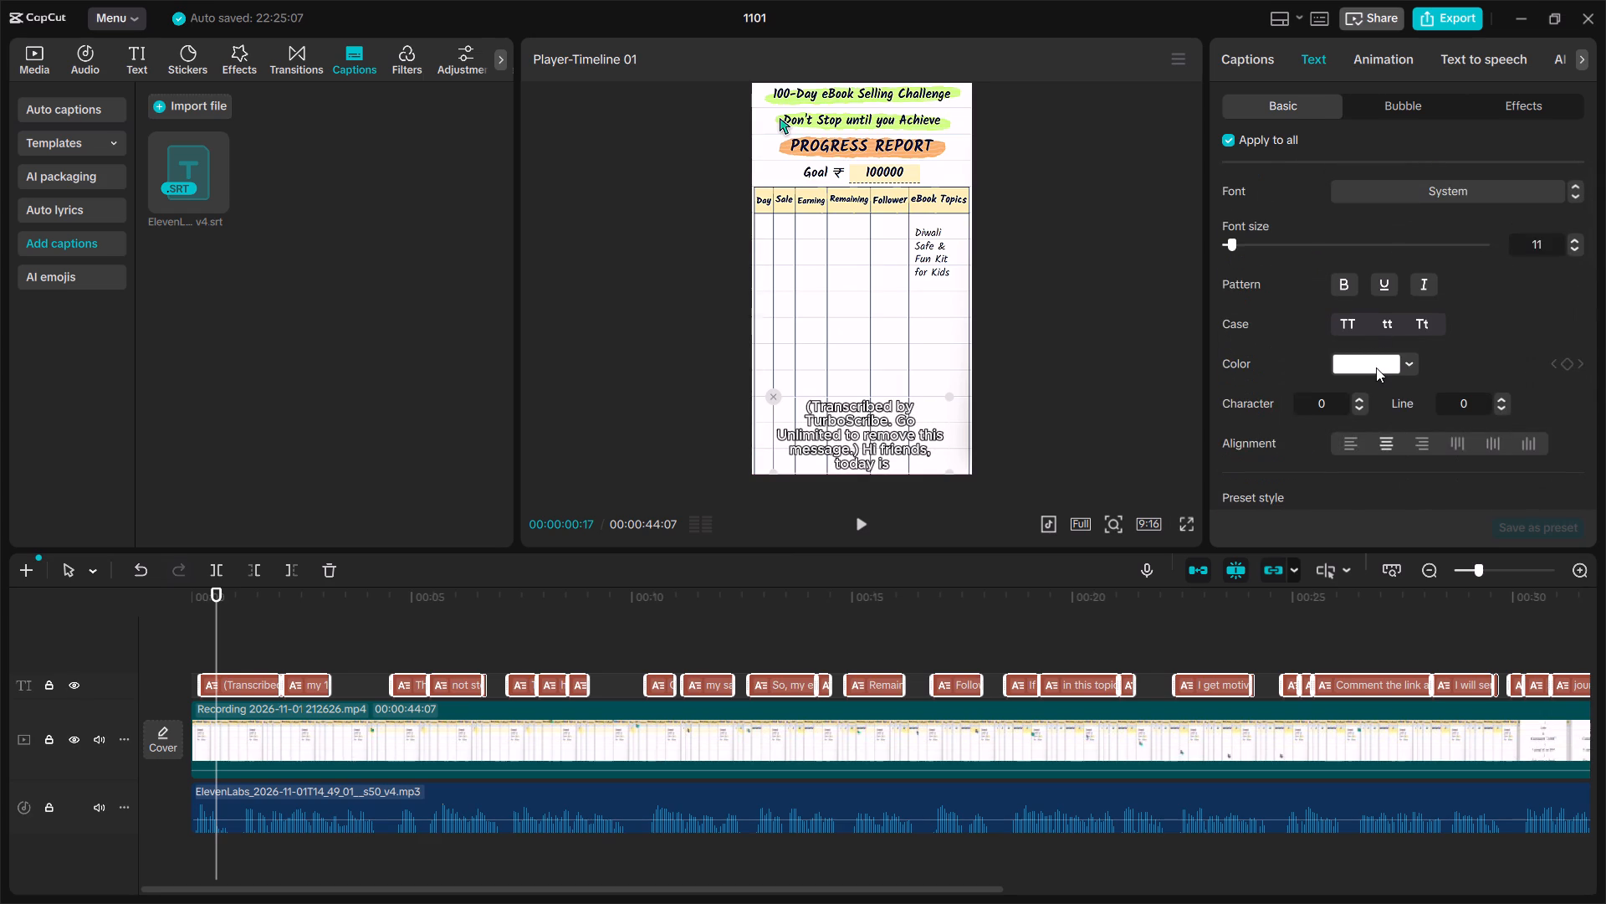
drag(1300, 486, 1248, 544)
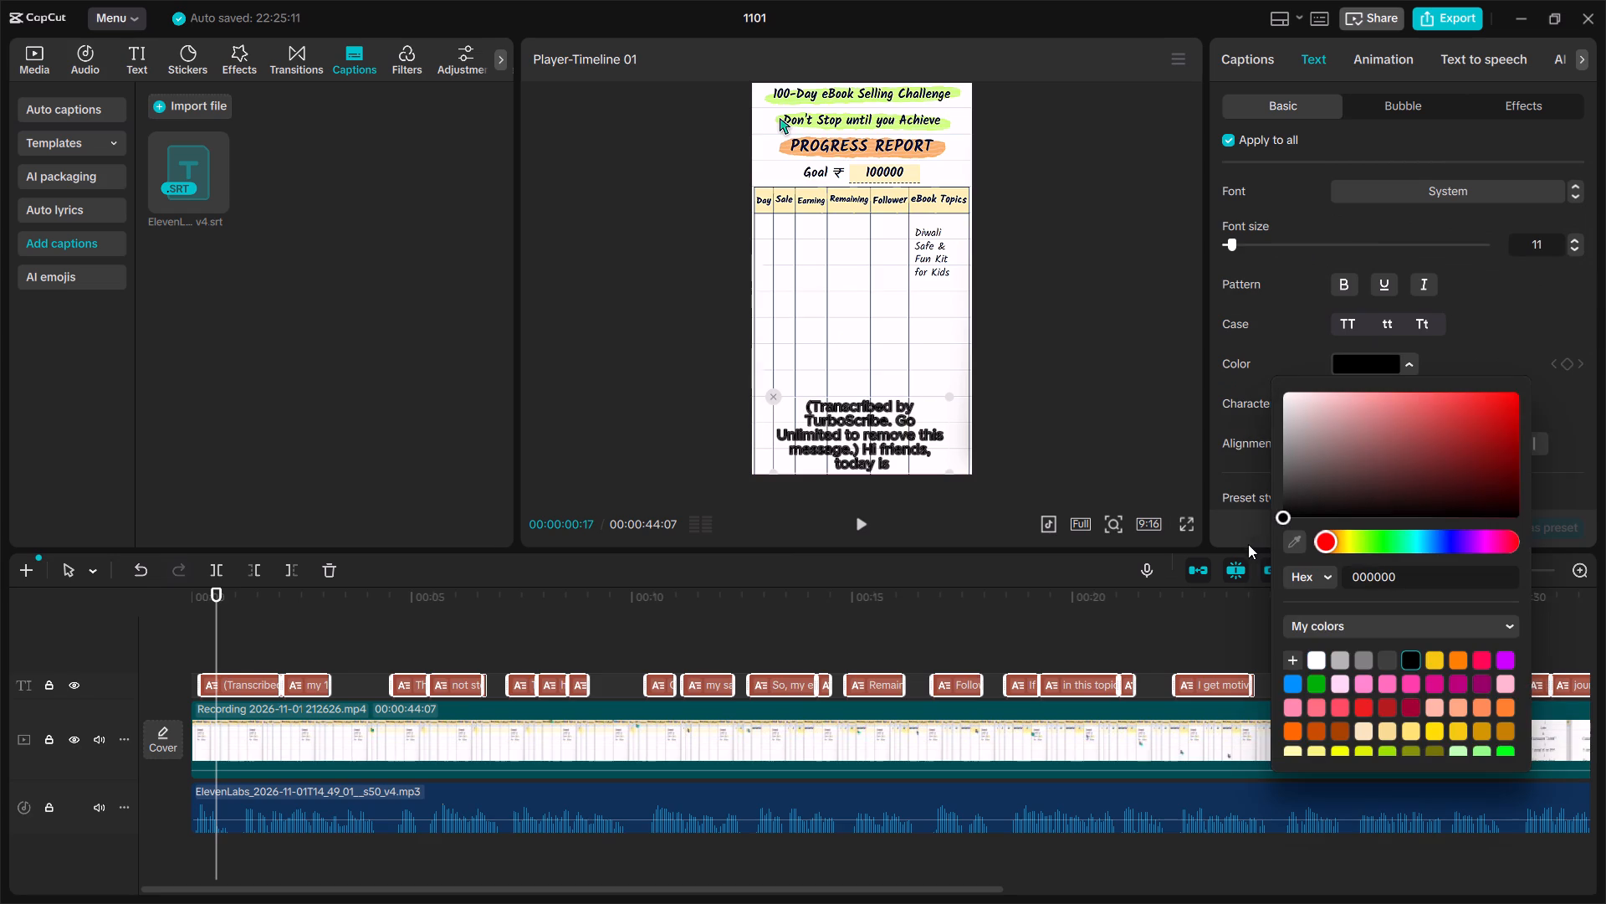
click(1386, 383)
scroll(1386, 383, down, 1)
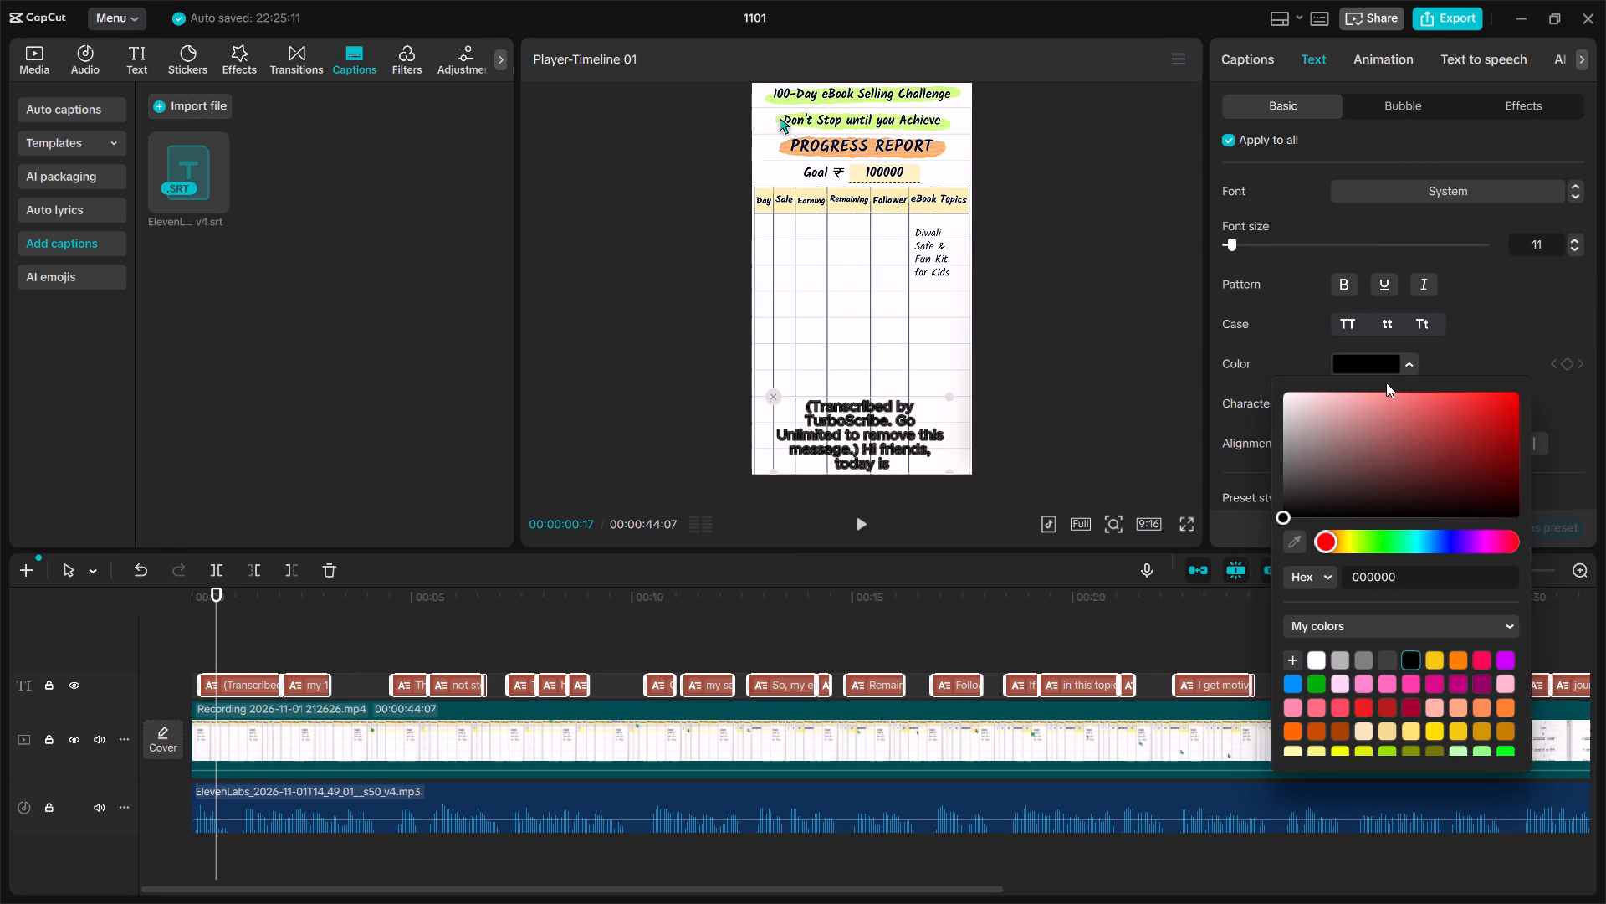
click(1386, 383)
scroll(1386, 383, down, 1)
click(1467, 345)
scroll(1477, 326, down, 1)
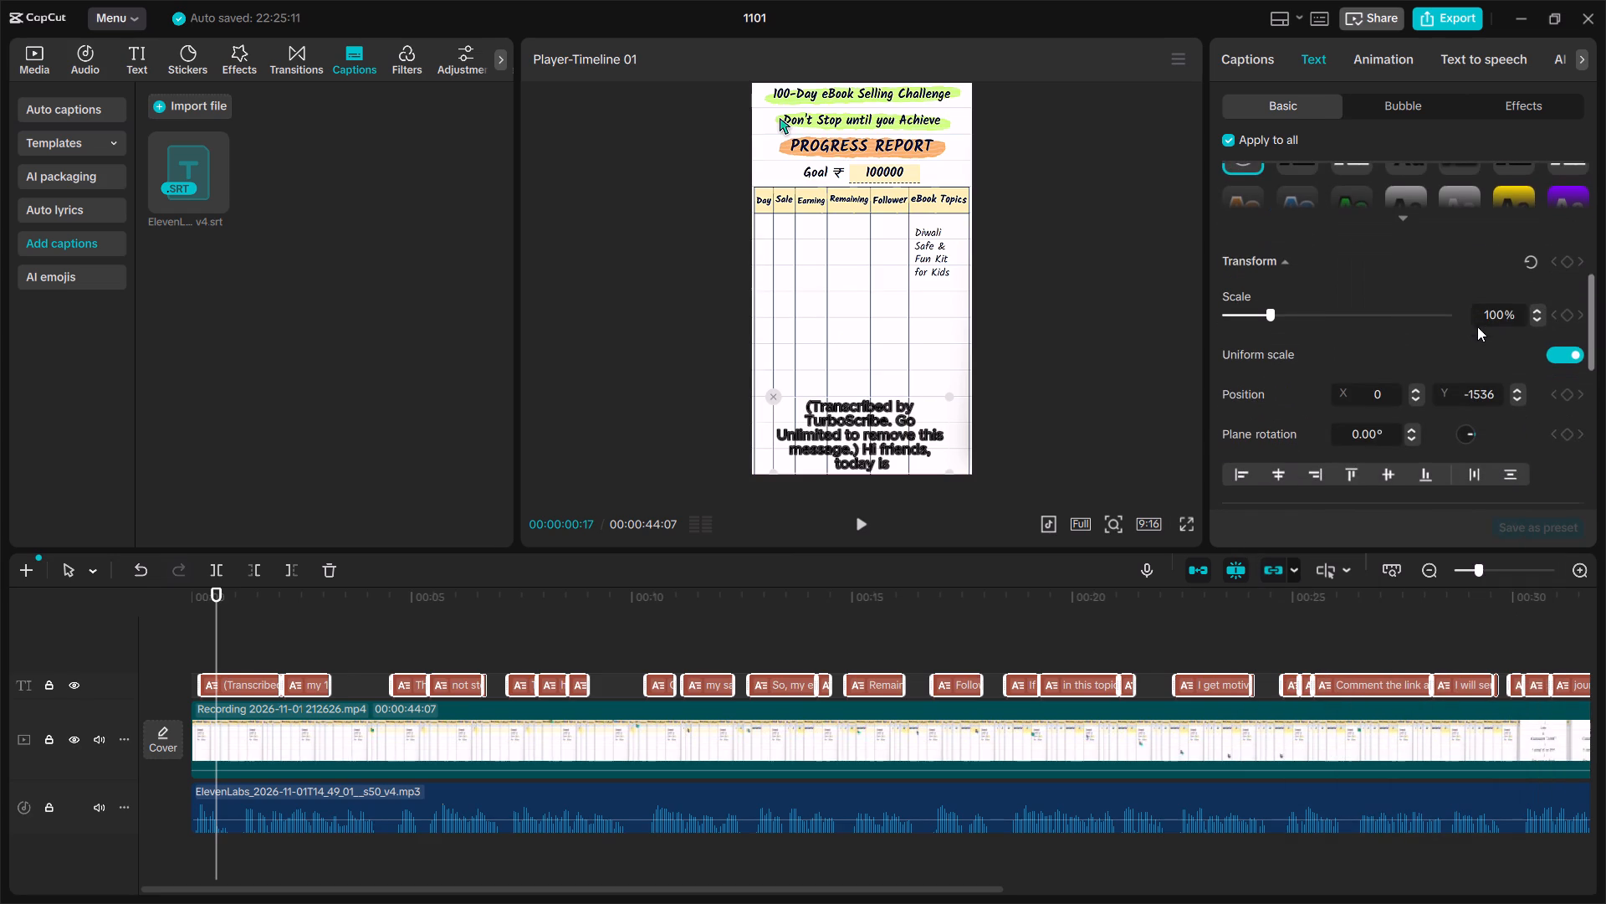
Enable a solid black background behind the text of all captions.
scroll(1477, 326, down, 1)
scroll(1318, 229, up, 2)
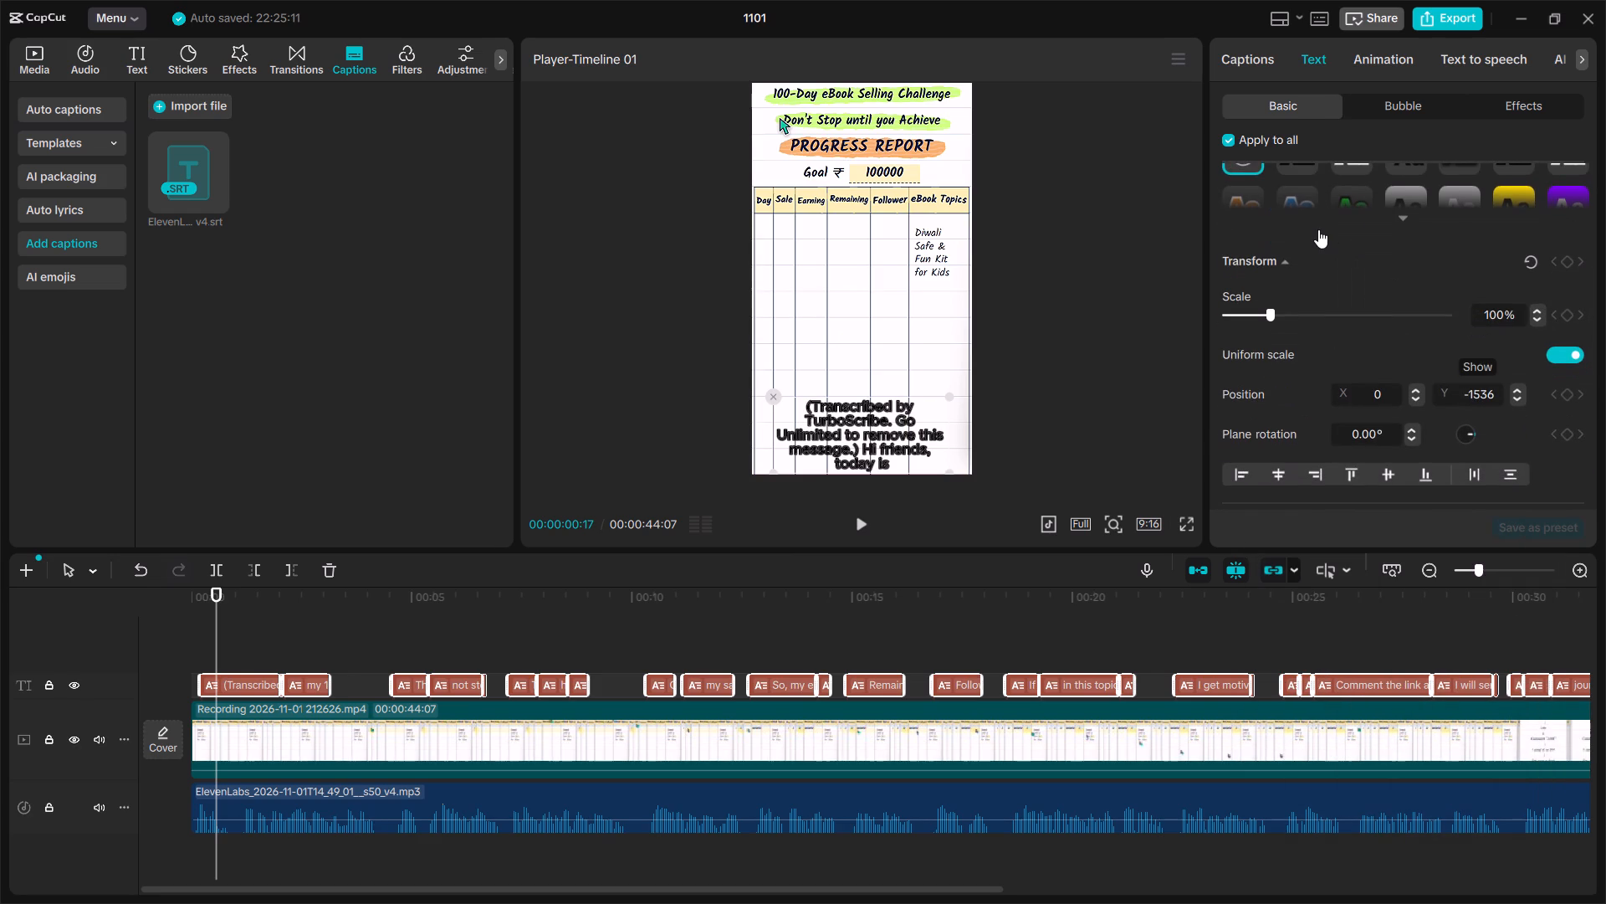
scroll(1380, 189, up, 1)
scroll(1318, 342, up, 1)
scroll(1318, 342, down, 1)
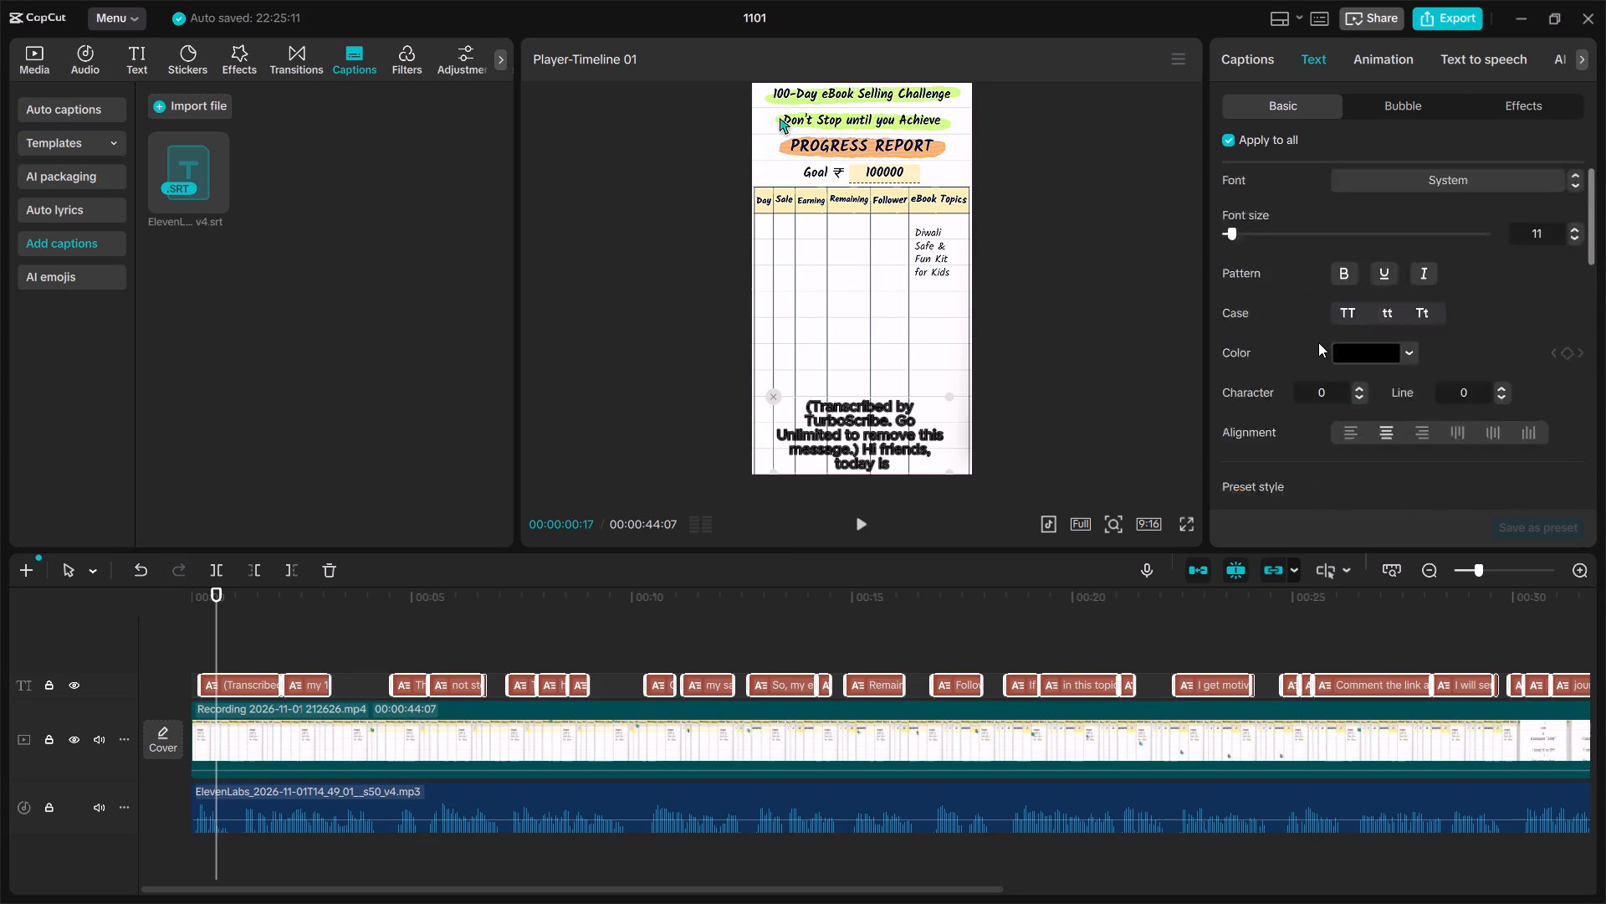
scroll(1318, 342, down, 1)
click(1247, 182)
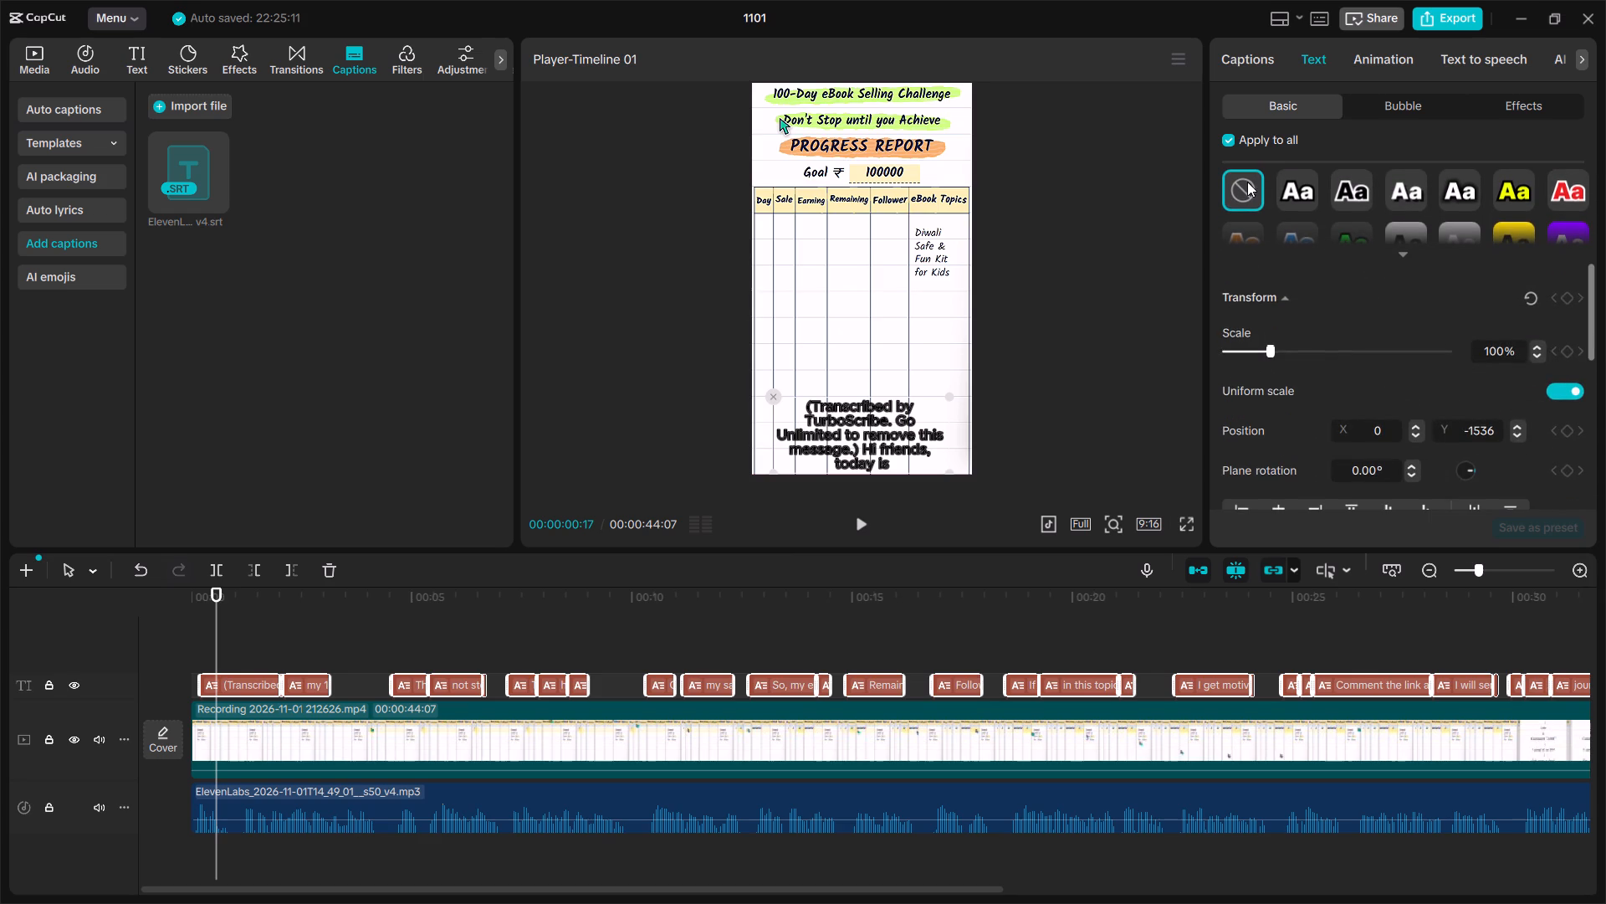
scroll(1300, 321, down, 2)
scroll(1315, 248, up, 1)
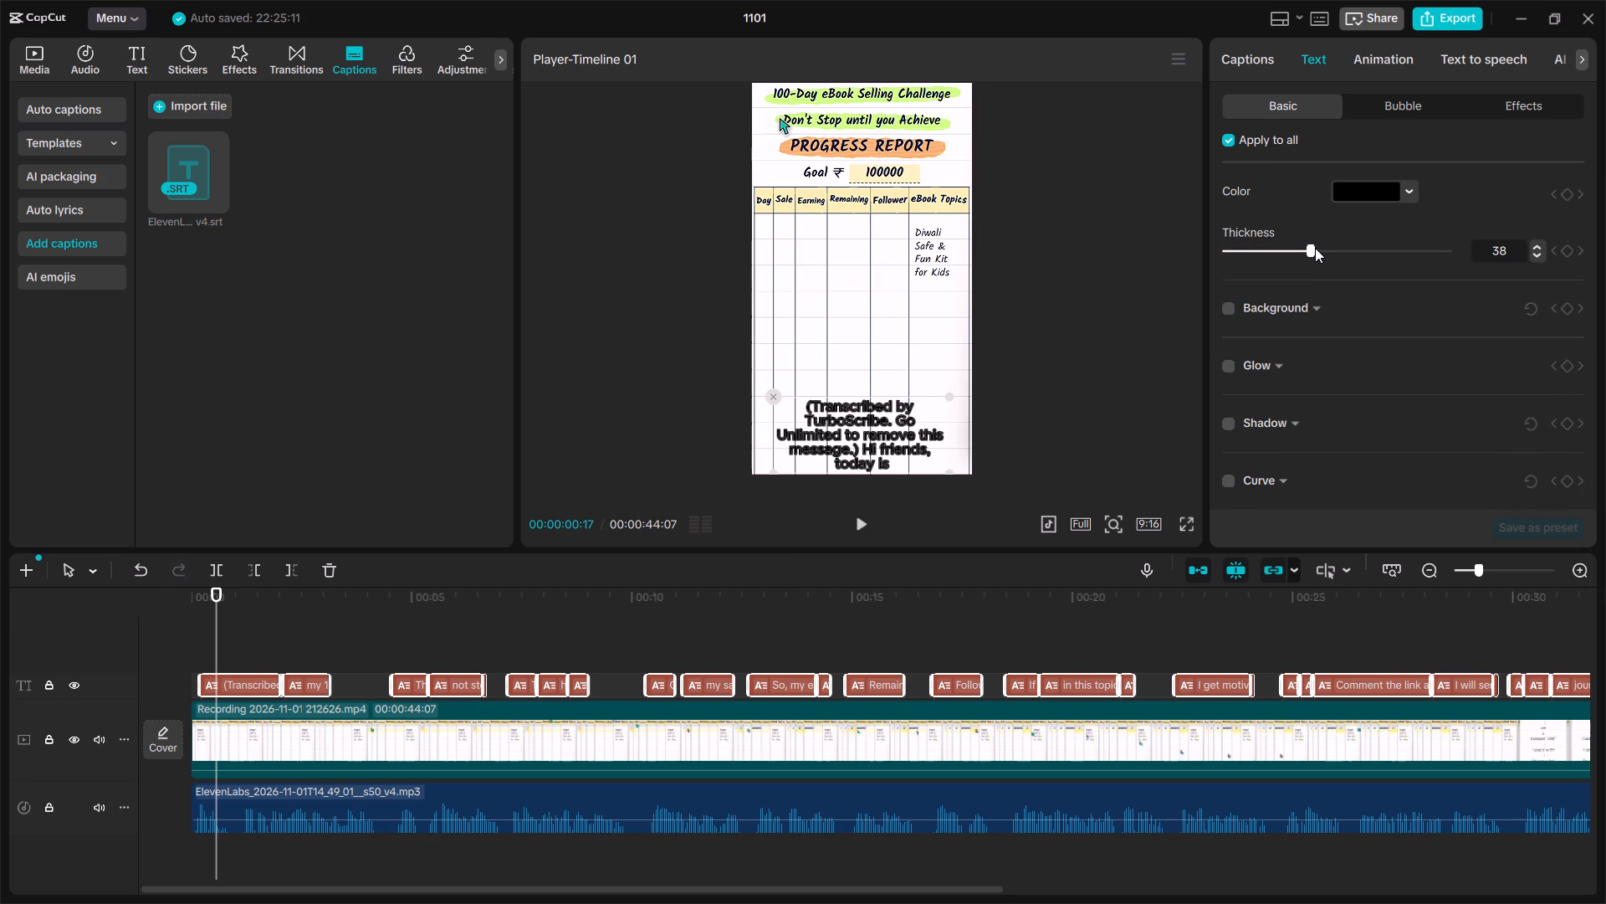
scroll(1315, 248, up, 1)
scroll(1476, 203, up, 2)
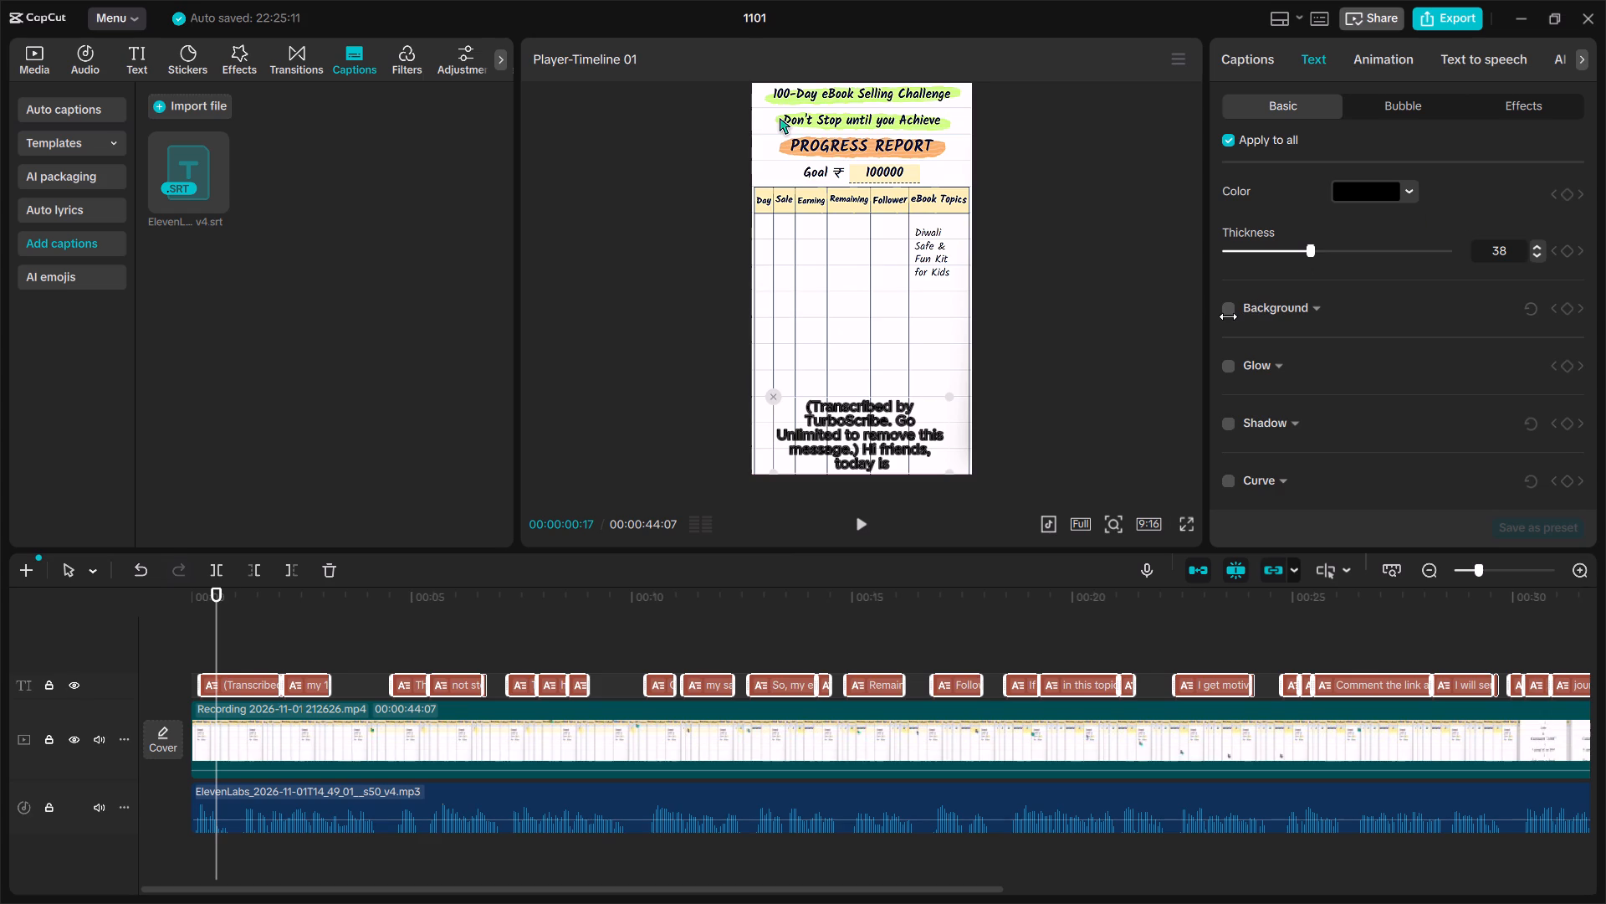
click(1229, 315)
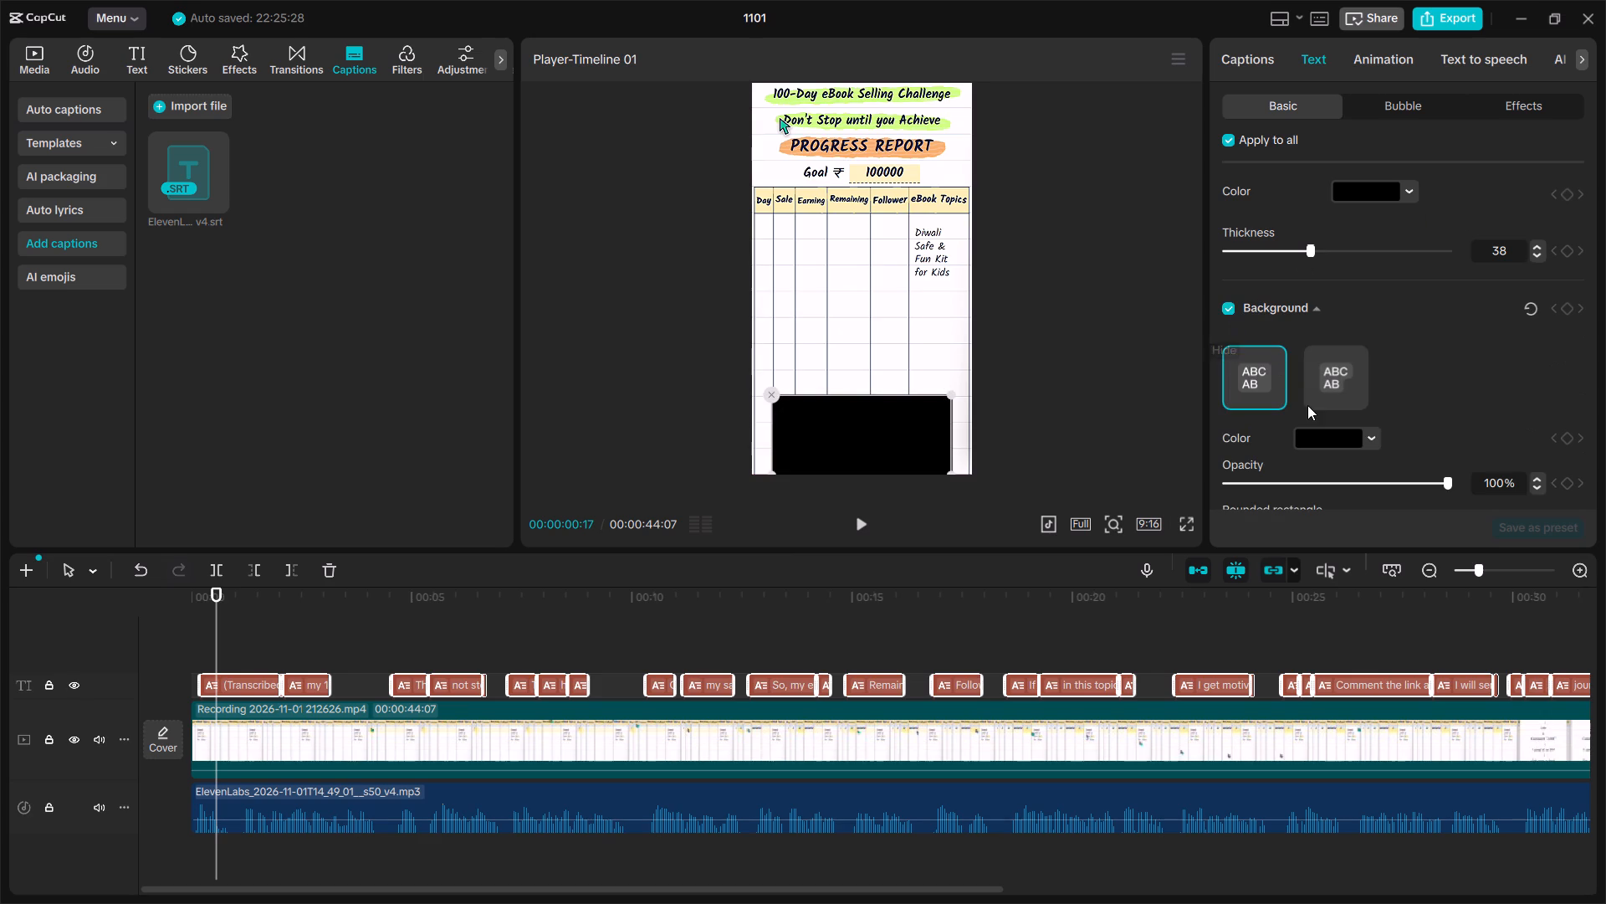
Change the text color of all captions to a near-white shade so it contrasts with the black background.
scroll(1367, 334, up, 1)
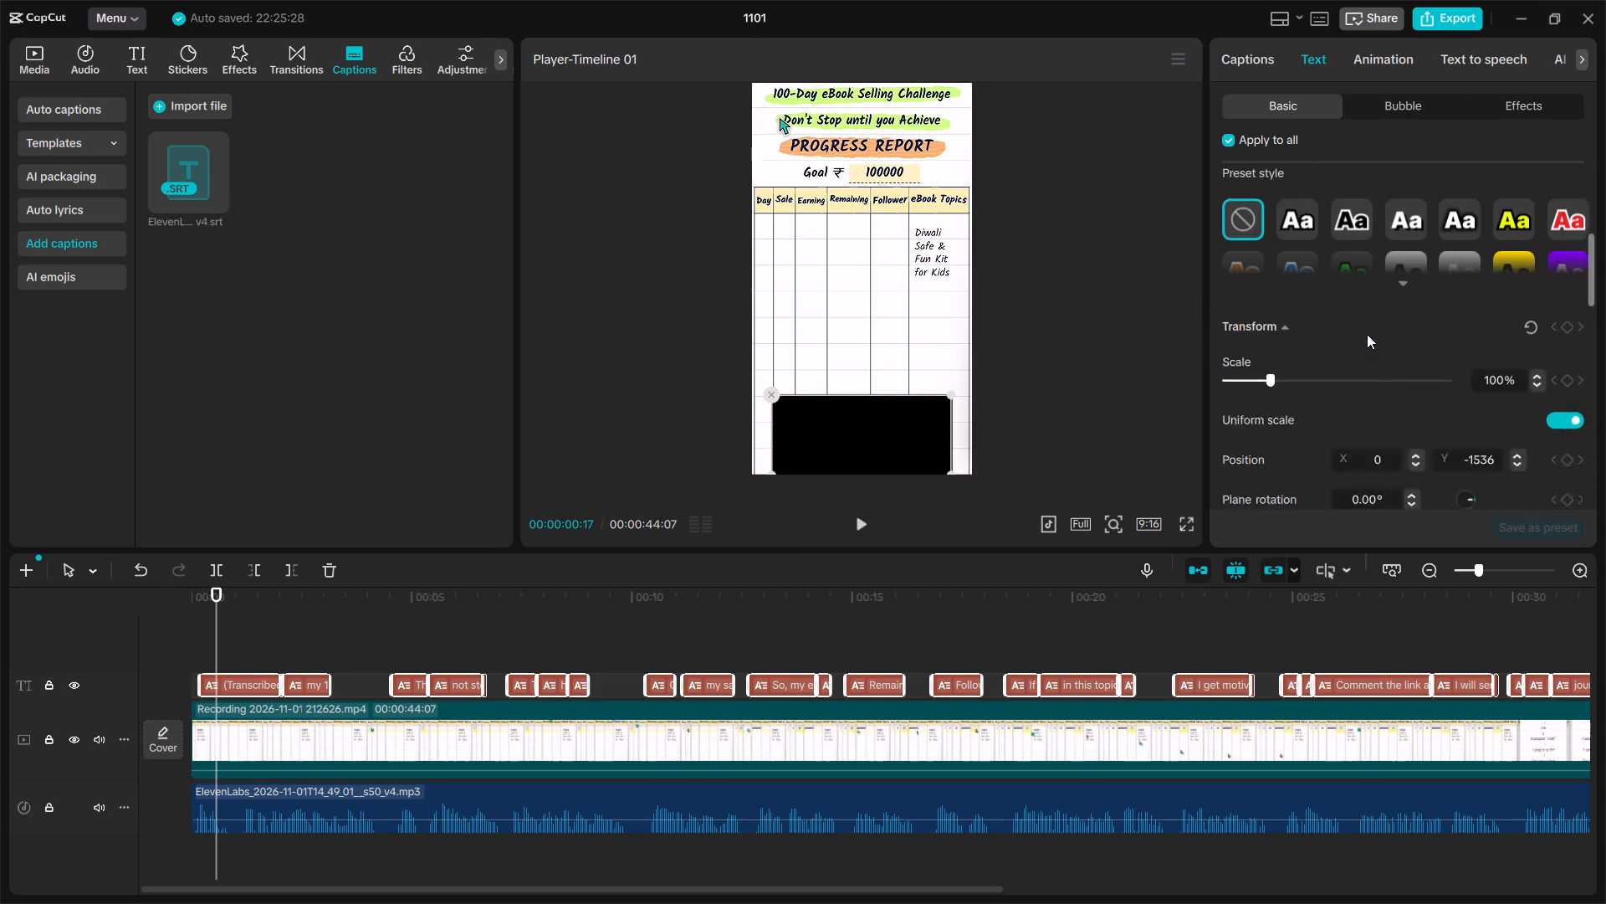
scroll(1367, 334, up, 2)
click(1367, 363)
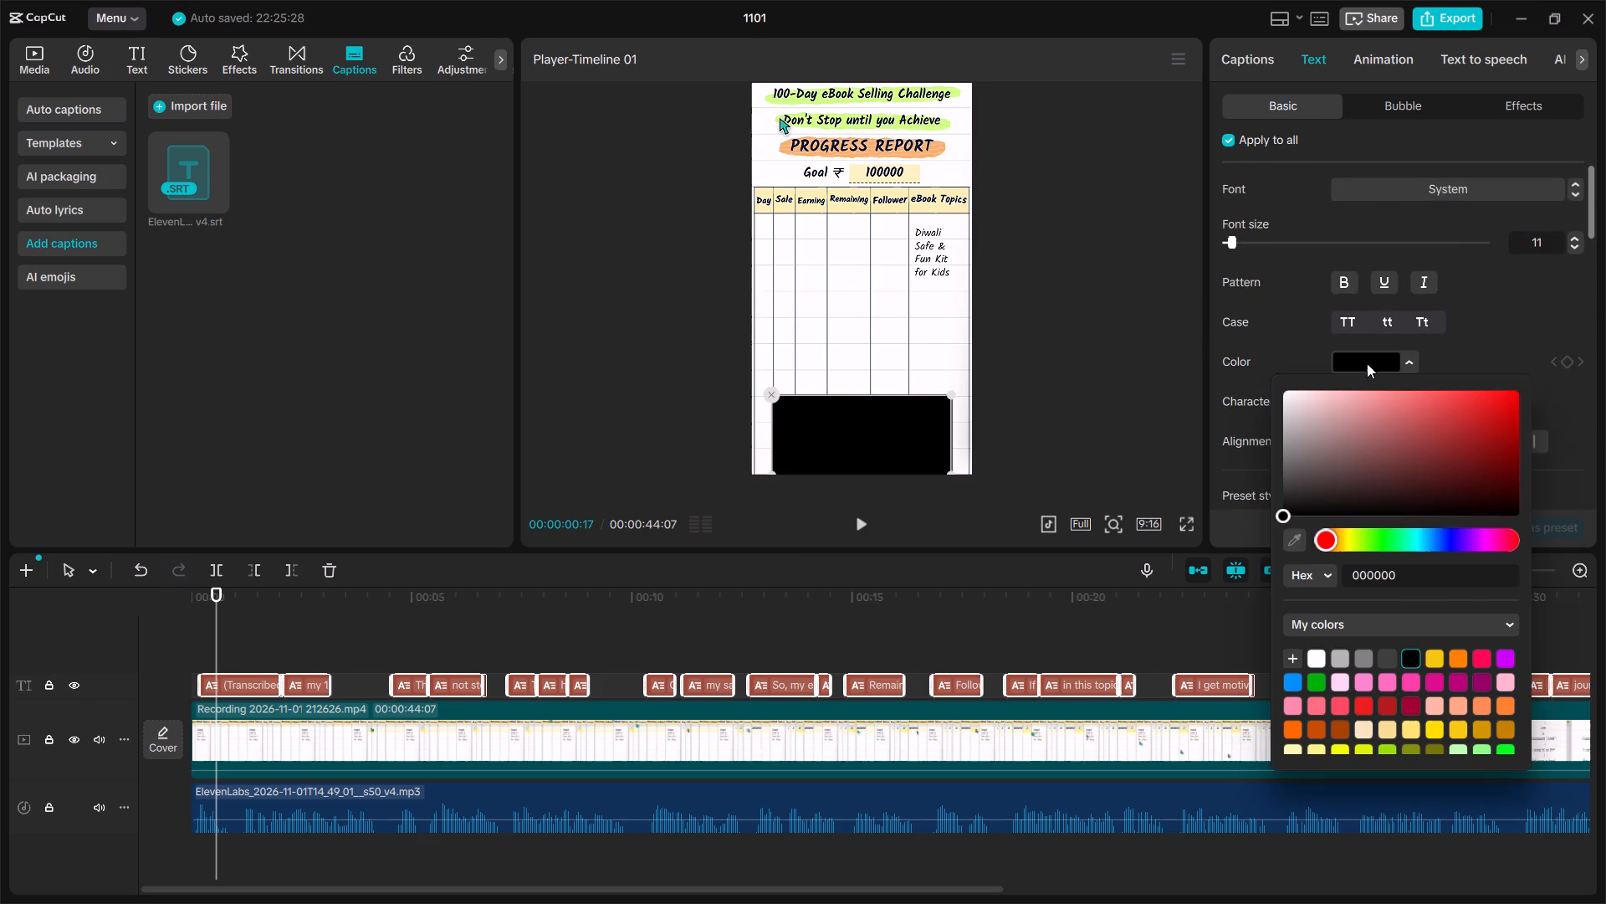
click(1297, 438)
drag(1297, 438, 1296, 280)
click(1556, 267)
Switch the background of all captions to the style that wraps each text line separately.
scroll(1556, 267, down, 1)
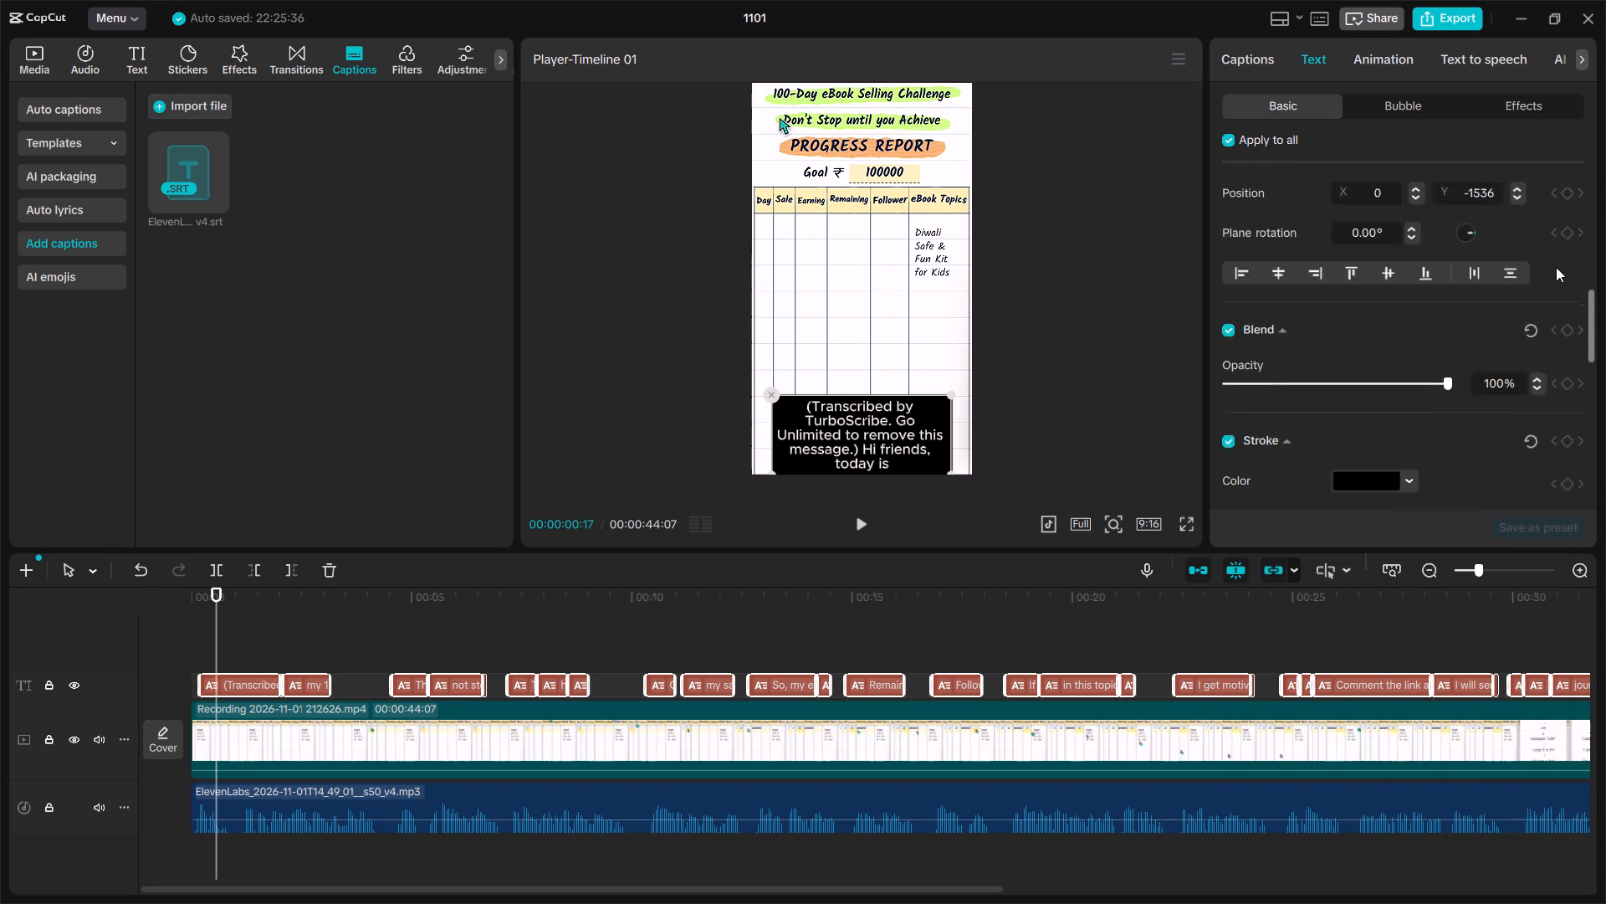
scroll(1556, 267, down, 1)
scroll(1556, 267, up, 1)
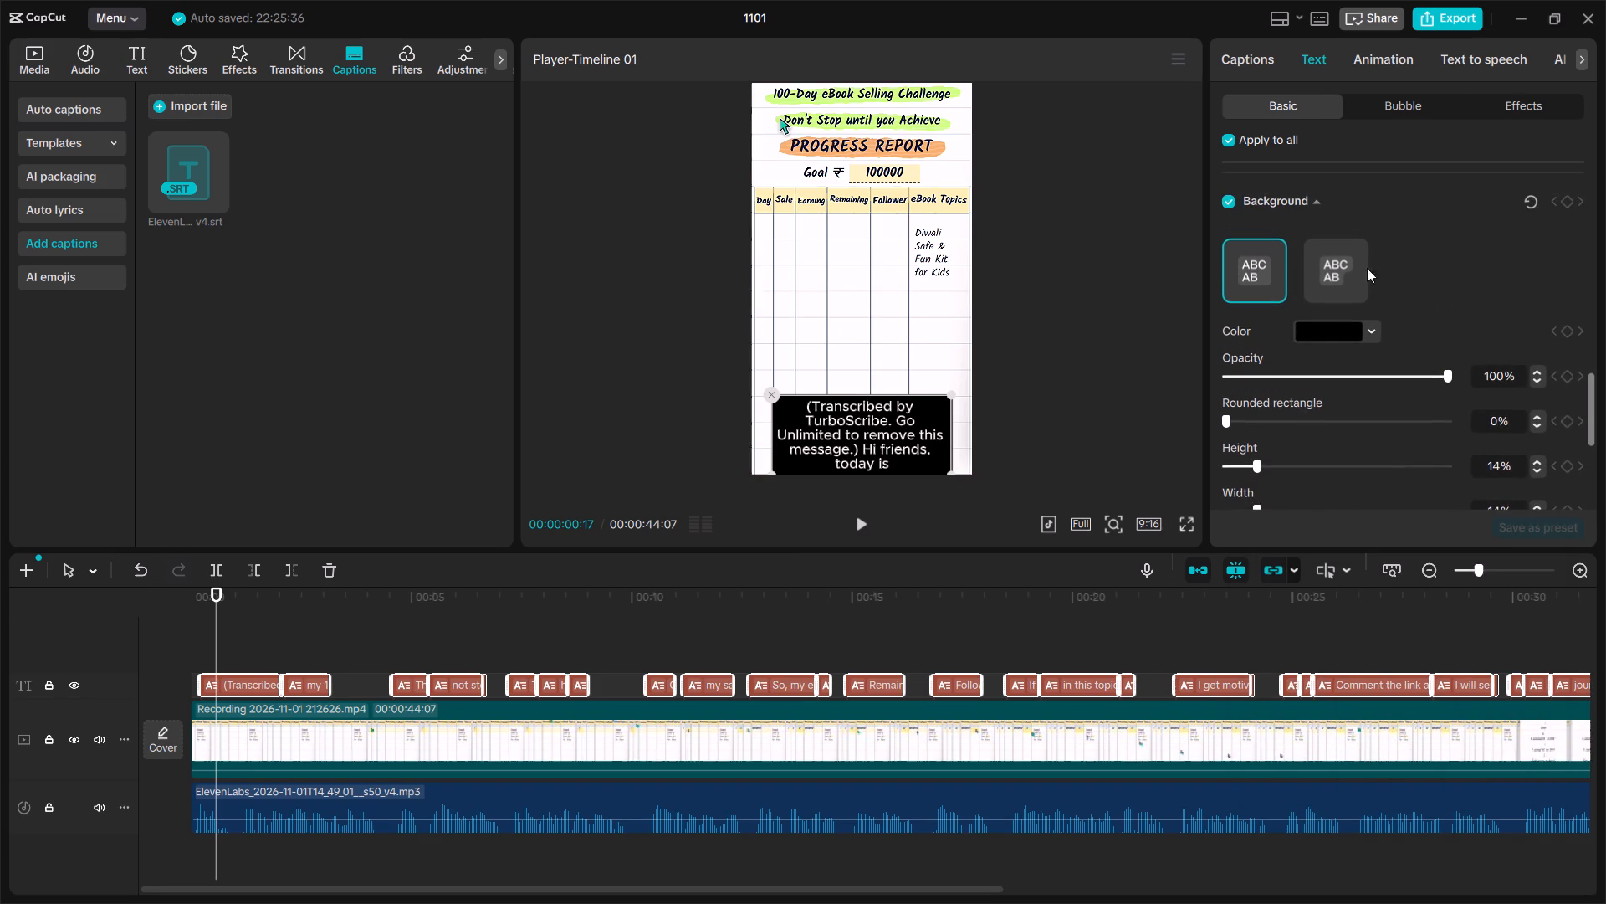
click(1332, 265)
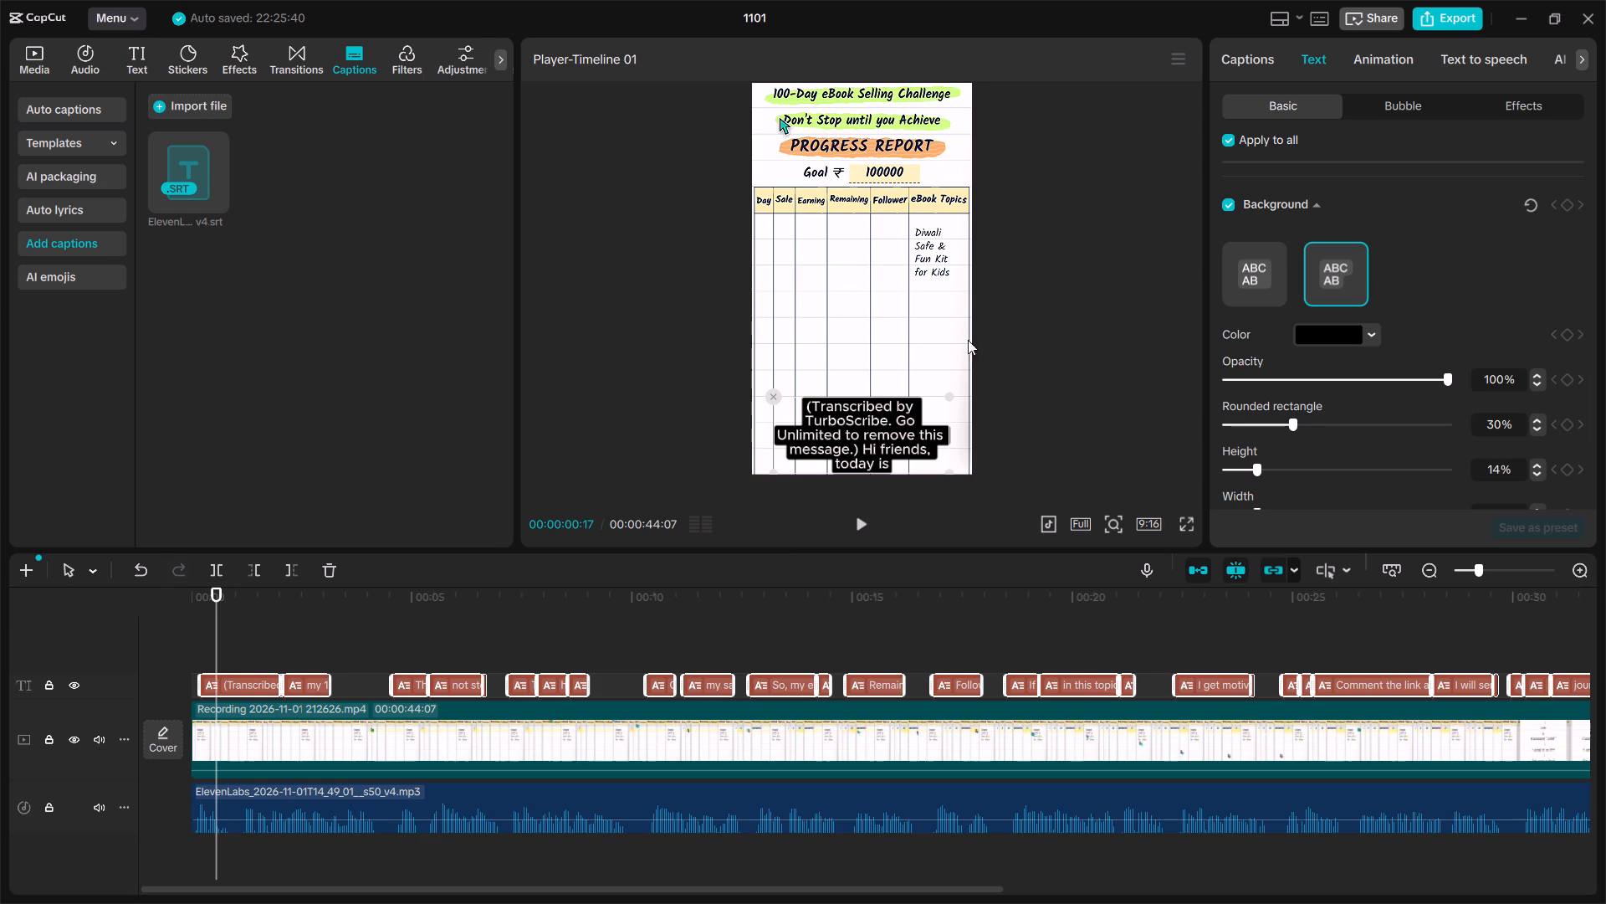
scroll(1491, 235, up, 4)
Delete the TurboScribe notice from the first caption, keeping only "Hi friends, today is".
click(243, 688)
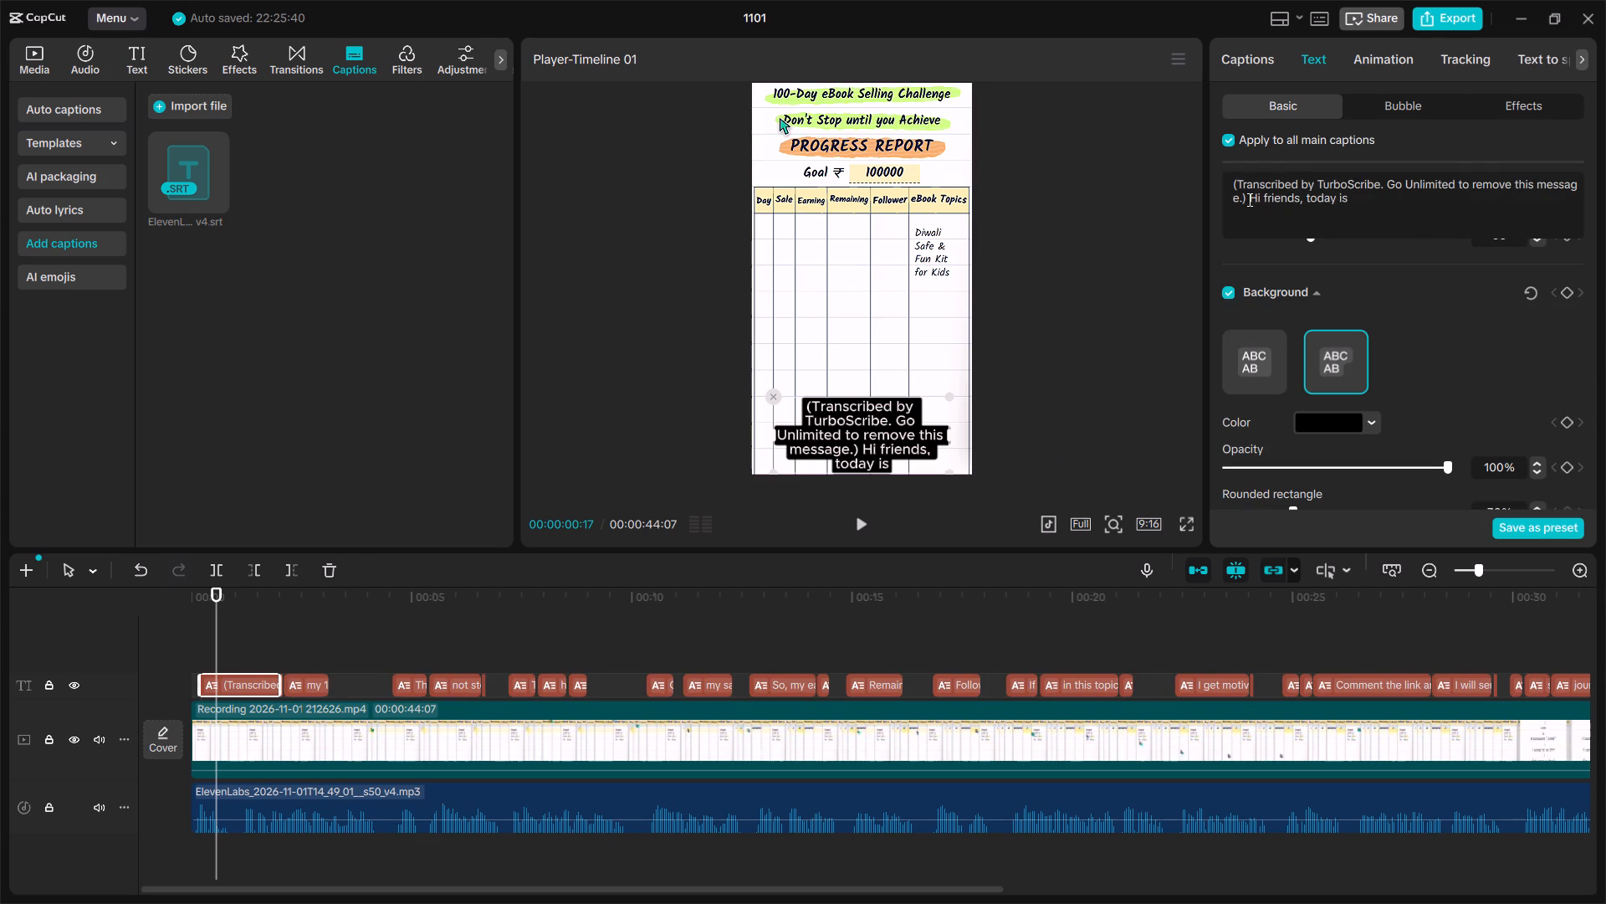
drag(1248, 198, 1230, 167)
key(BackSpace)
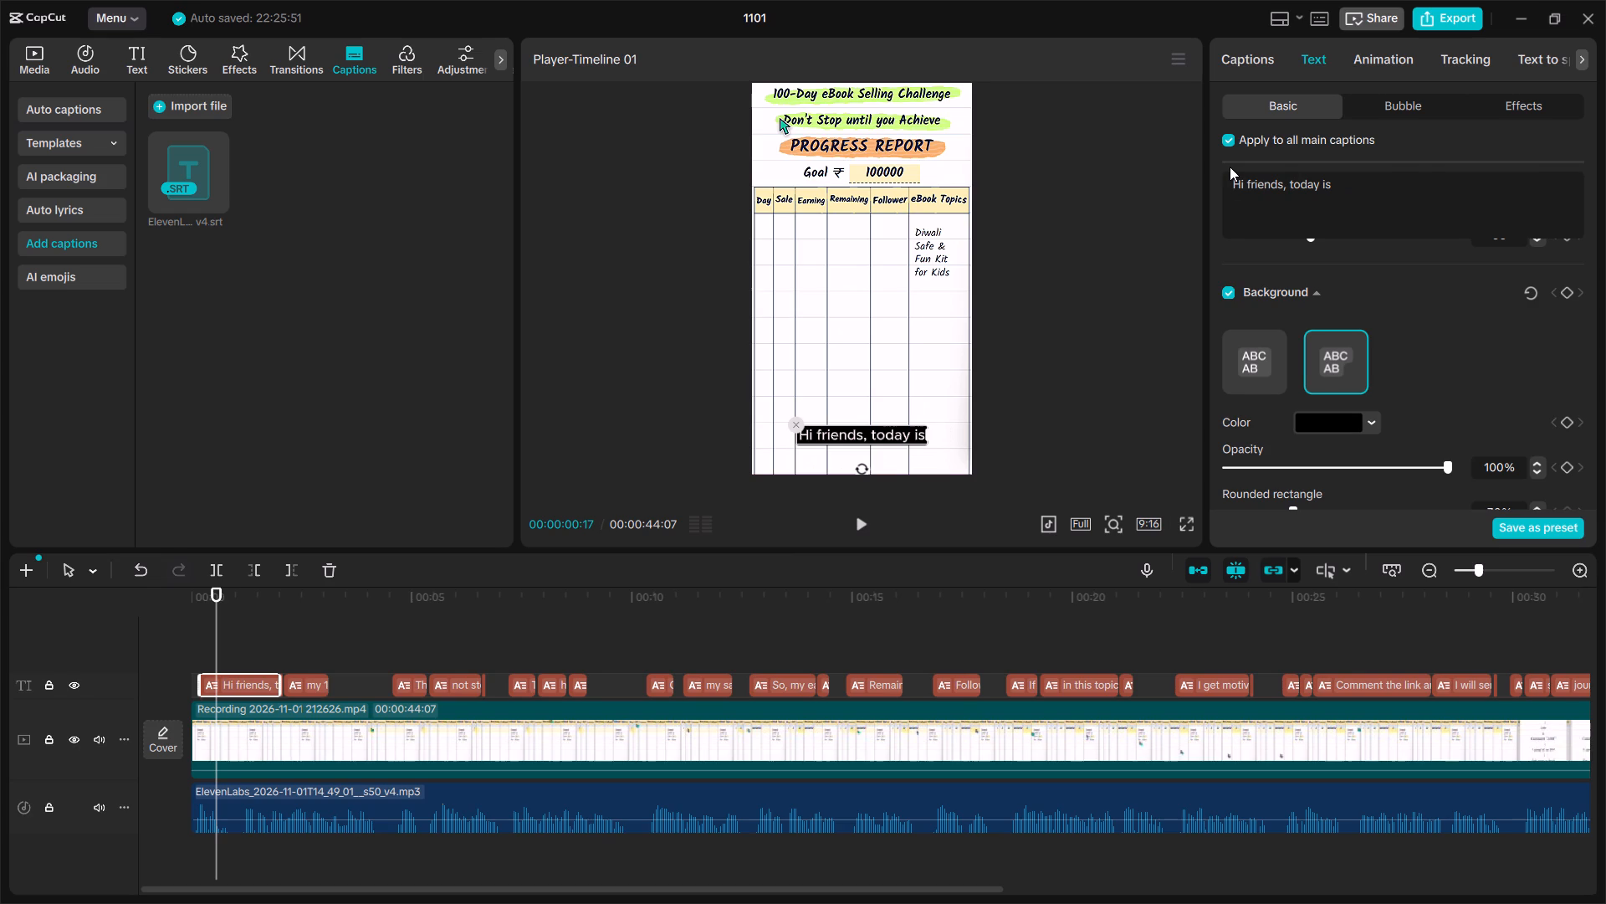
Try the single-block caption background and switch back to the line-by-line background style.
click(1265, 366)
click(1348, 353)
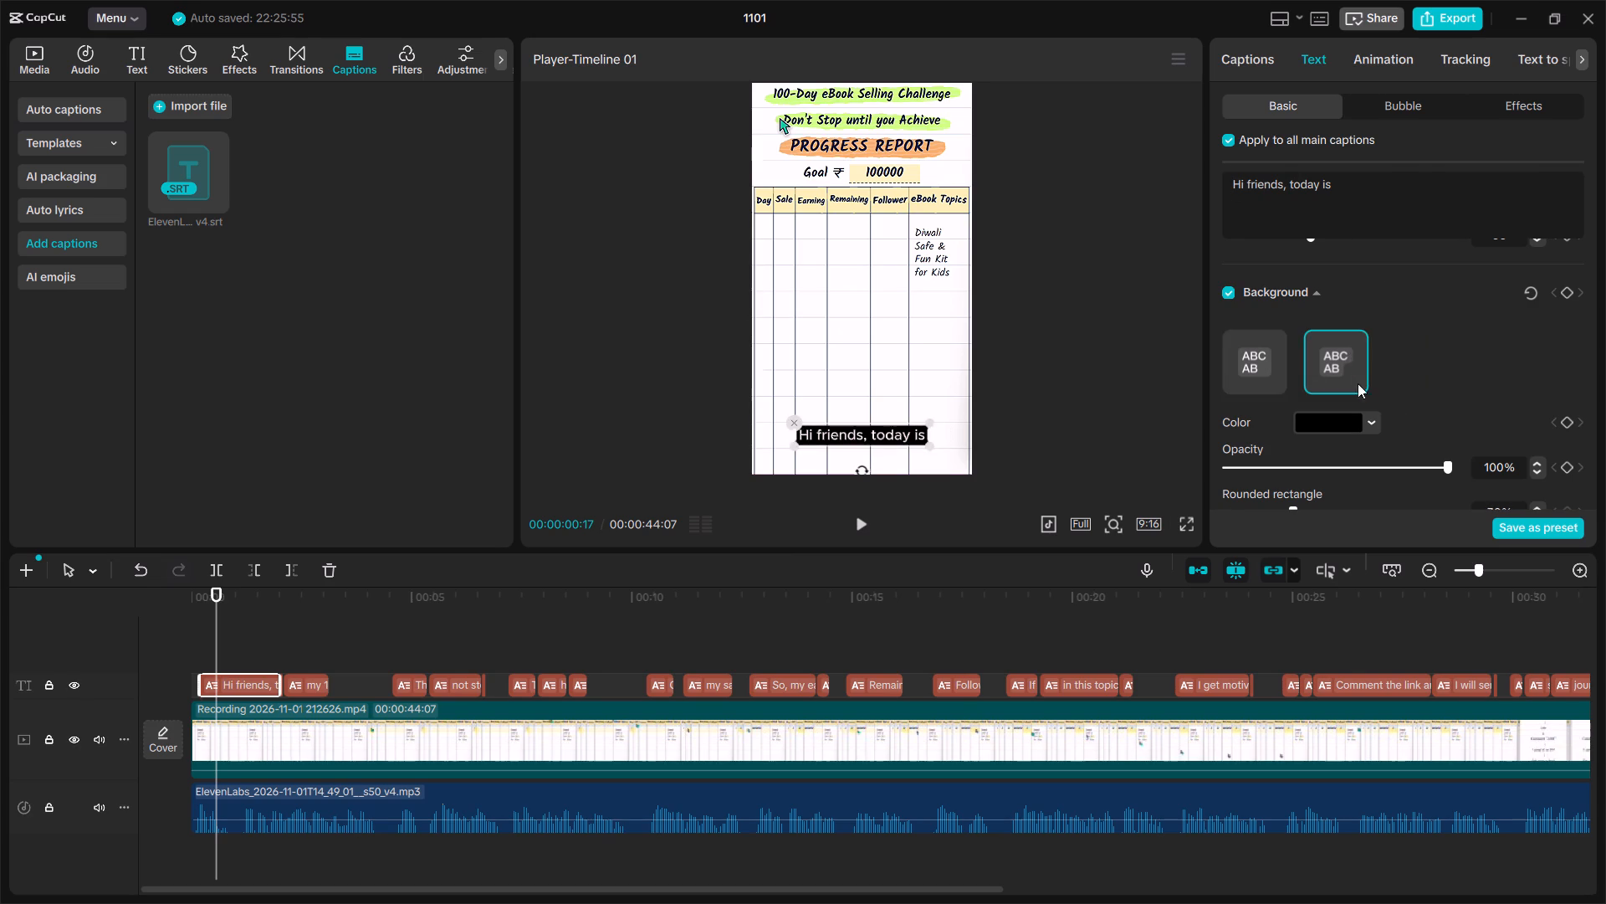
Set the caption background's rounded rectangle to 100%, height to 0% and width to 20%.
scroll(1363, 392, down, 1)
drag(1291, 326, 1504, 334)
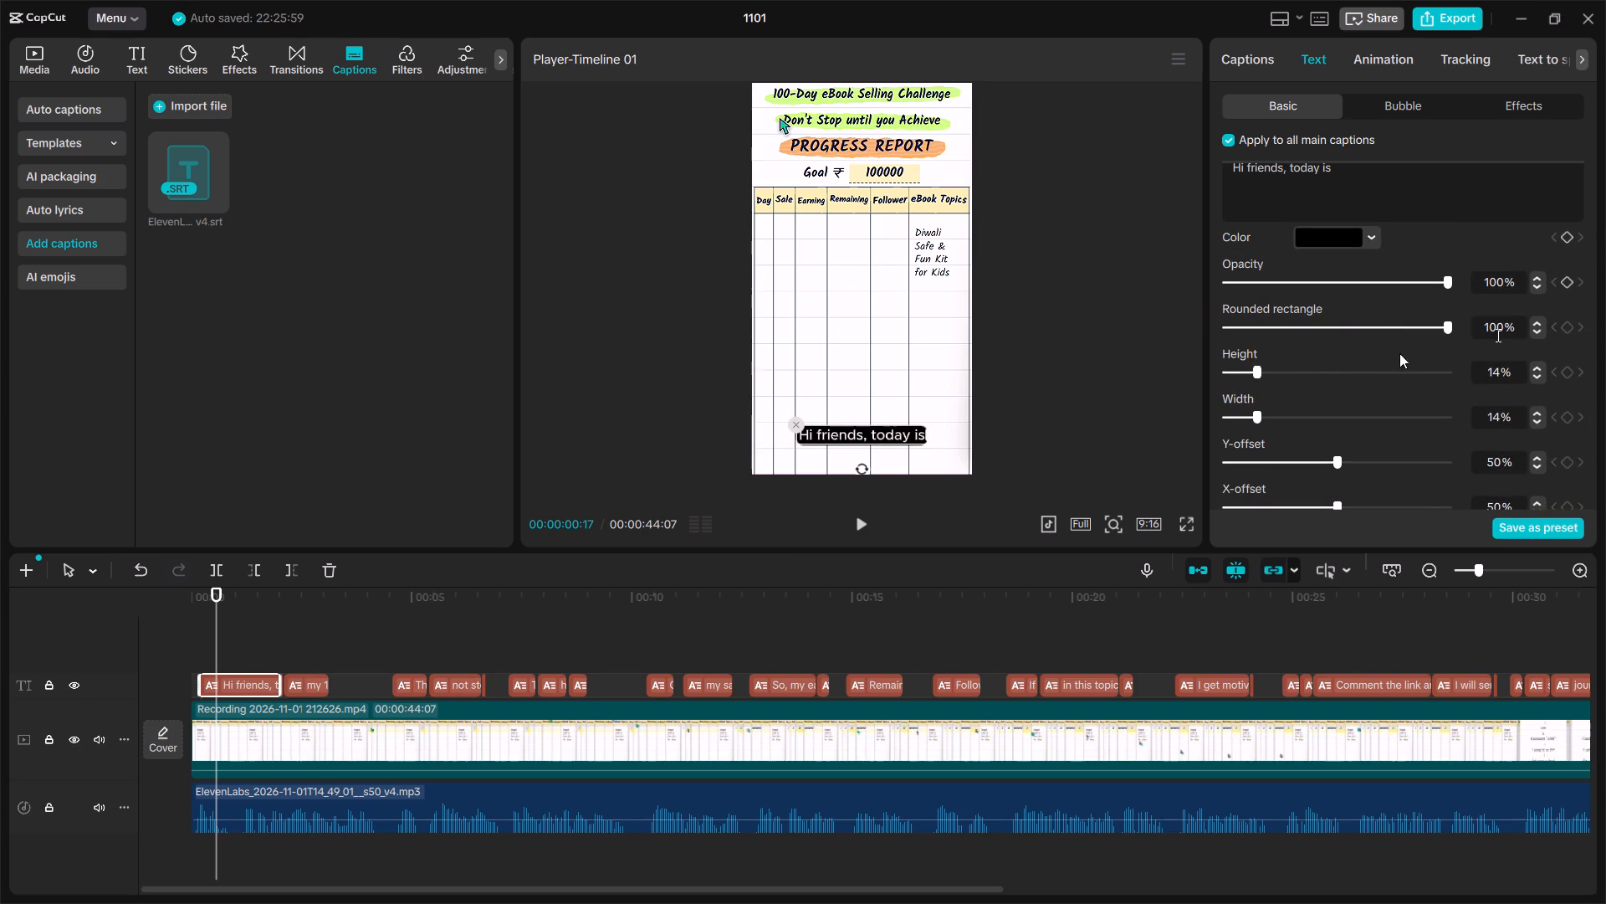
drag(1259, 371, 1217, 372)
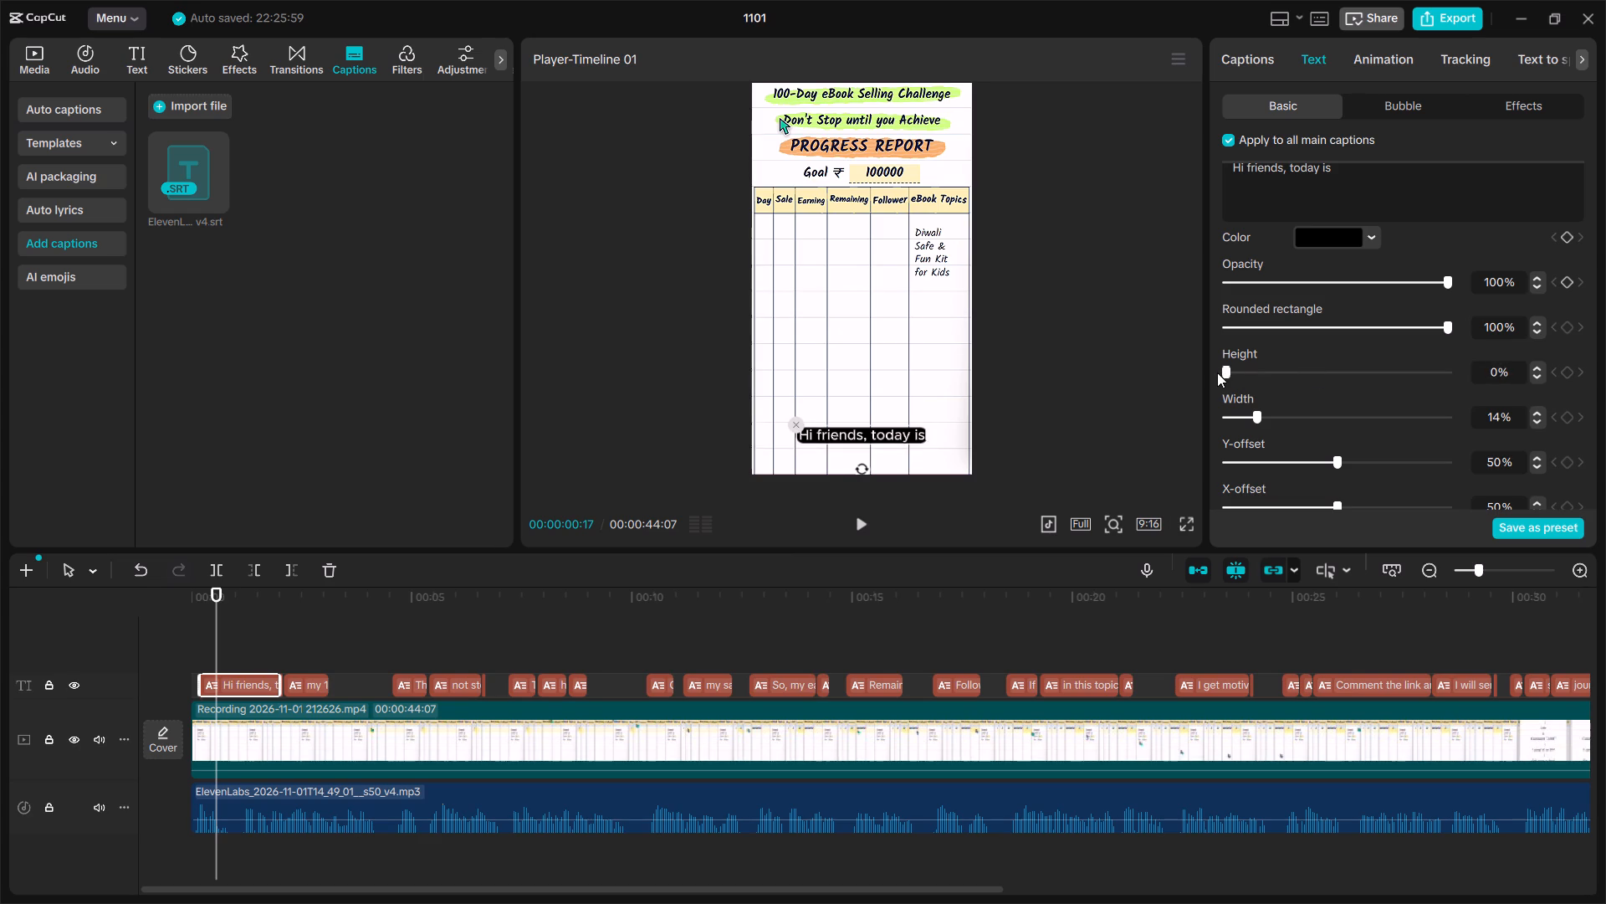
drag(1217, 372, 1150, 372)
drag(1254, 420, 1268, 419)
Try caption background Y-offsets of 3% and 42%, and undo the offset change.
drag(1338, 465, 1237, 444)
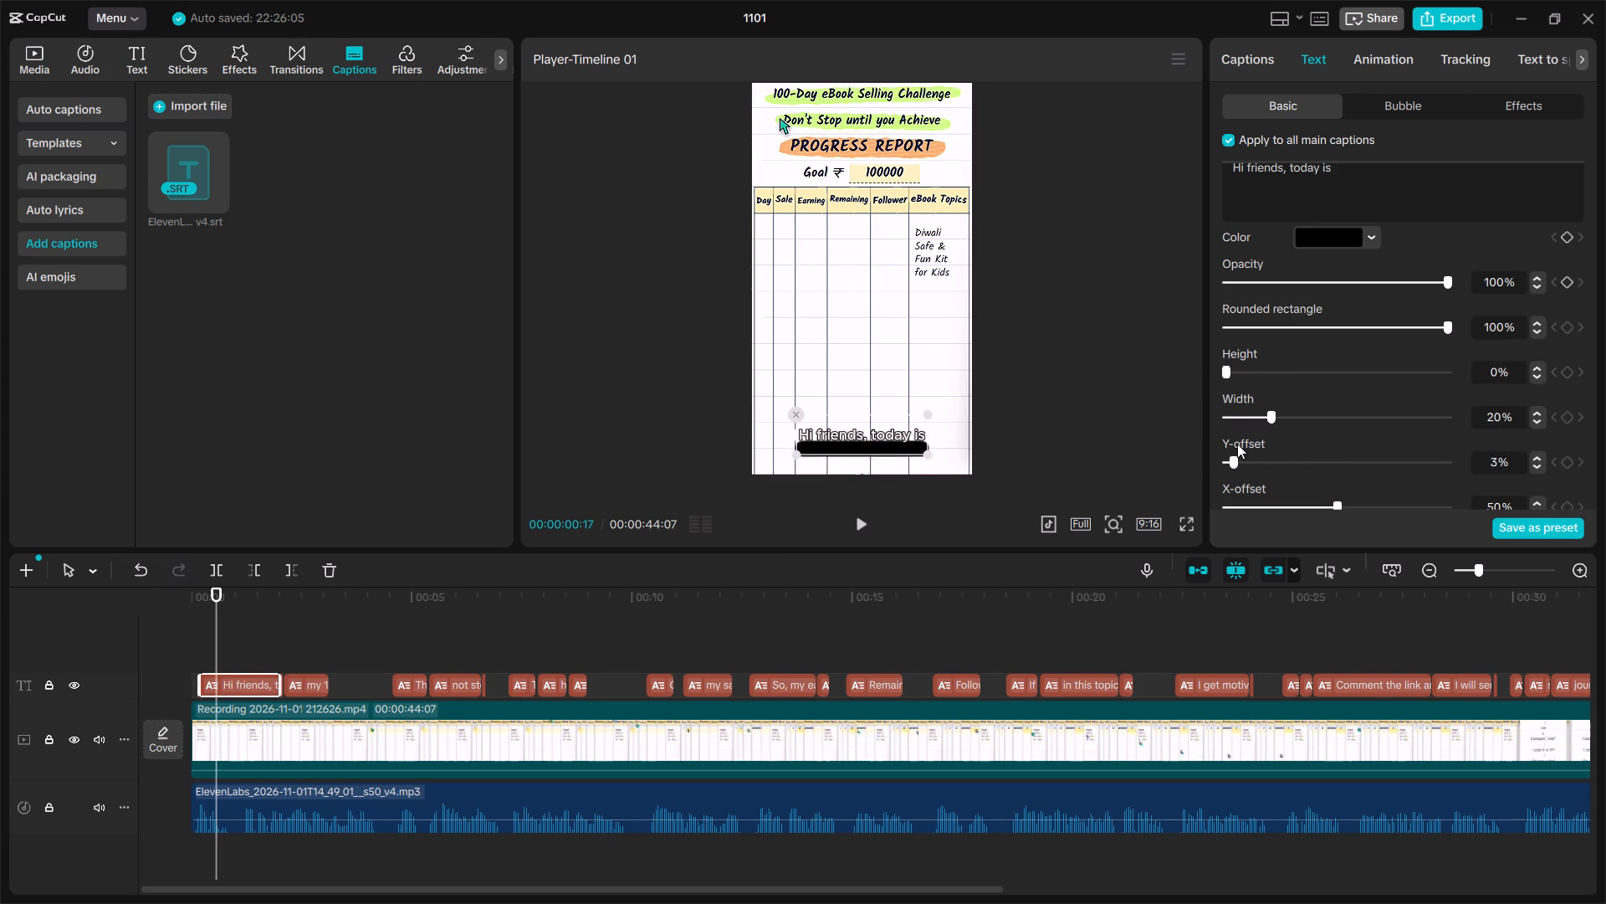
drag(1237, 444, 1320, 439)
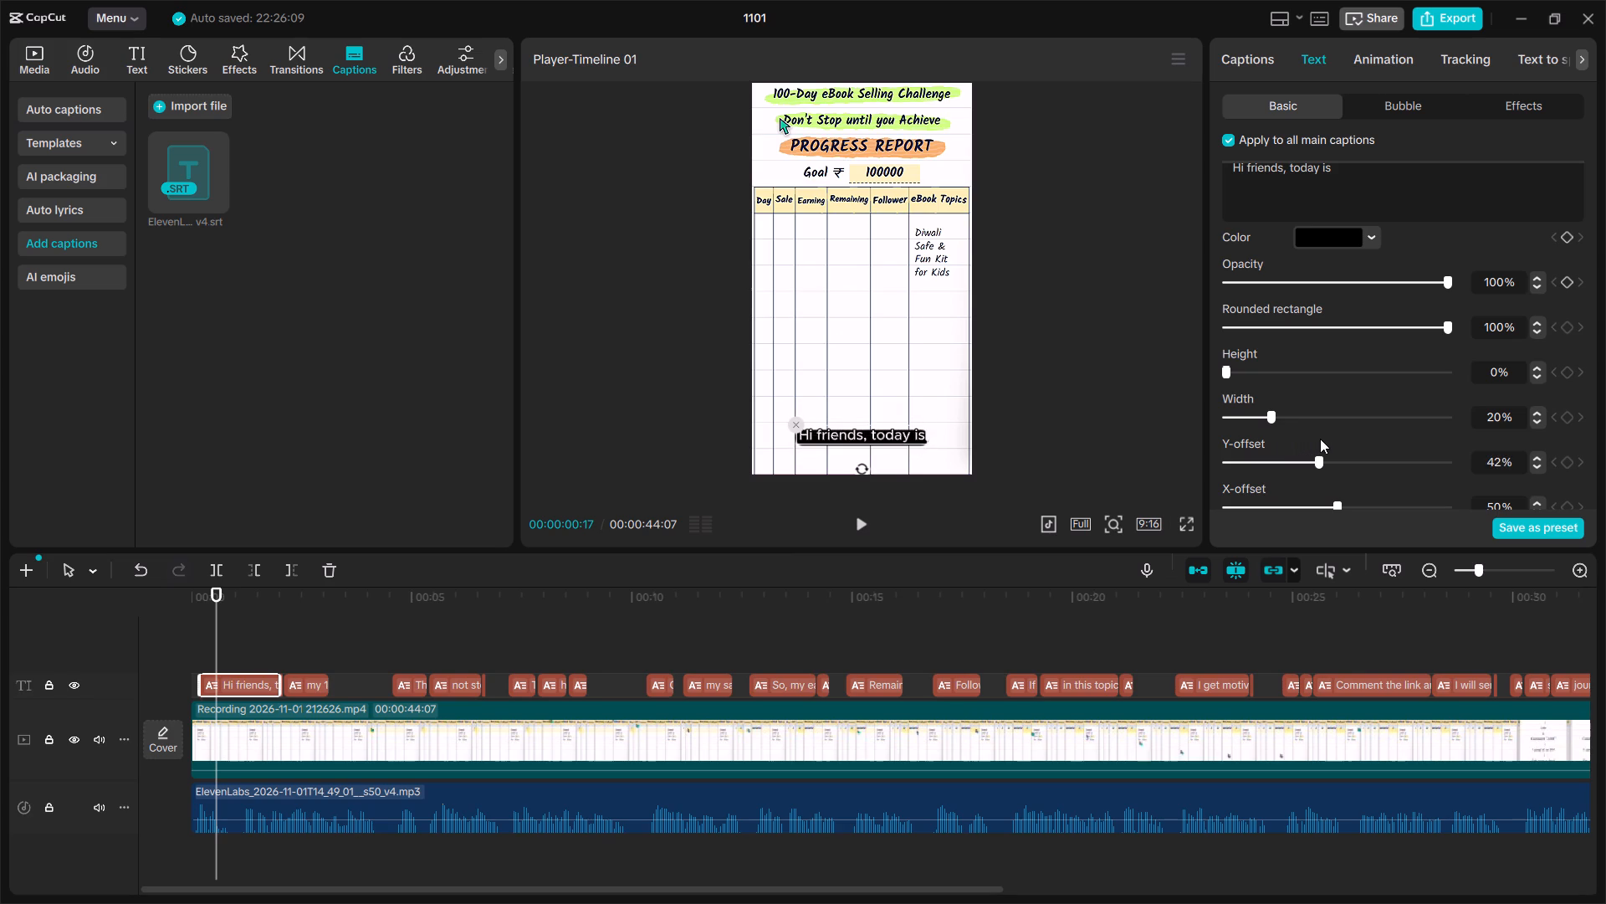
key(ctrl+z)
Review the captions' remaining style settings, including background, glow, shadow, stroke, preset styles and font.
scroll(1320, 439, down, 1)
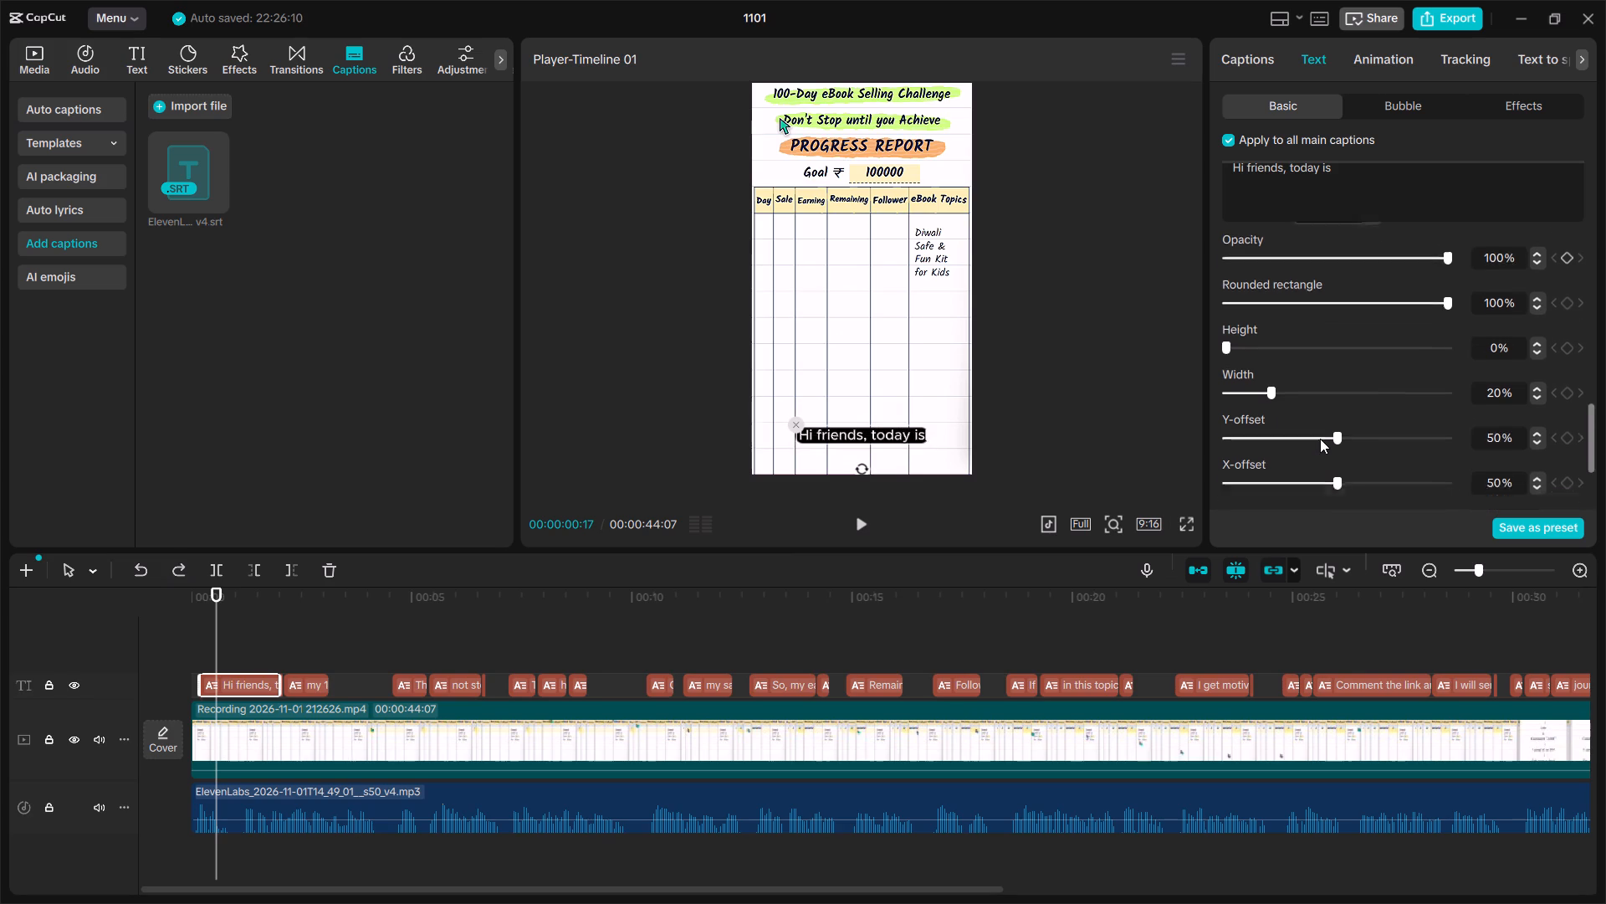
scroll(1320, 439, down, 2)
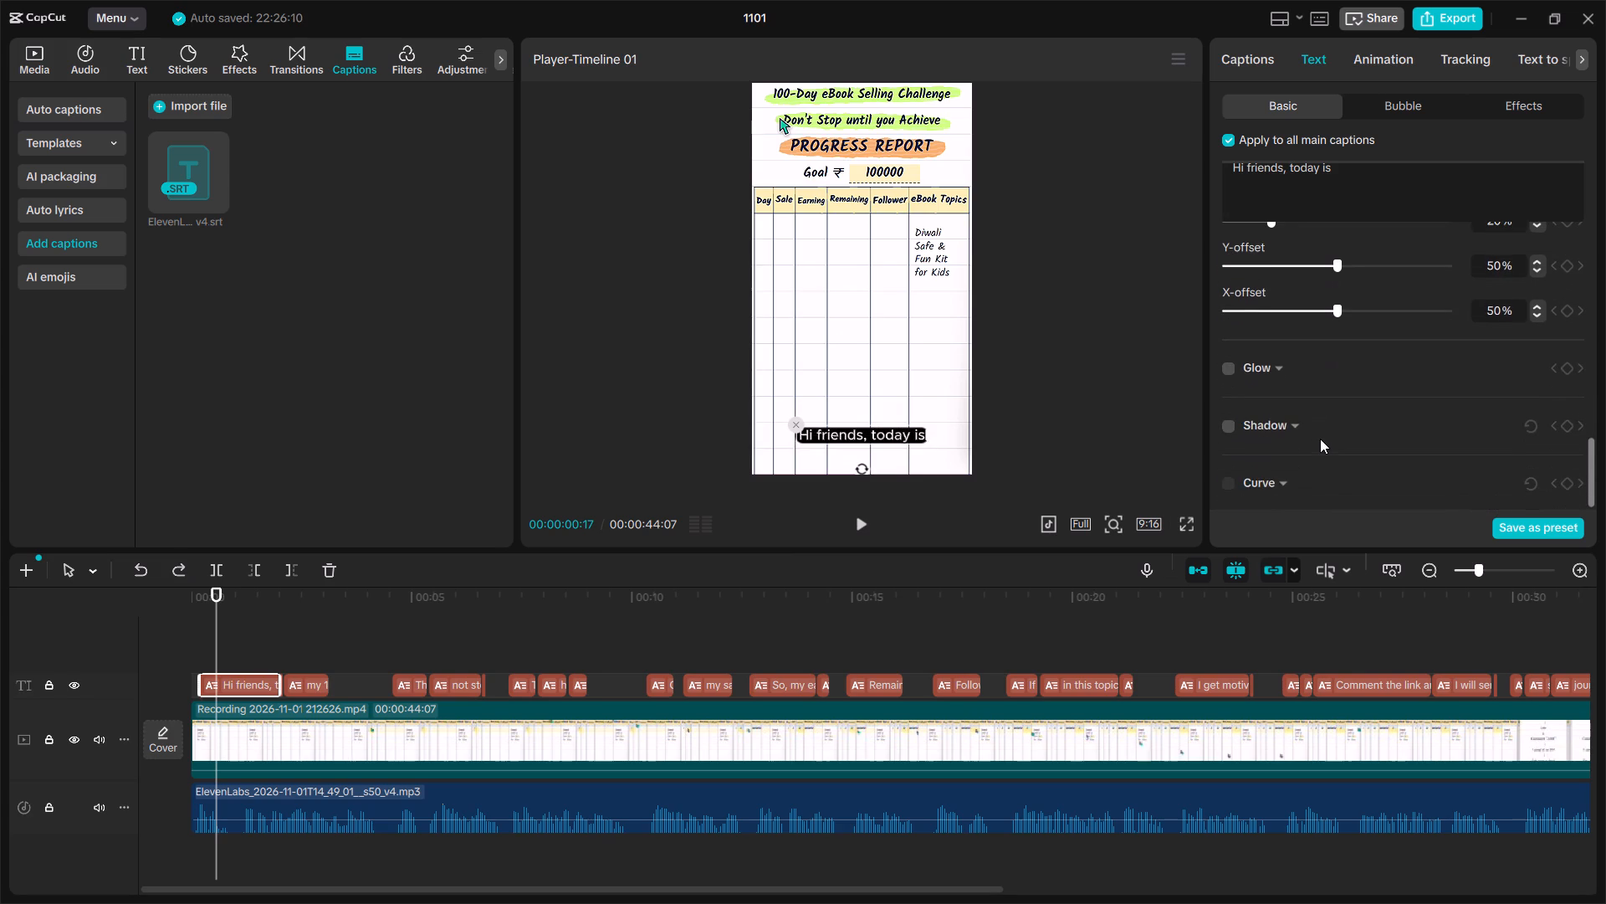
scroll(1320, 439, up, 1)
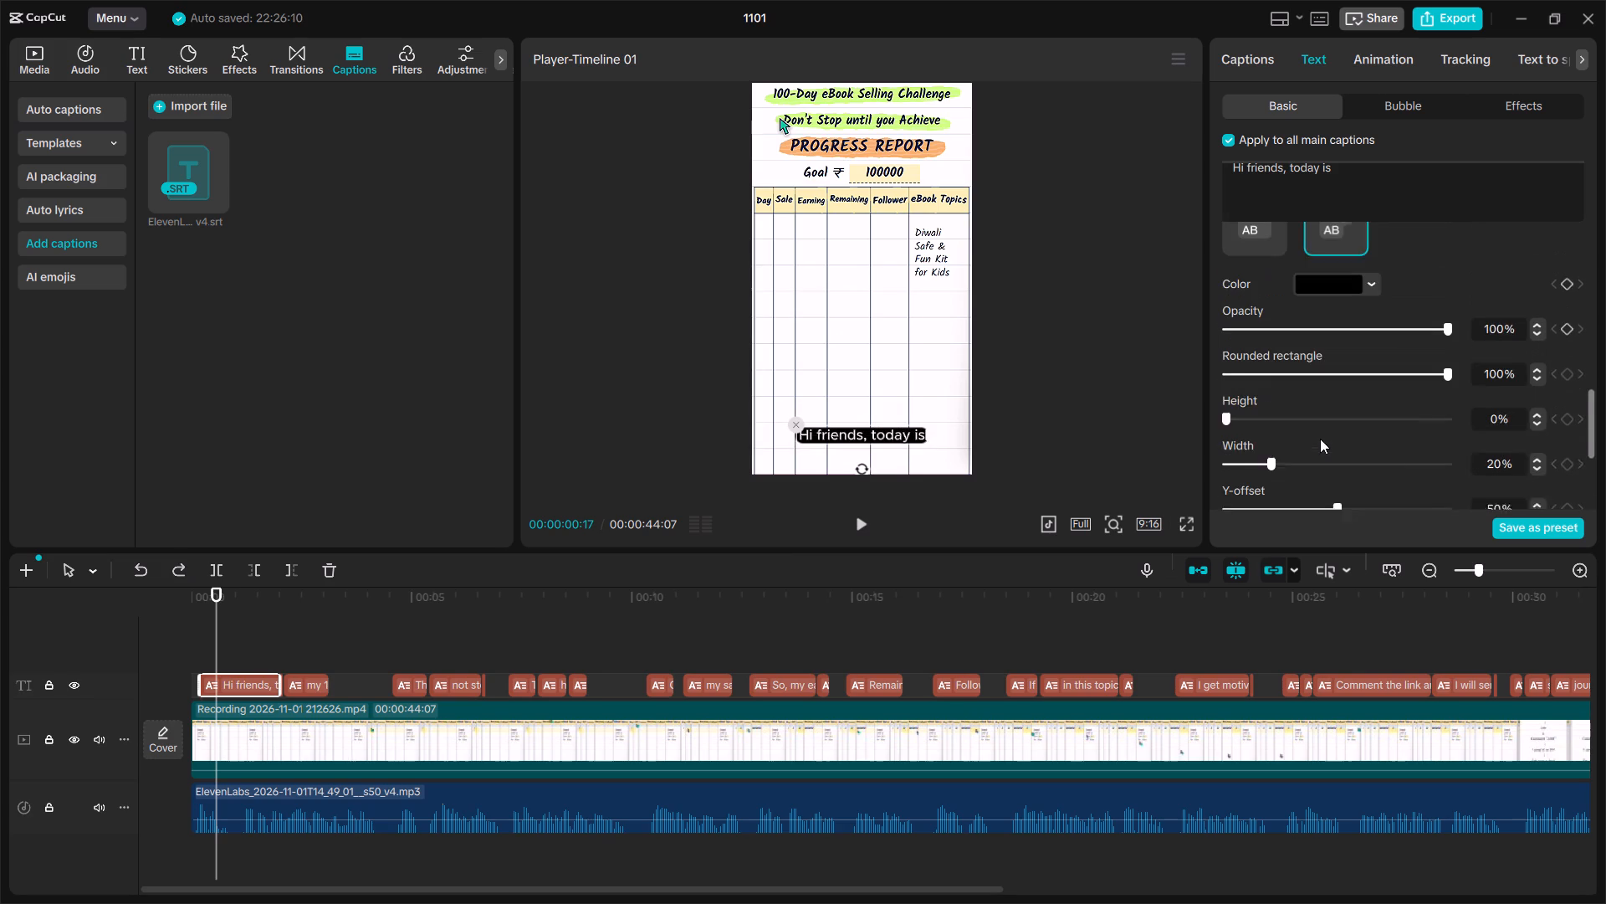
scroll(1320, 439, up, 1)
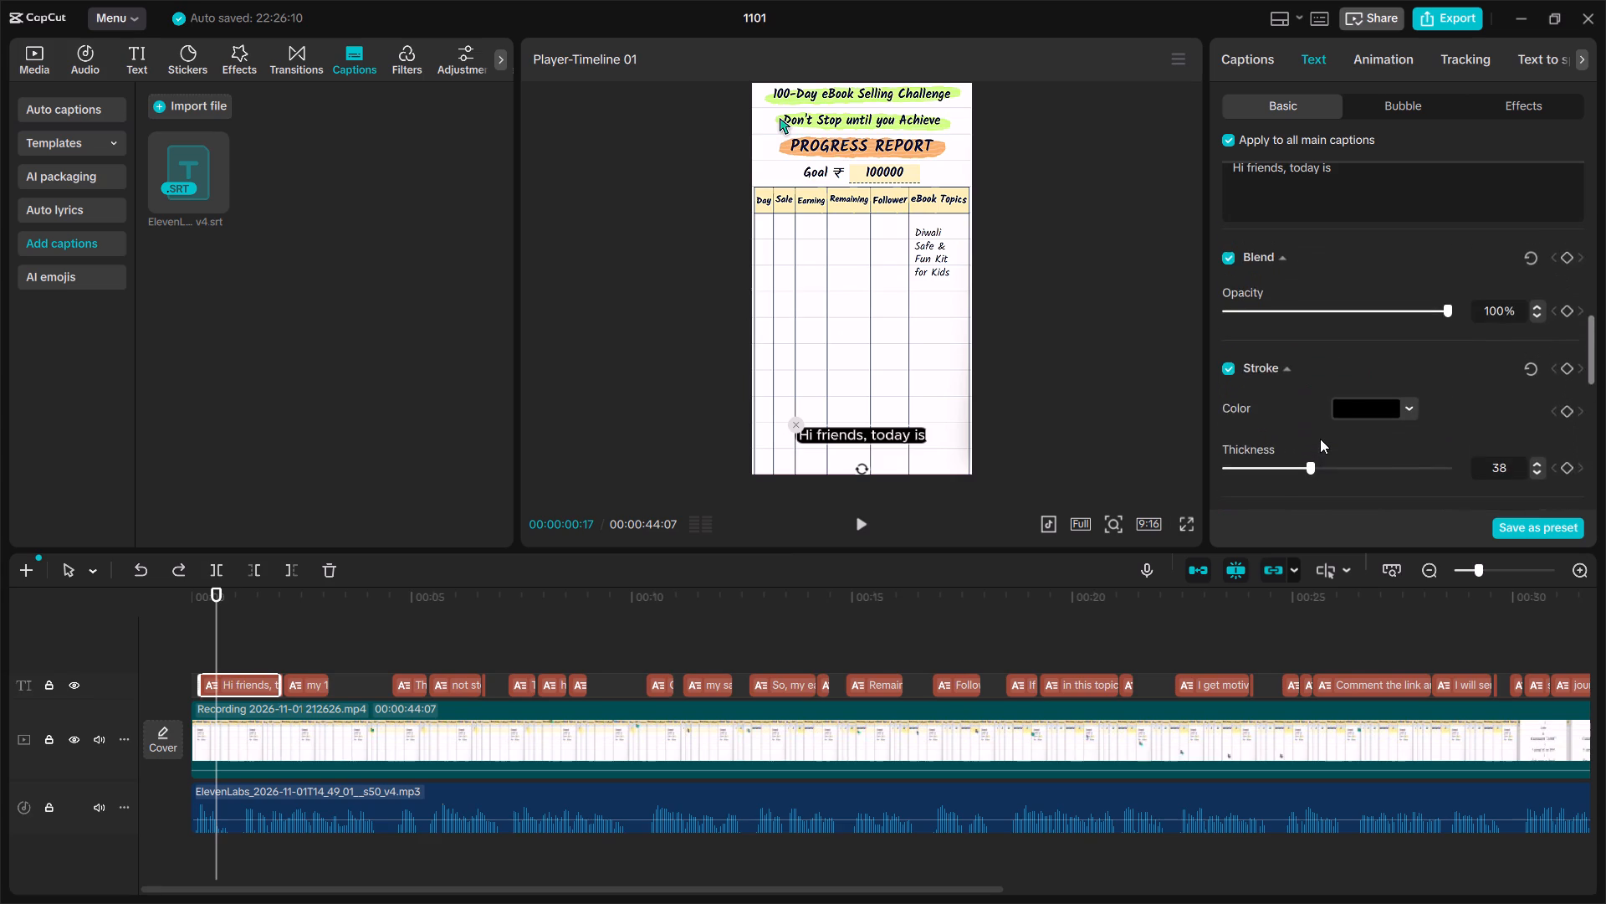
scroll(1320, 439, up, 1)
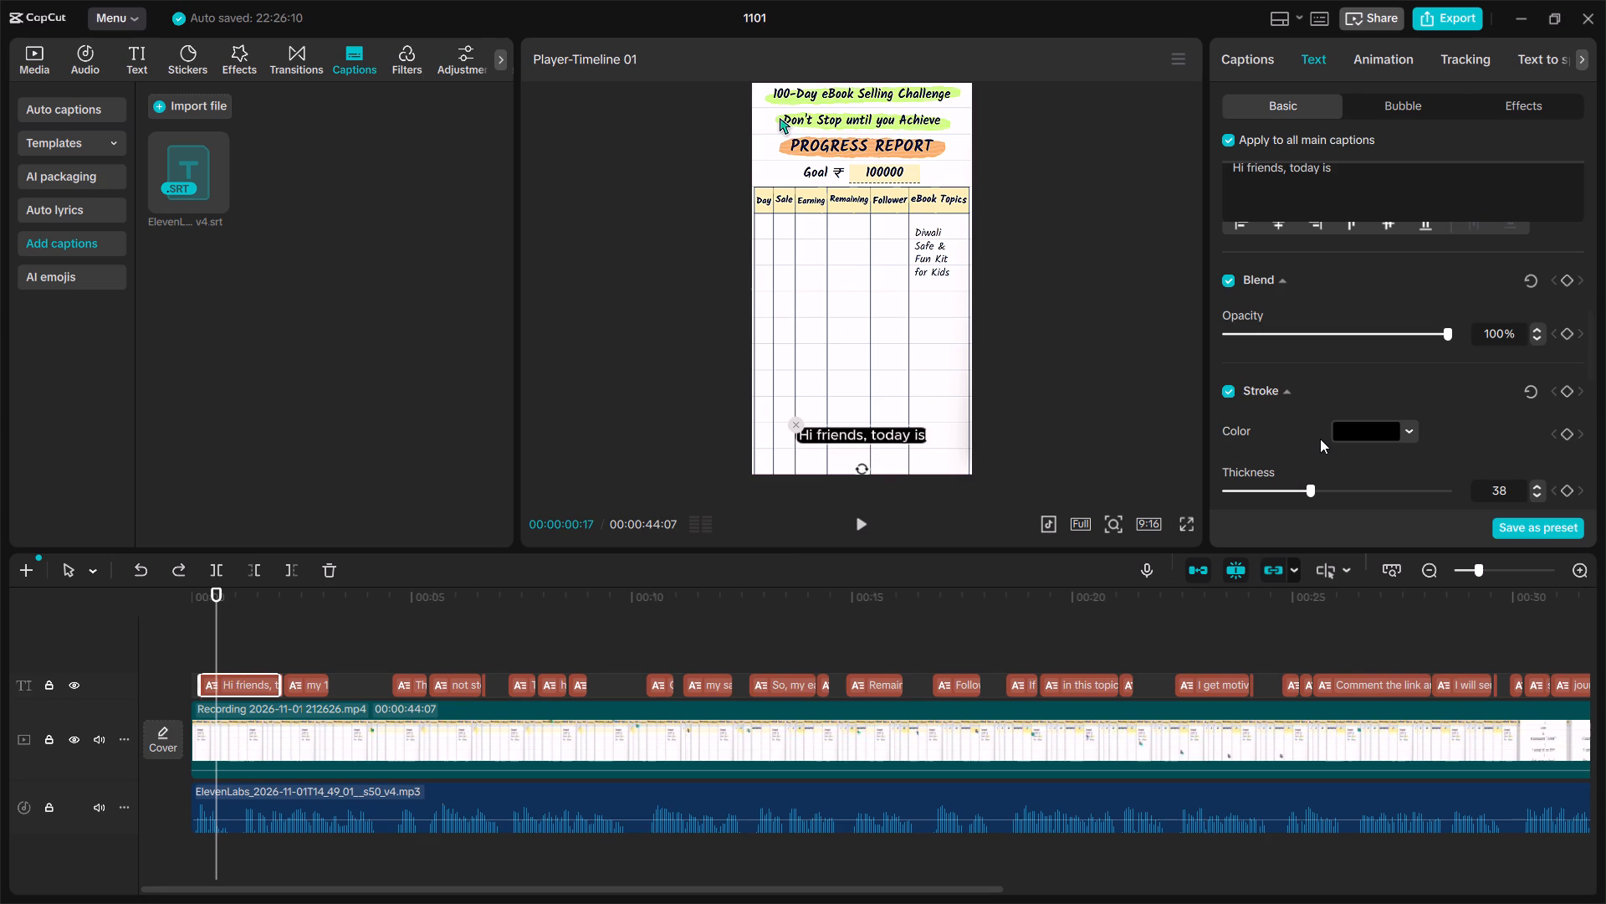
scroll(1320, 439, up, 4)
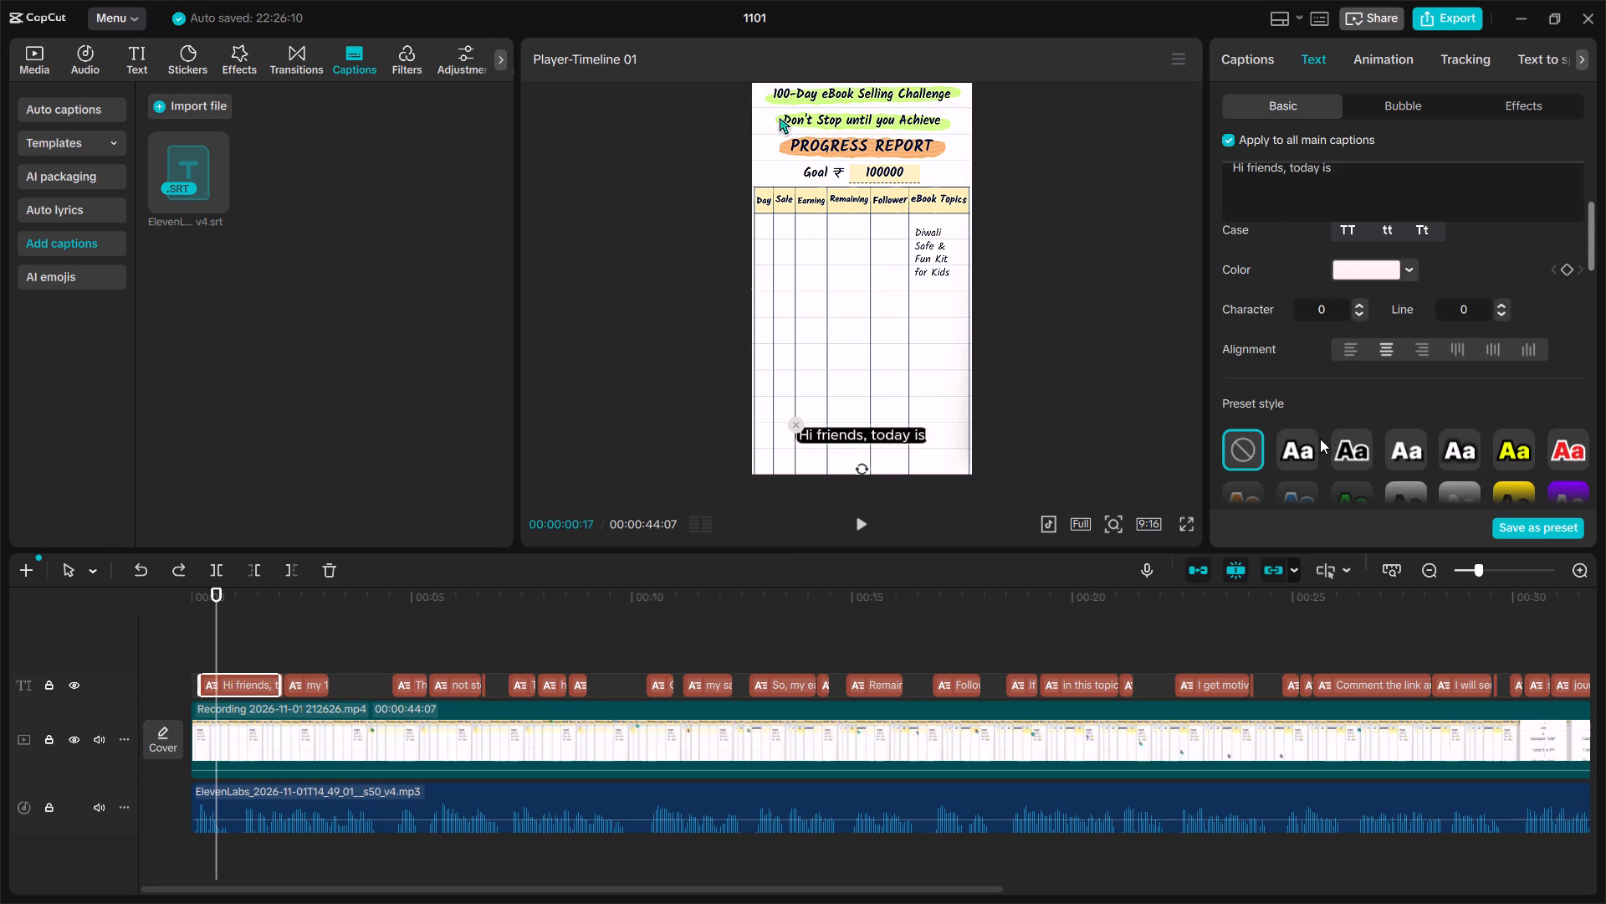
scroll(1320, 439, up, 10)
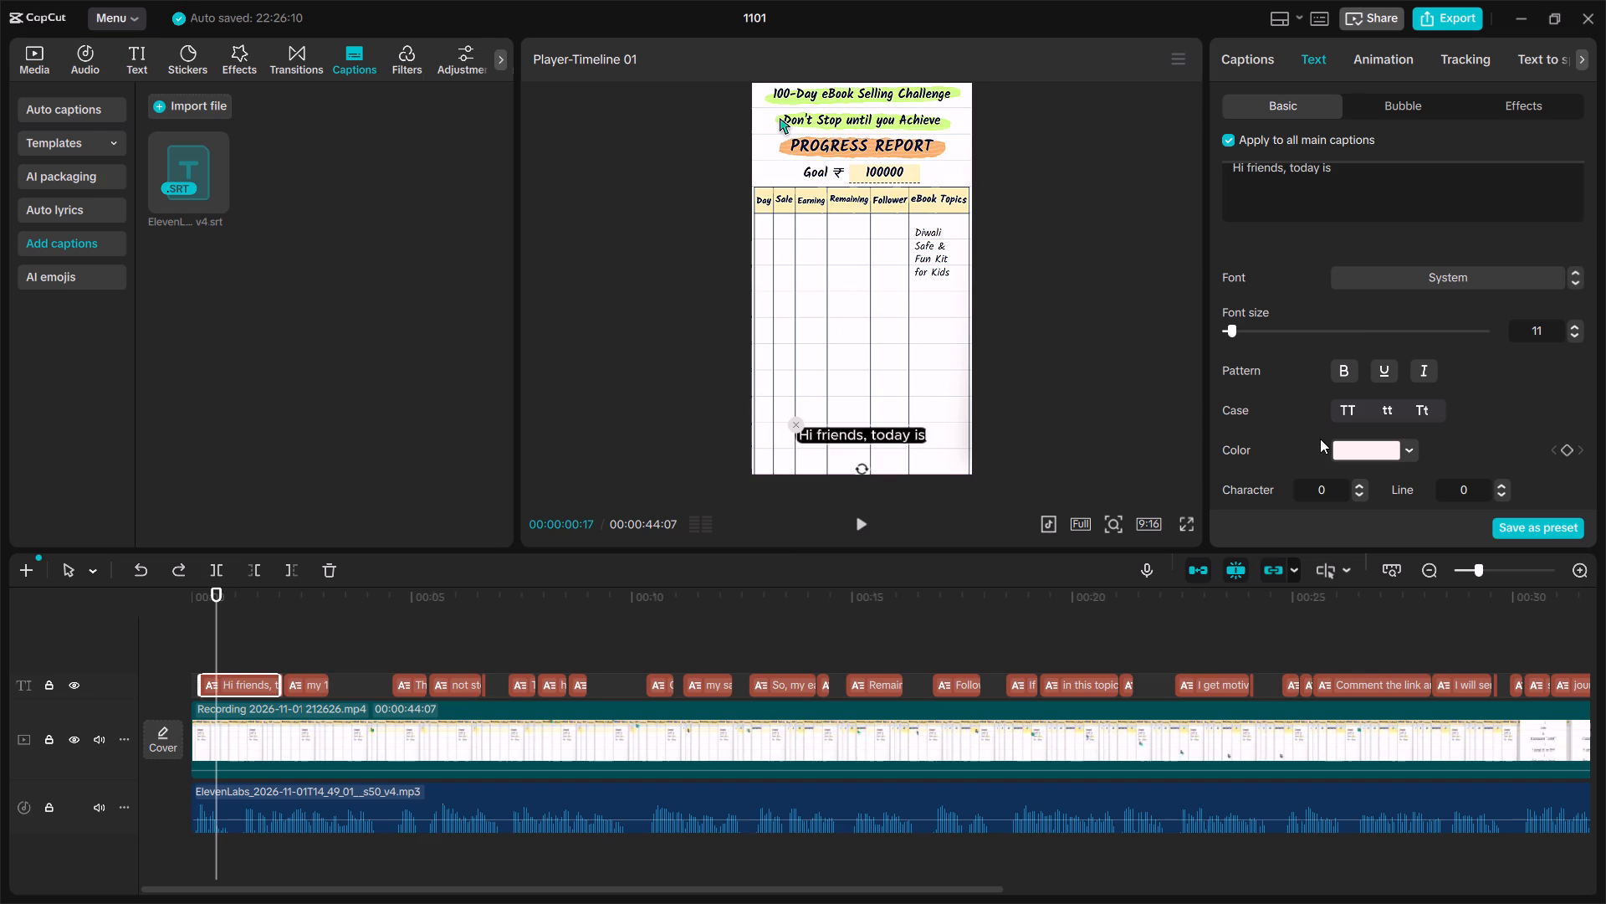
Look through the trending text effects, the entrance animations and the caption list for further styling options.
click(1424, 100)
click(1530, 103)
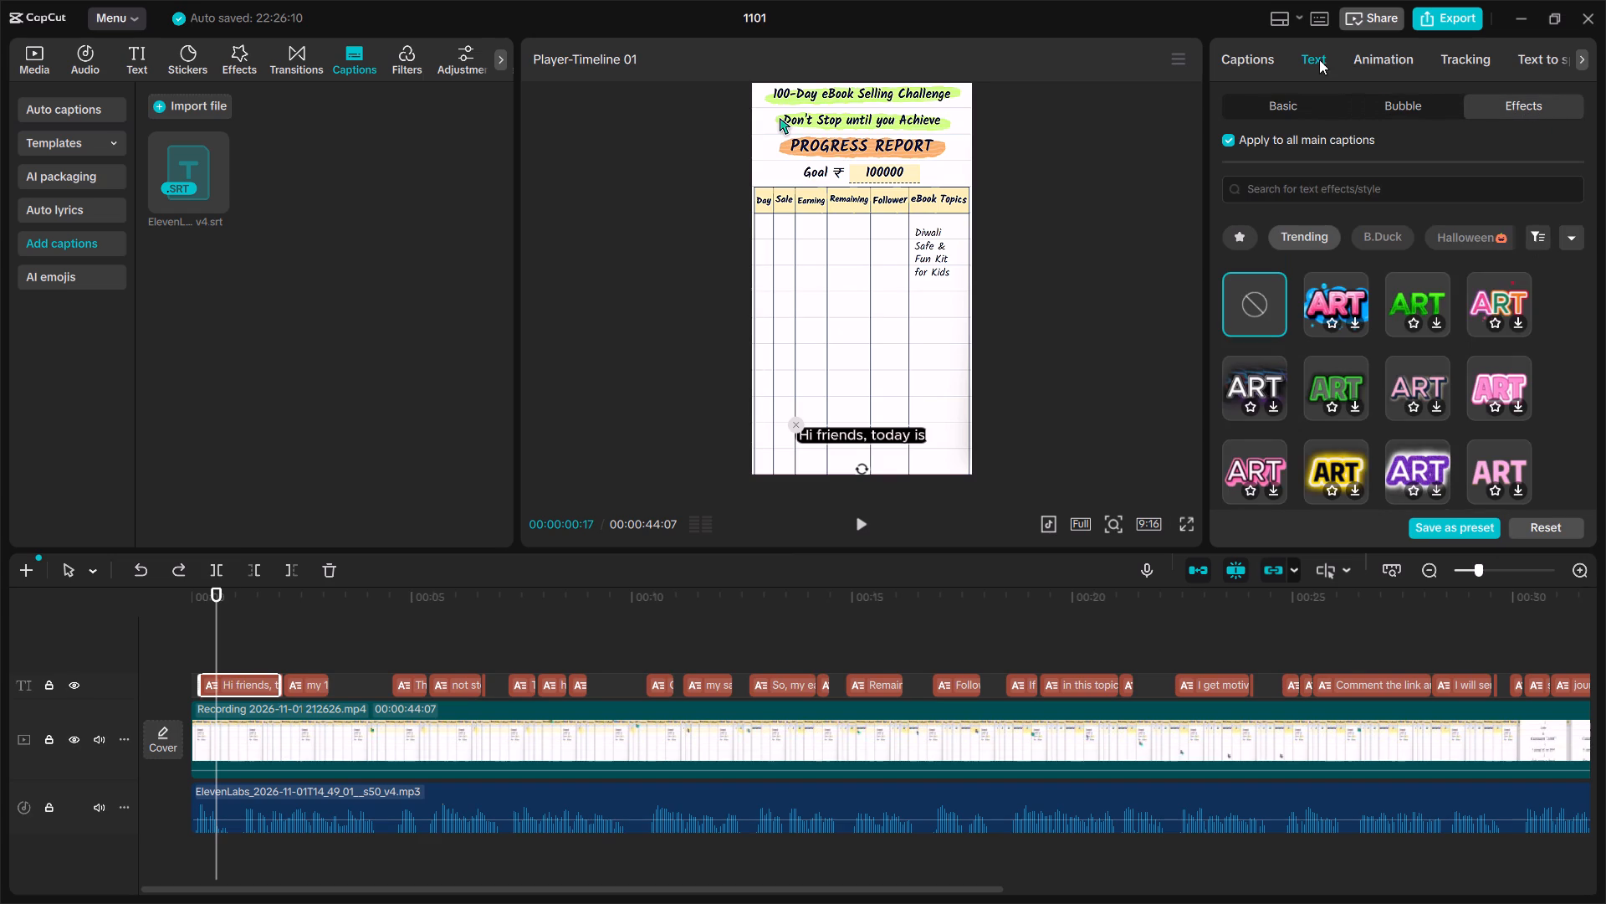
click(1403, 65)
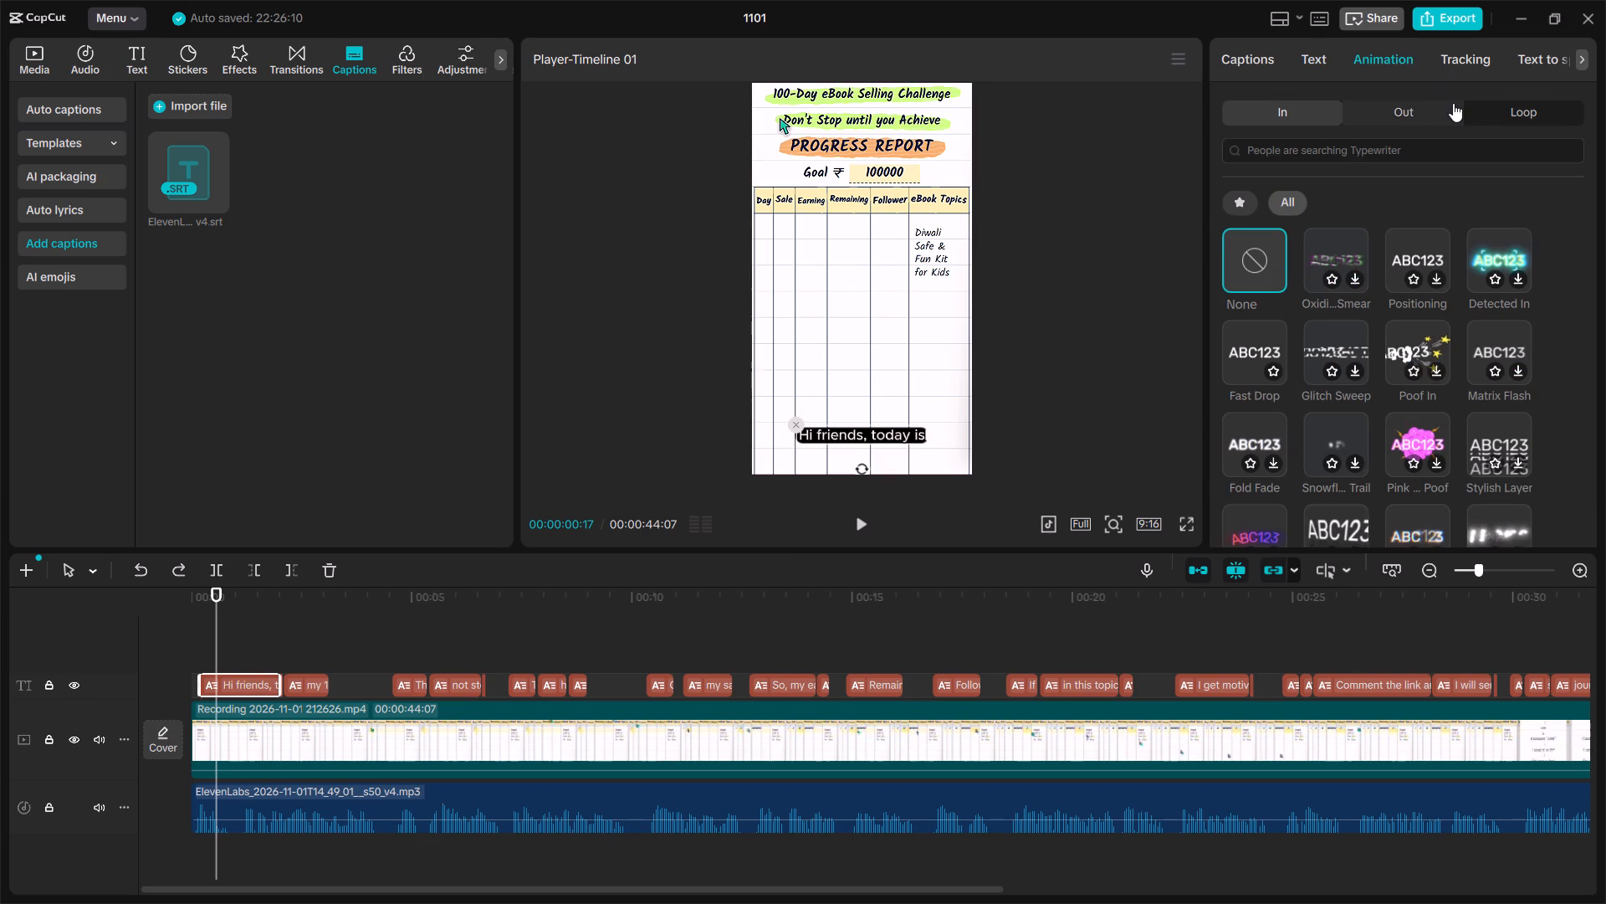
scroll(1491, 52, left, 10)
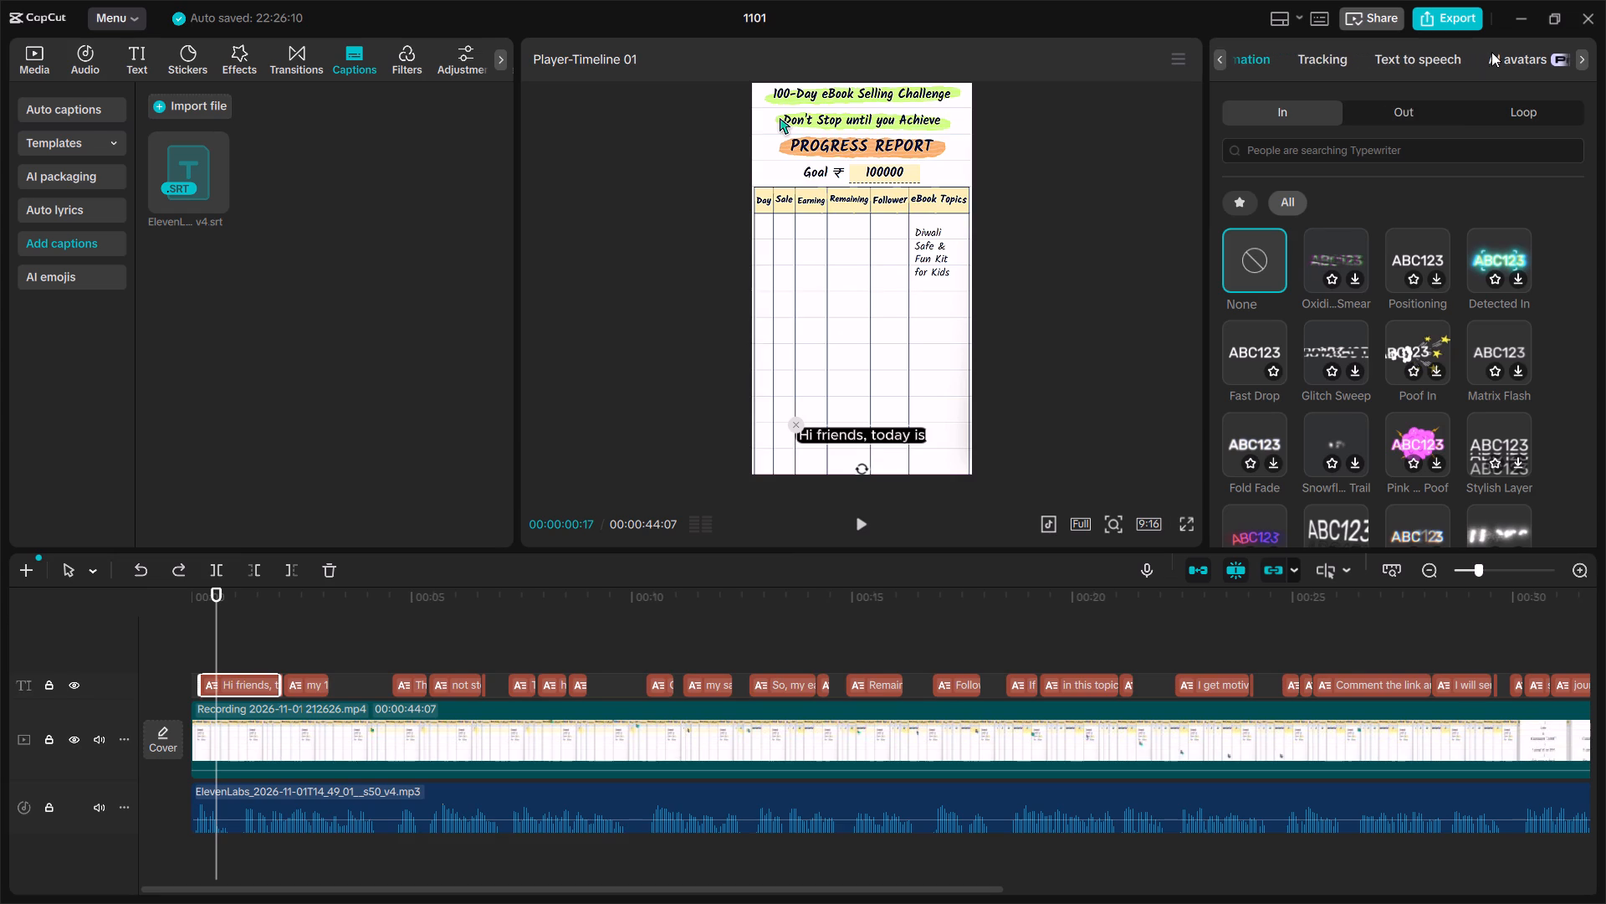
scroll(1491, 52, left, 4)
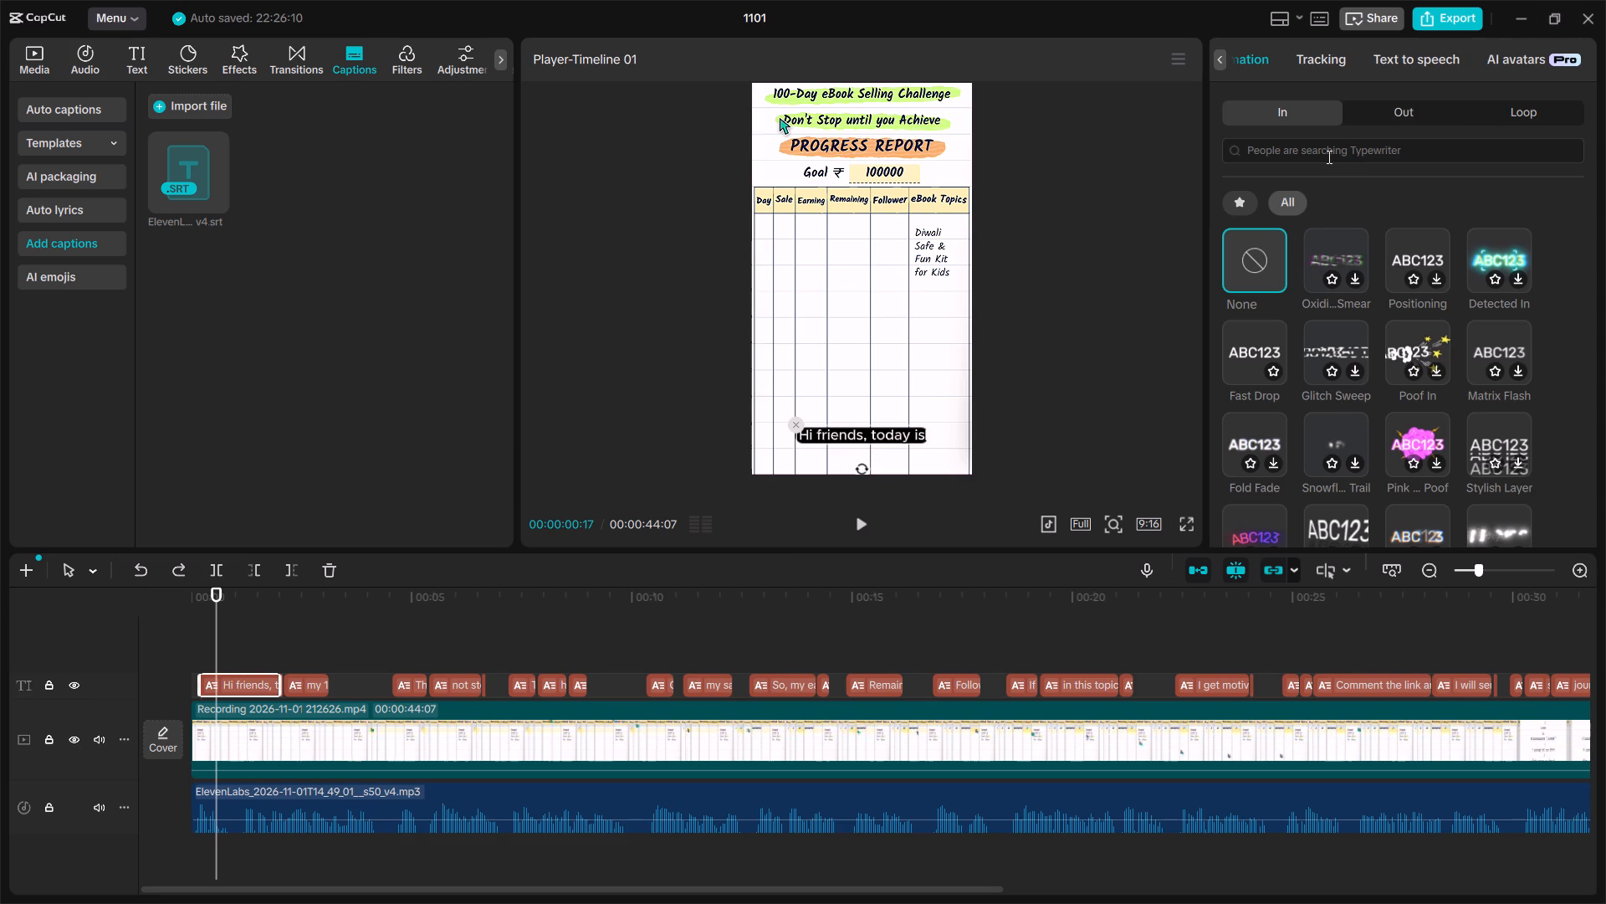
scroll(1267, 55, right, 7)
click(1262, 58)
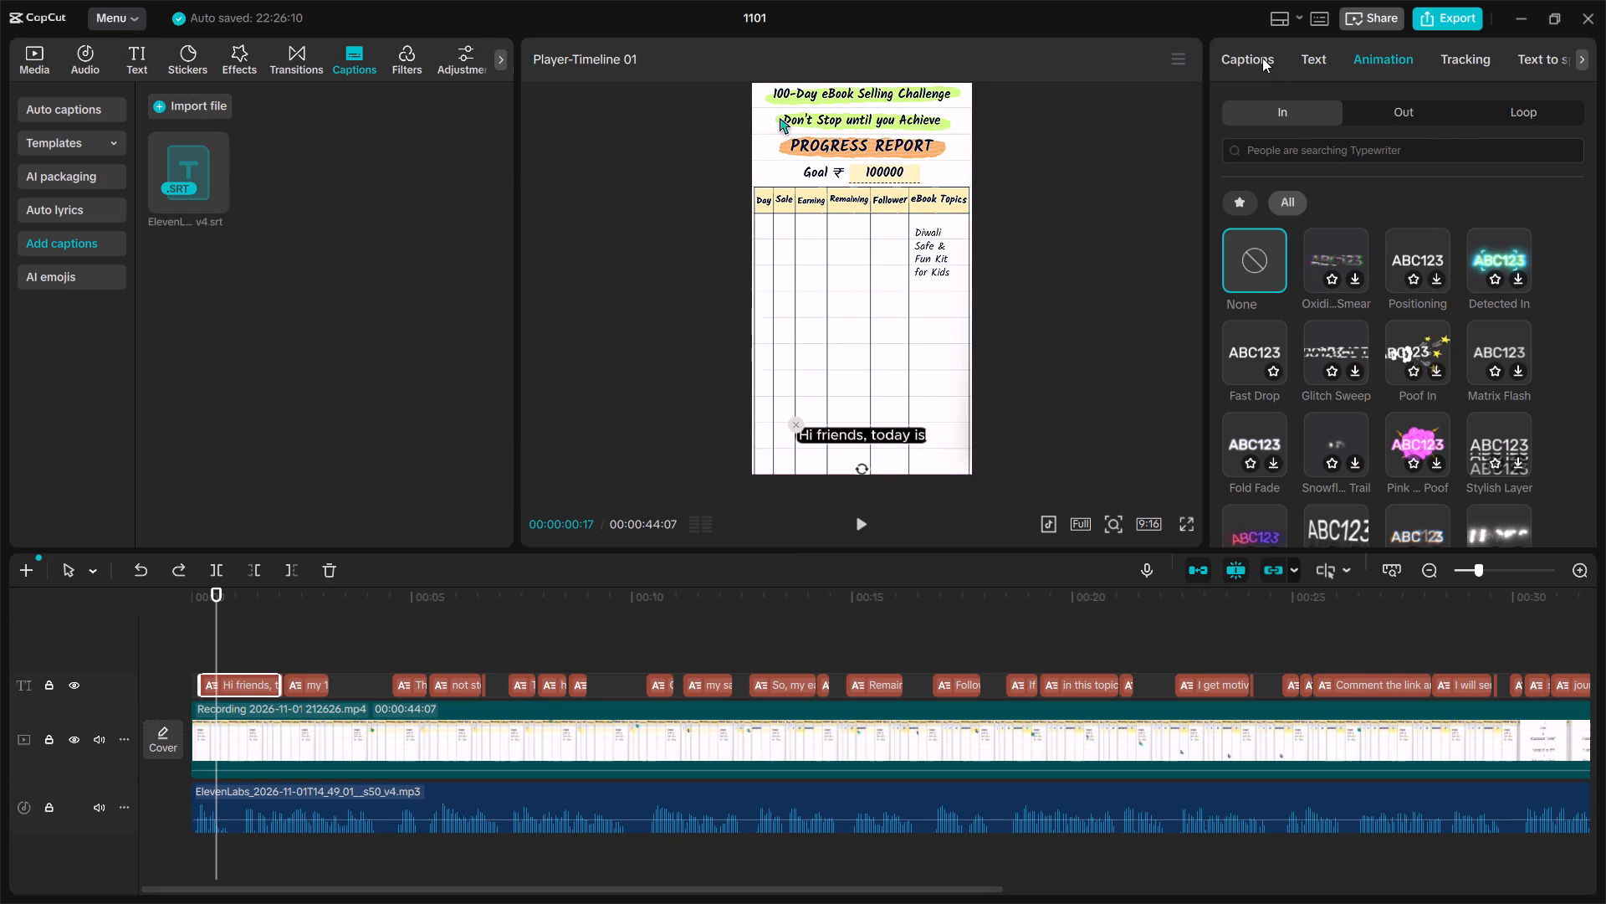
click(1322, 58)
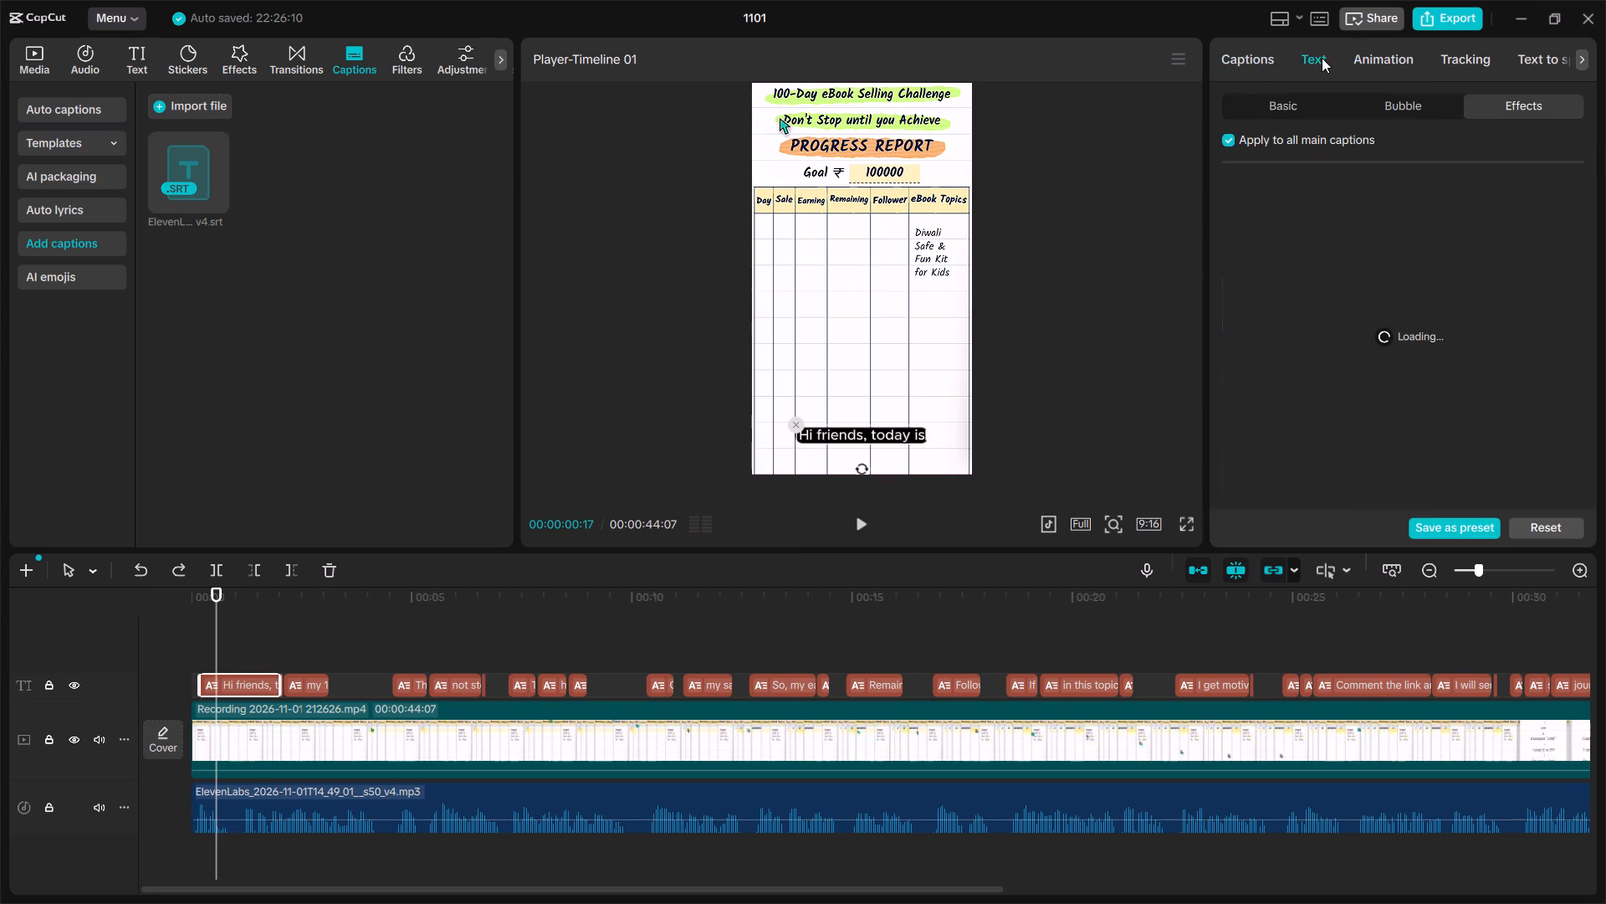
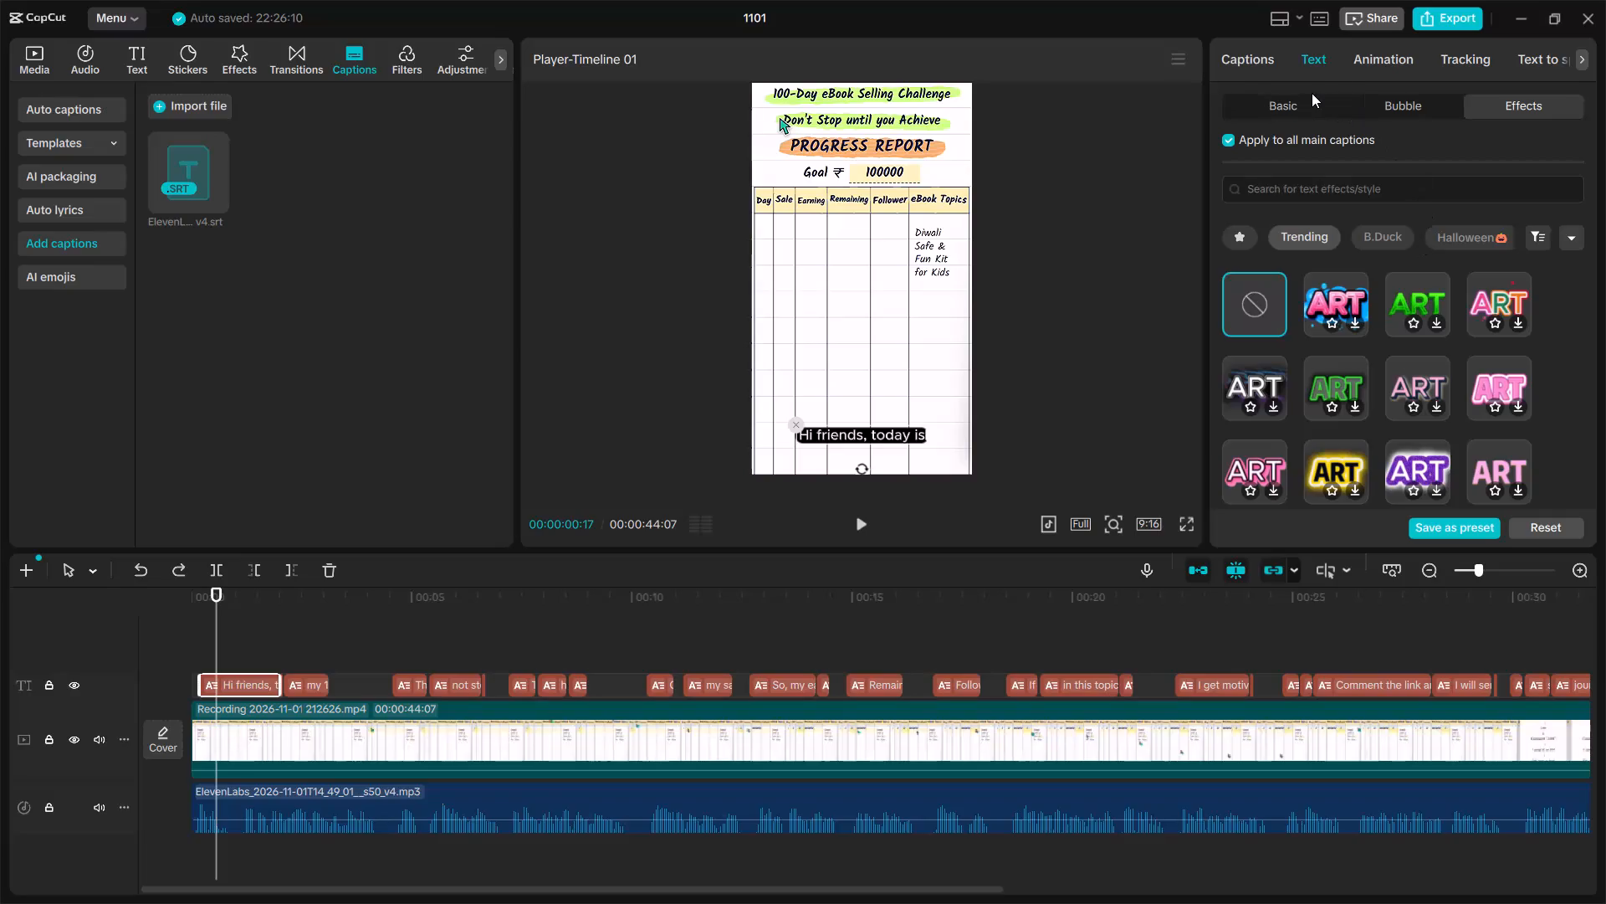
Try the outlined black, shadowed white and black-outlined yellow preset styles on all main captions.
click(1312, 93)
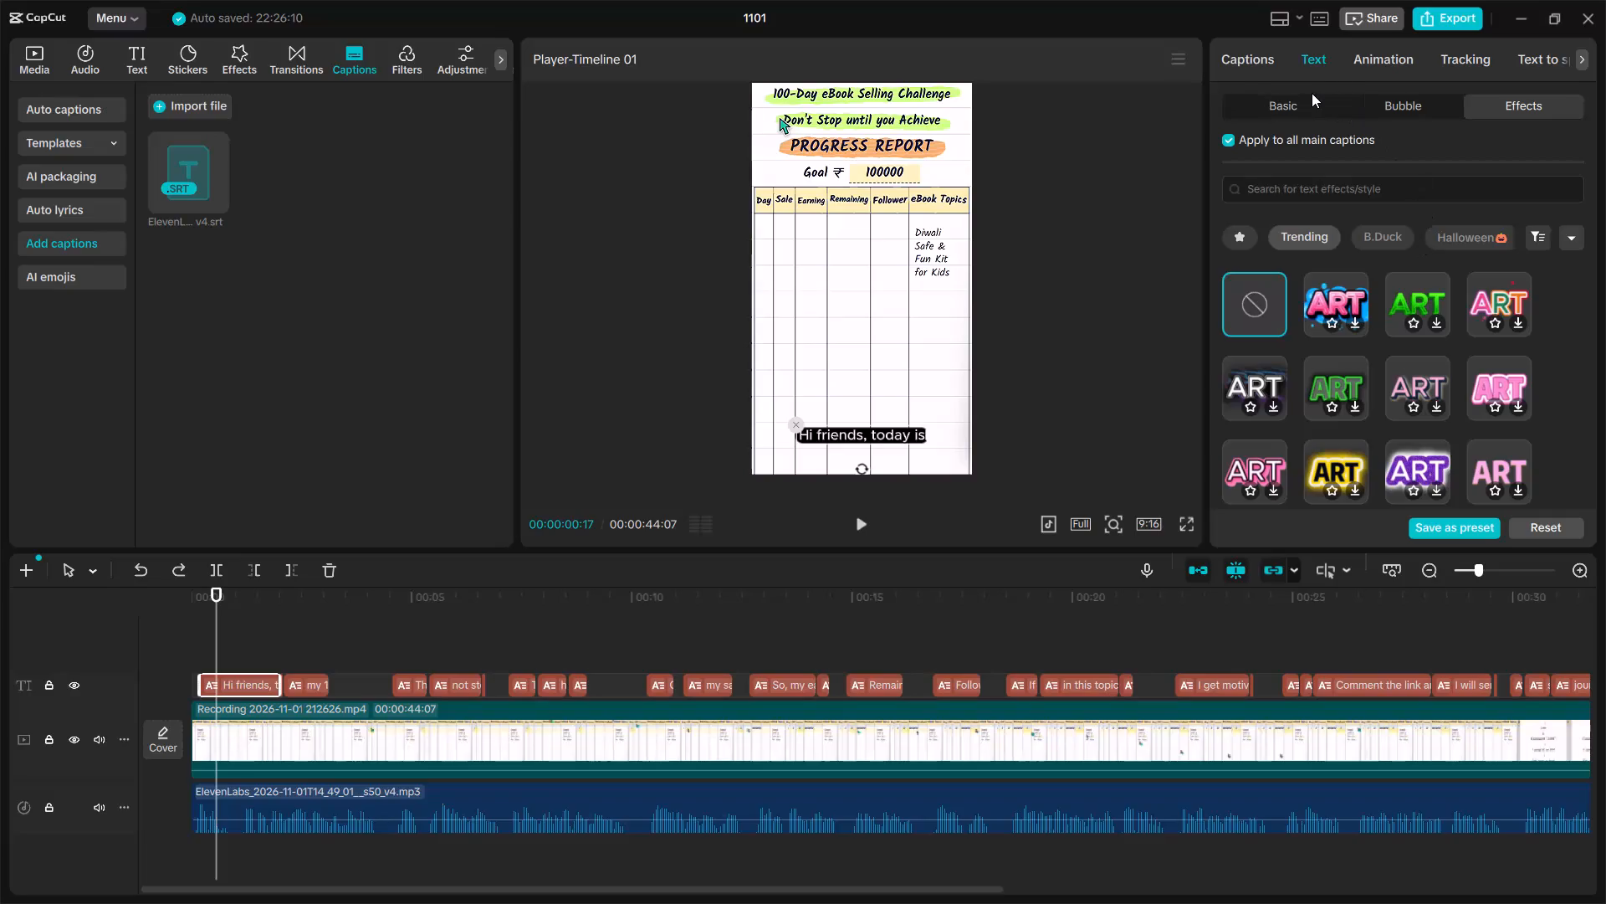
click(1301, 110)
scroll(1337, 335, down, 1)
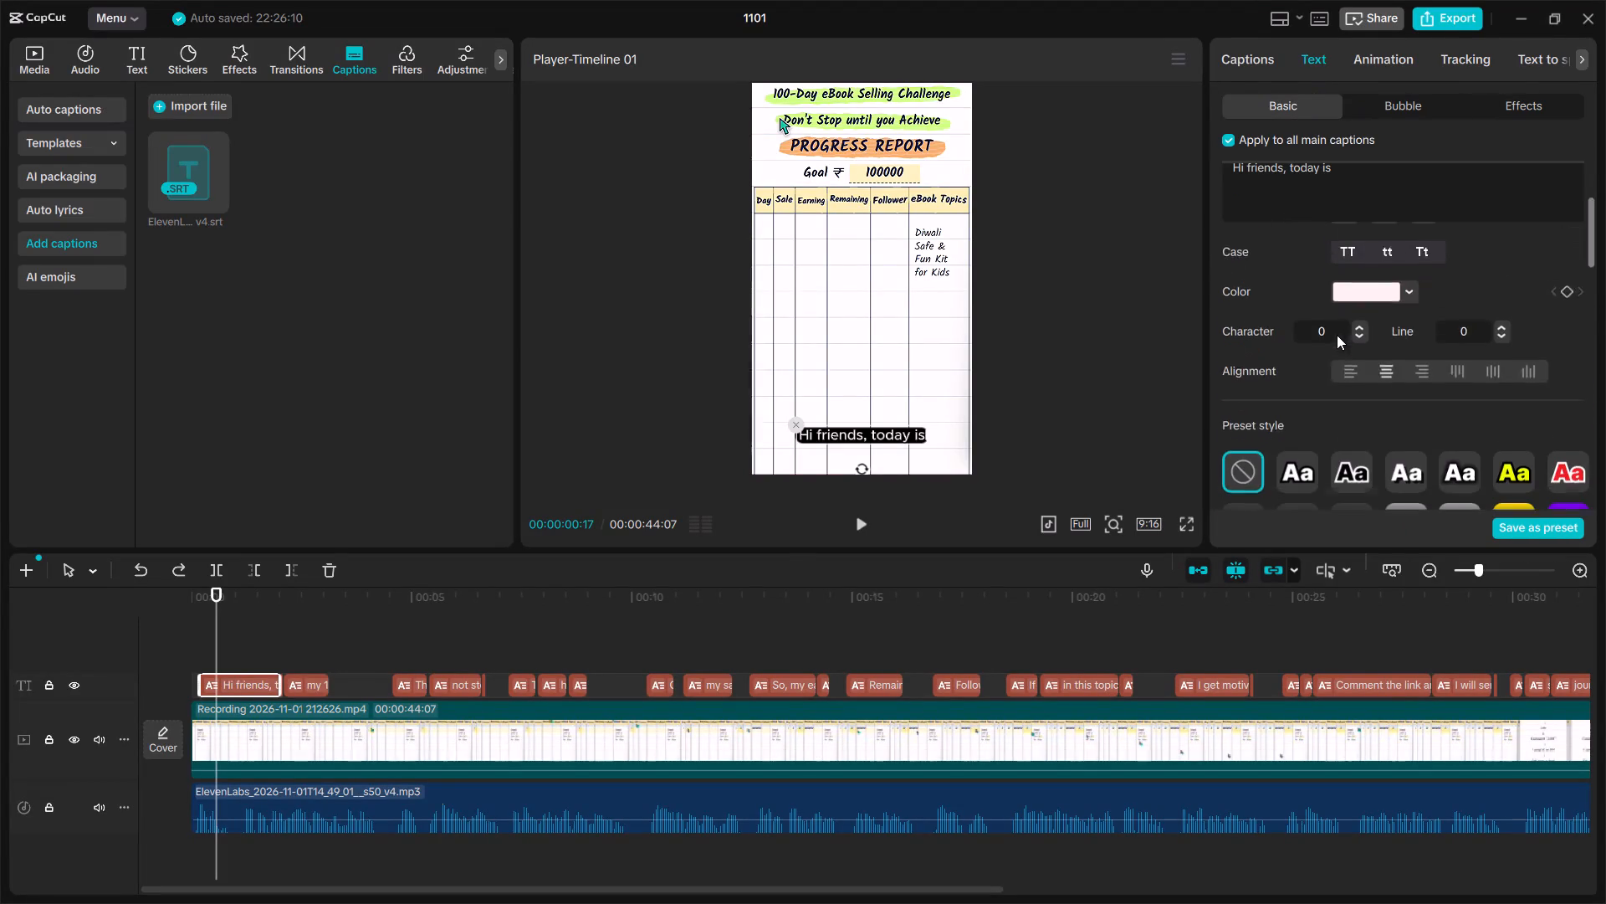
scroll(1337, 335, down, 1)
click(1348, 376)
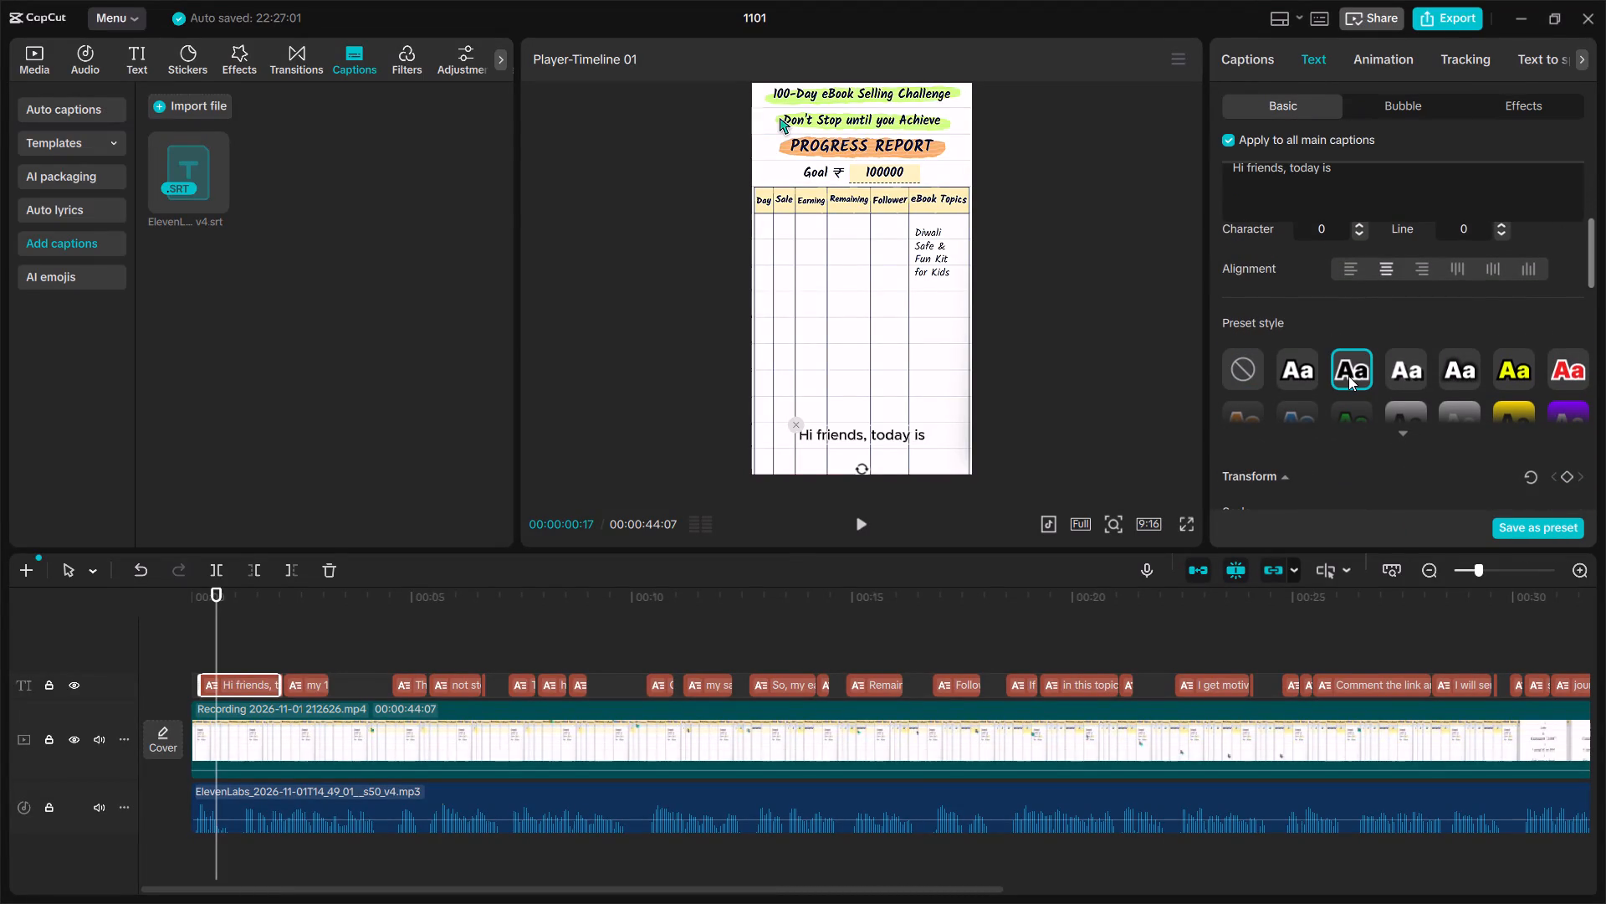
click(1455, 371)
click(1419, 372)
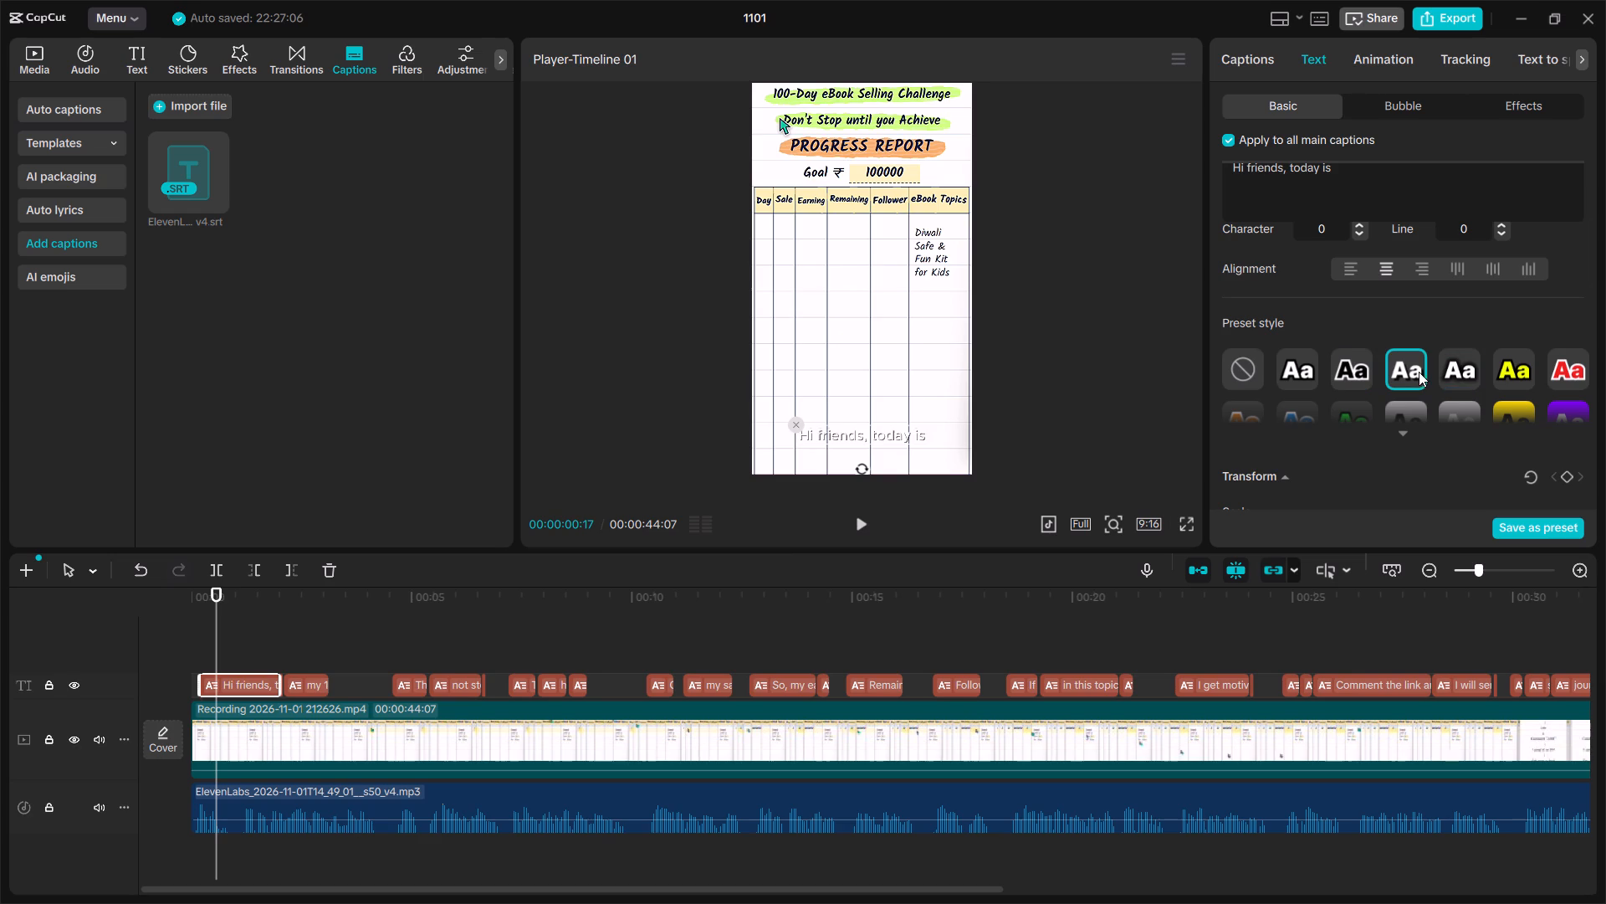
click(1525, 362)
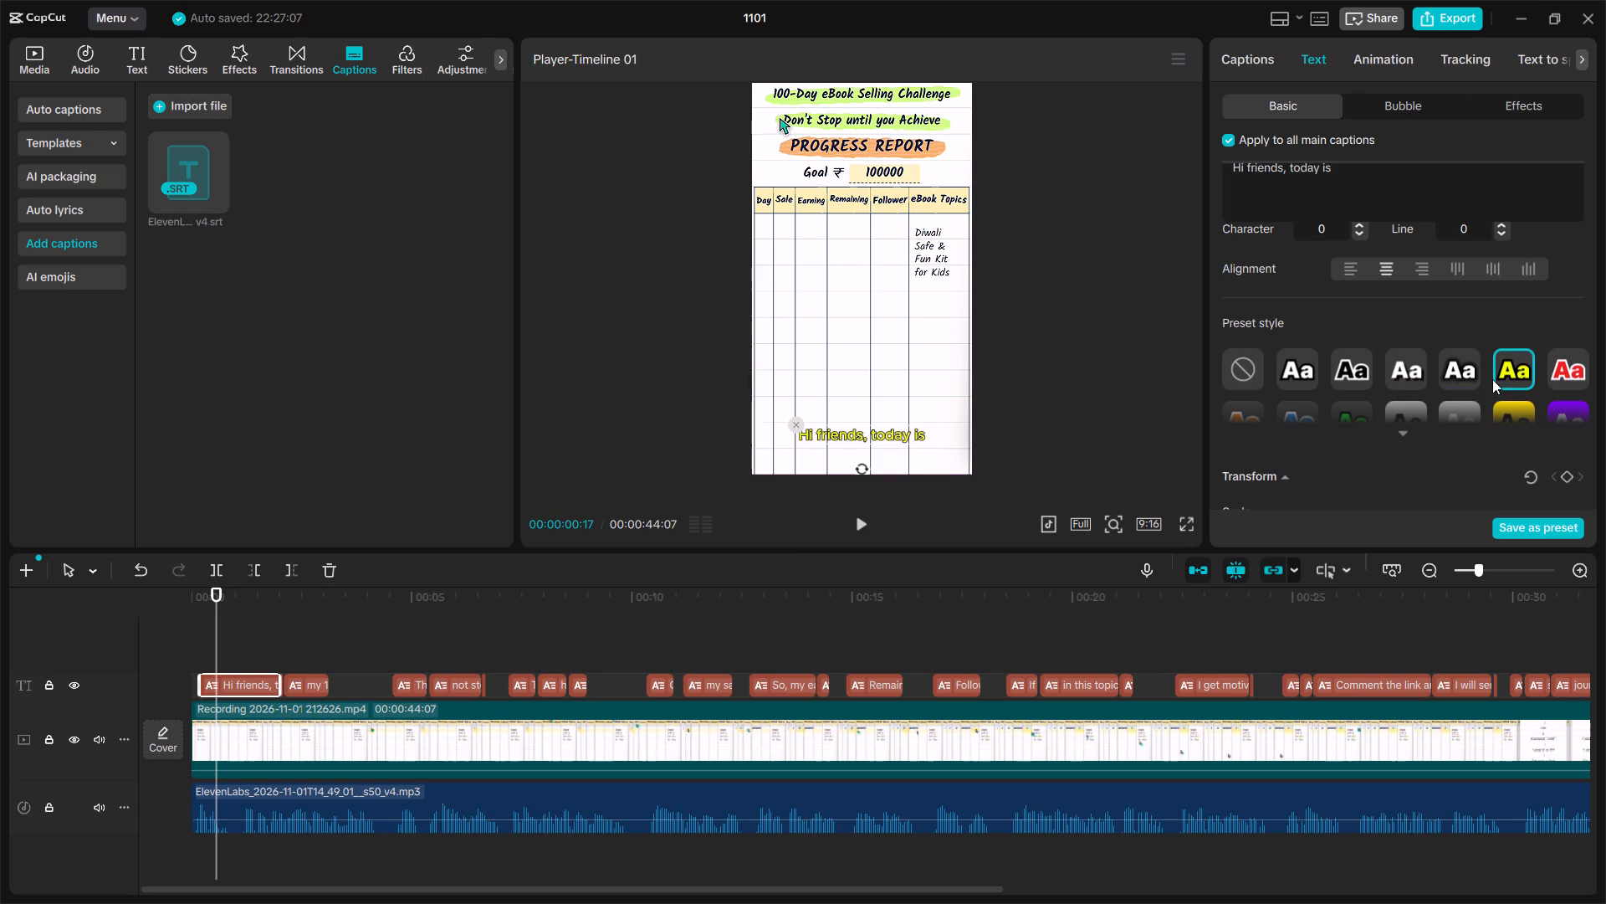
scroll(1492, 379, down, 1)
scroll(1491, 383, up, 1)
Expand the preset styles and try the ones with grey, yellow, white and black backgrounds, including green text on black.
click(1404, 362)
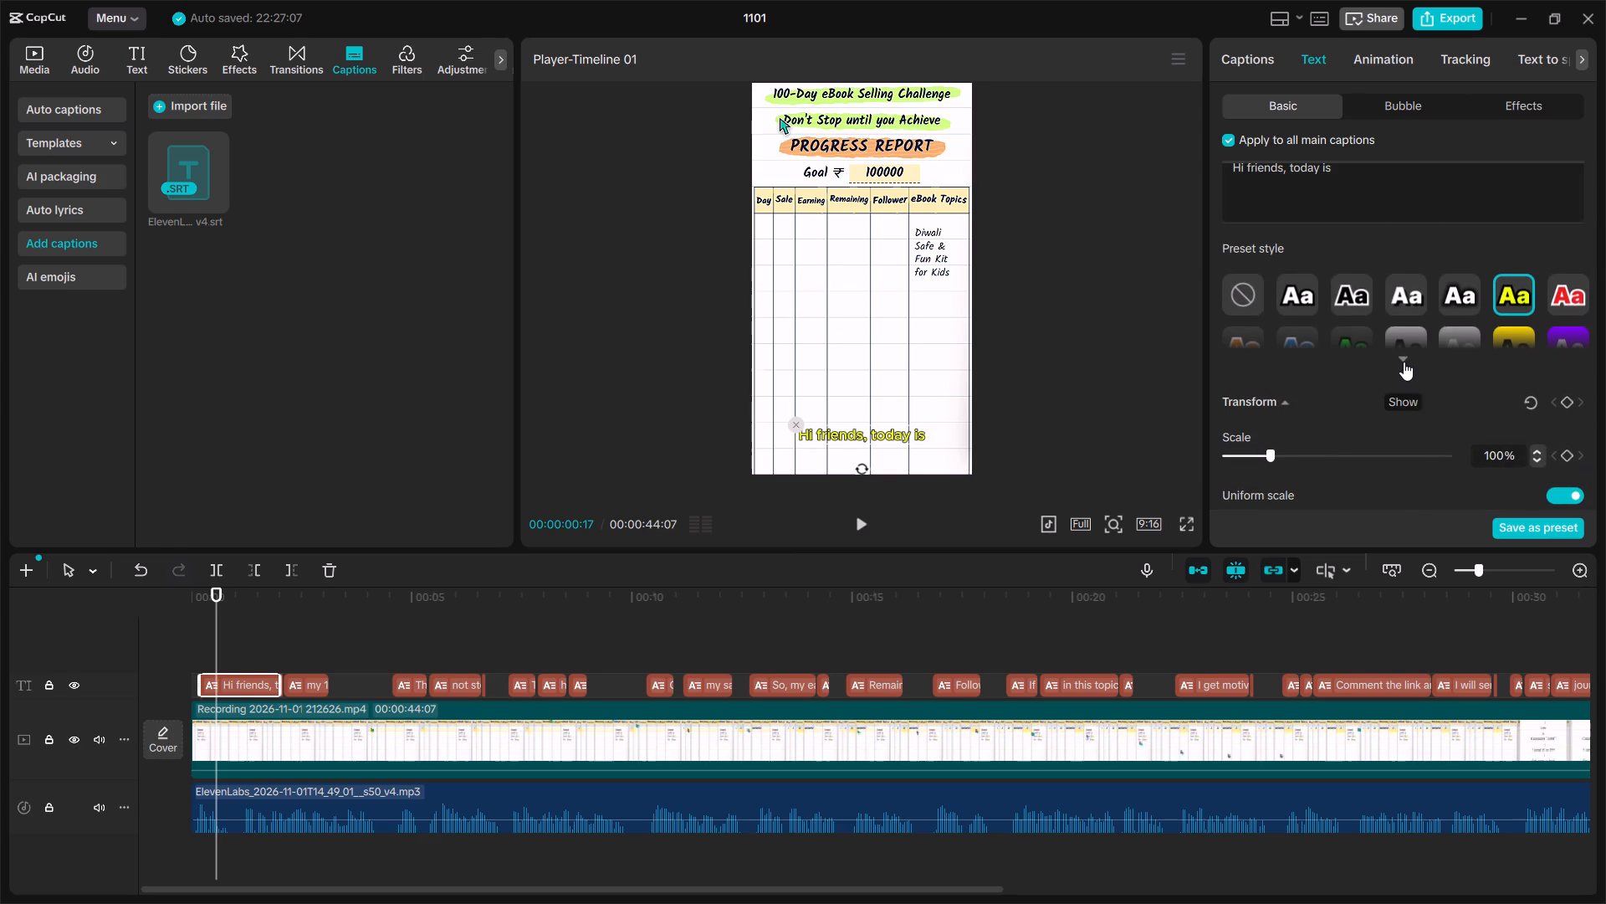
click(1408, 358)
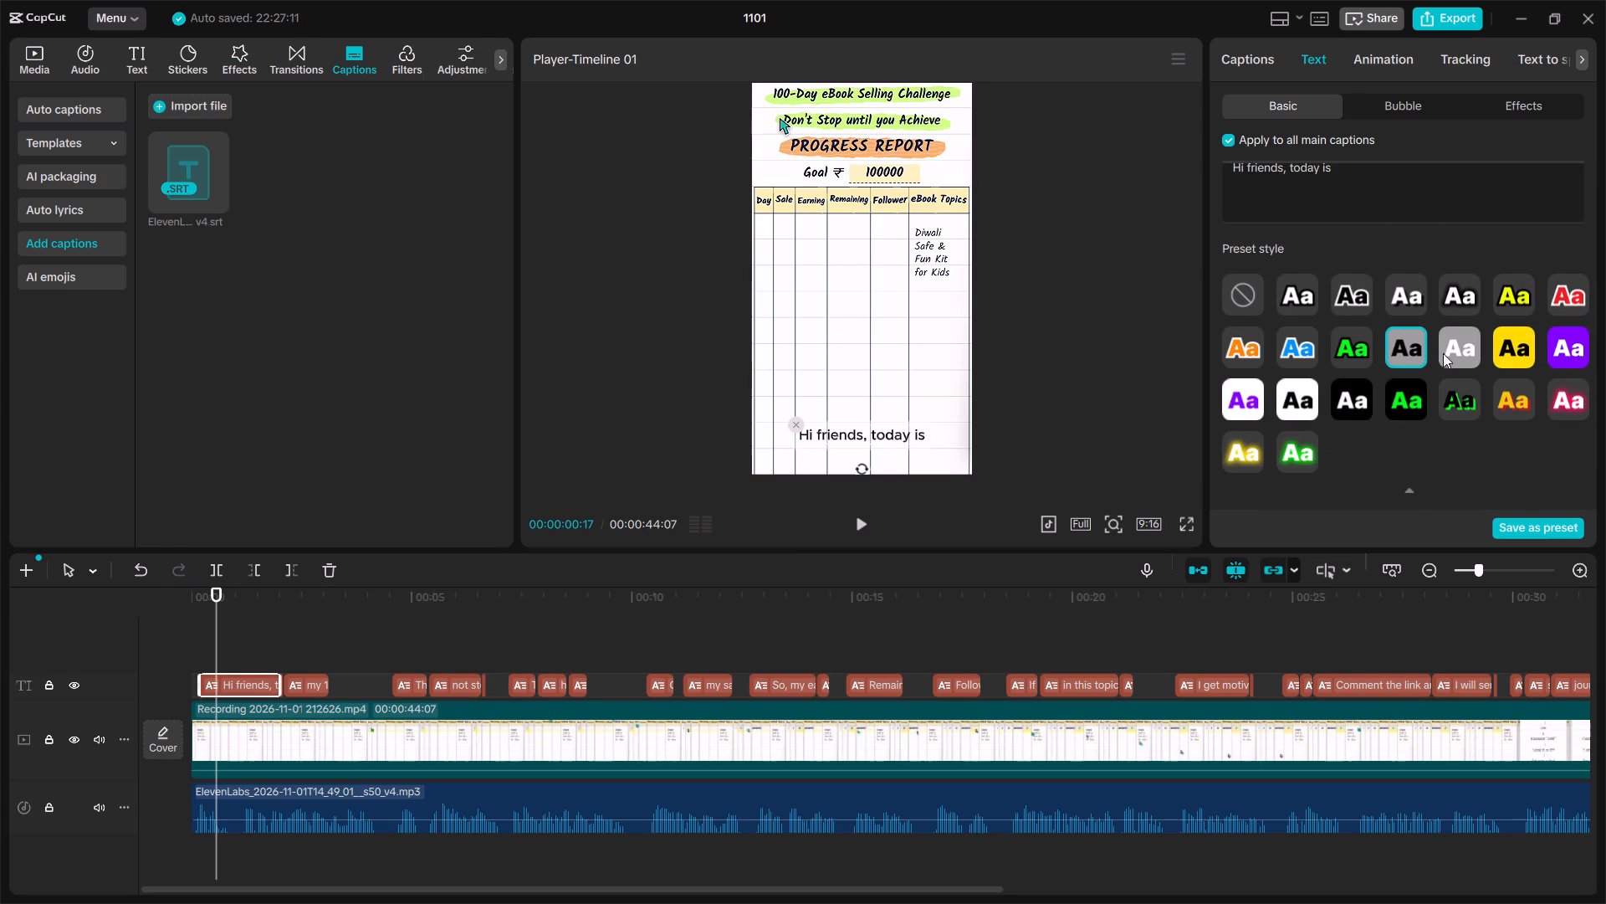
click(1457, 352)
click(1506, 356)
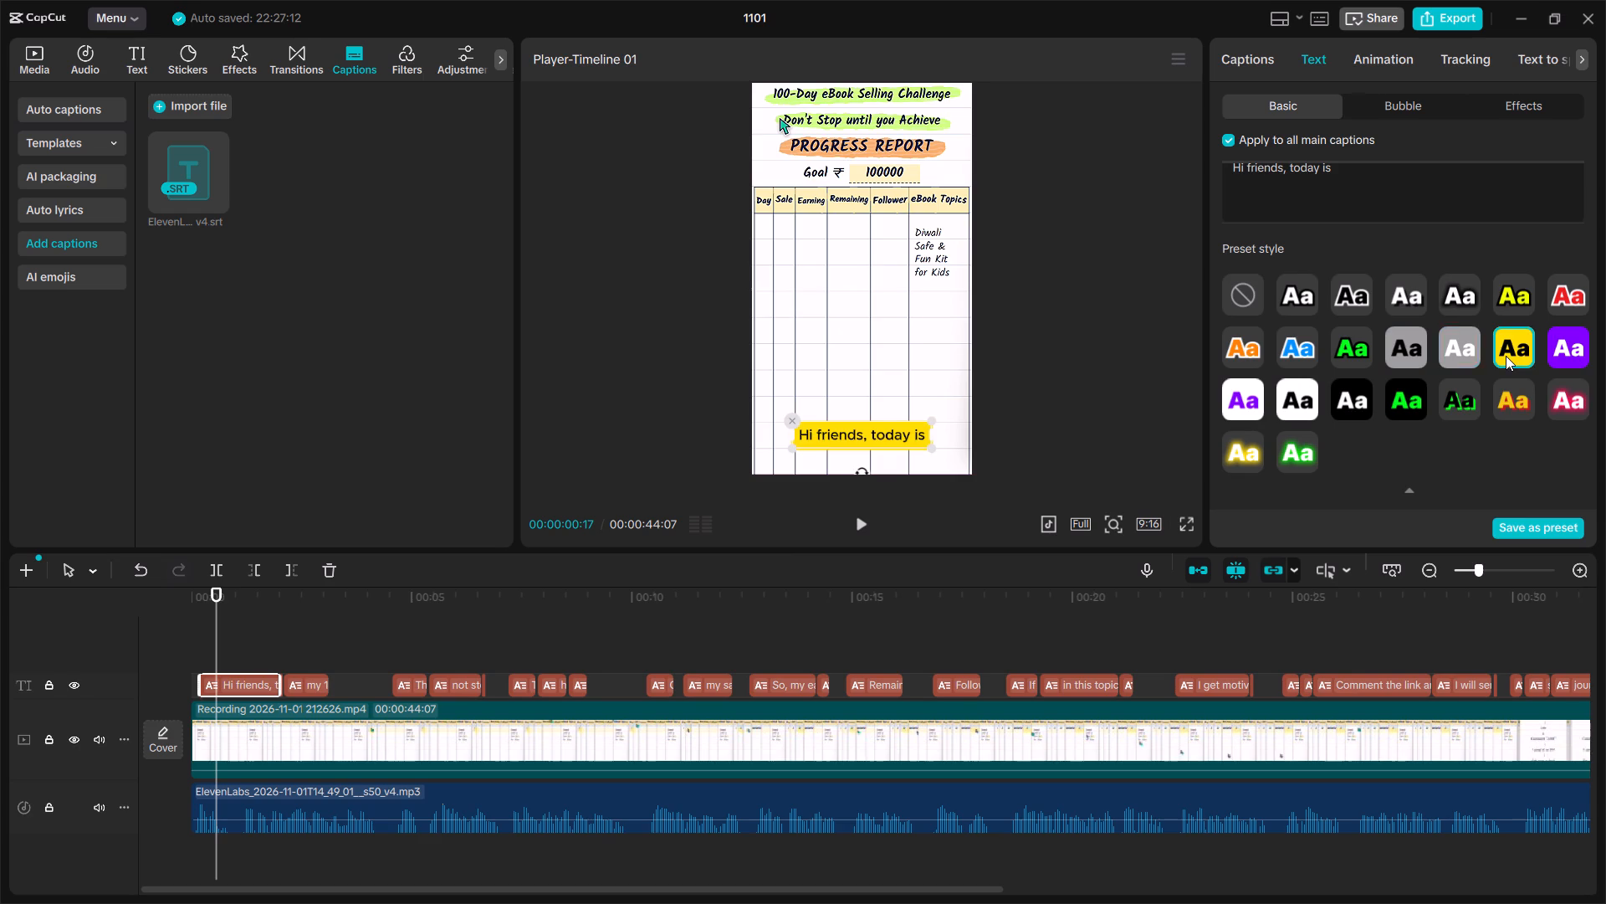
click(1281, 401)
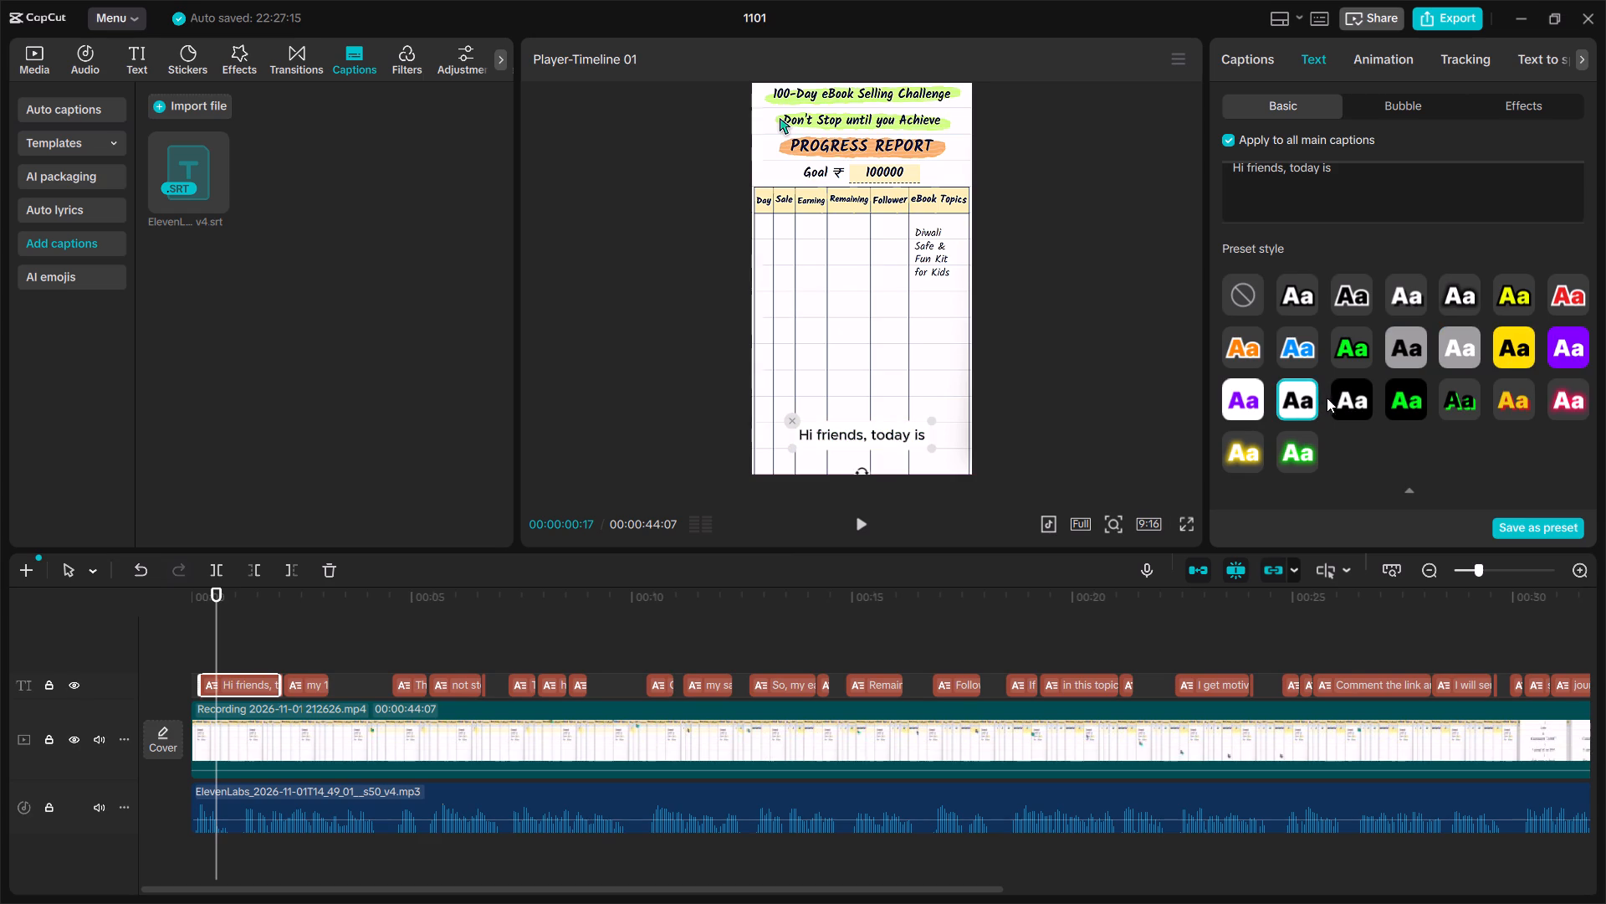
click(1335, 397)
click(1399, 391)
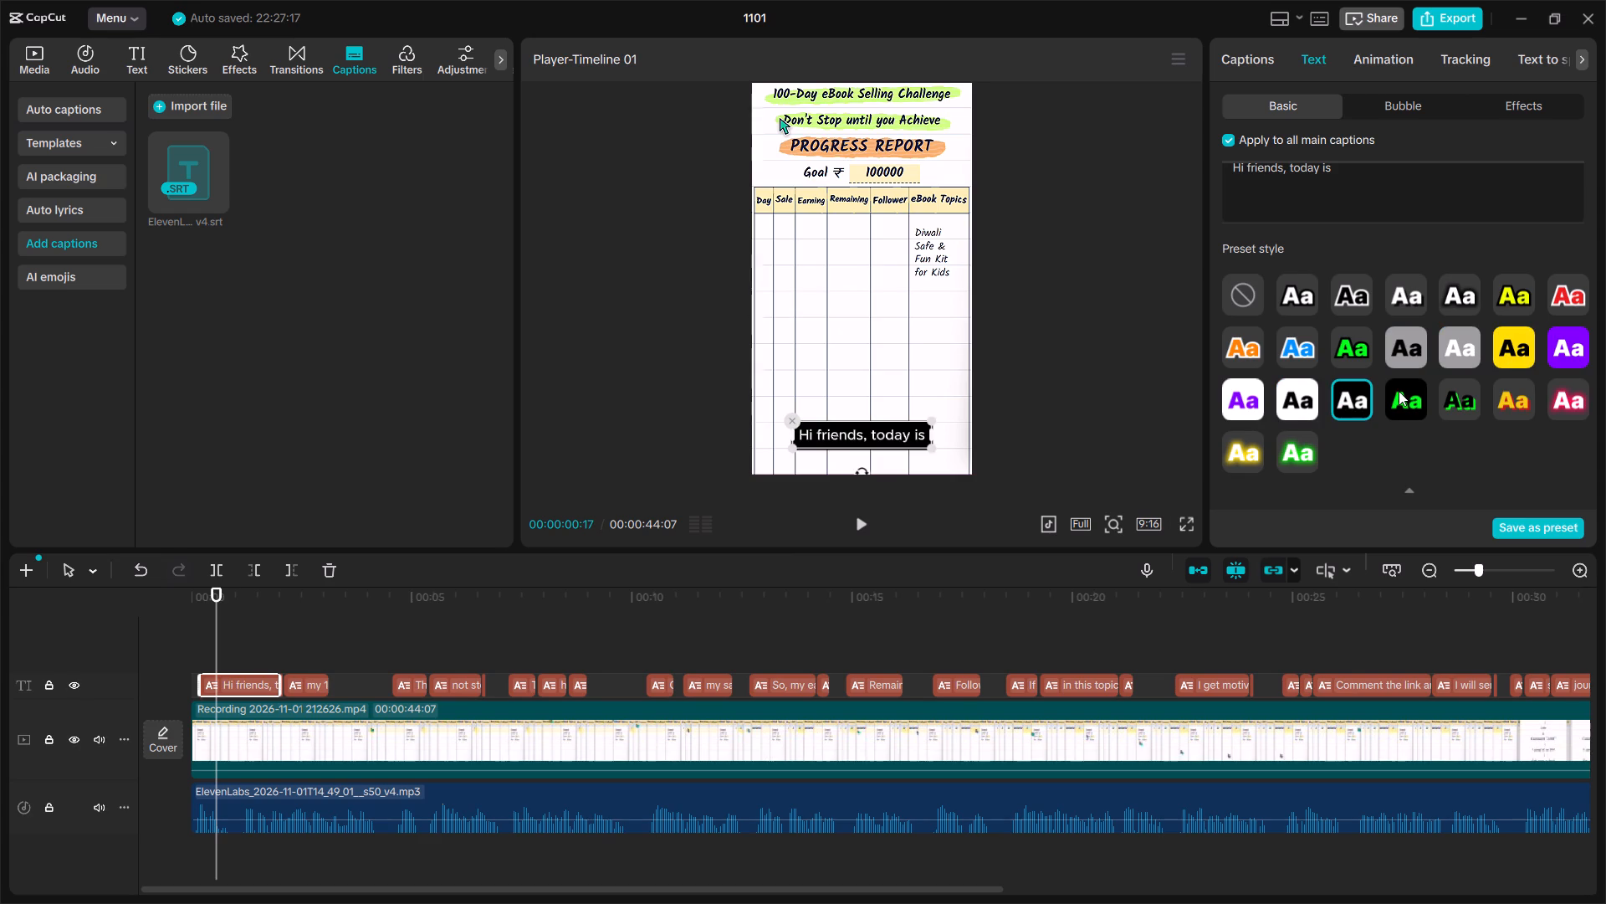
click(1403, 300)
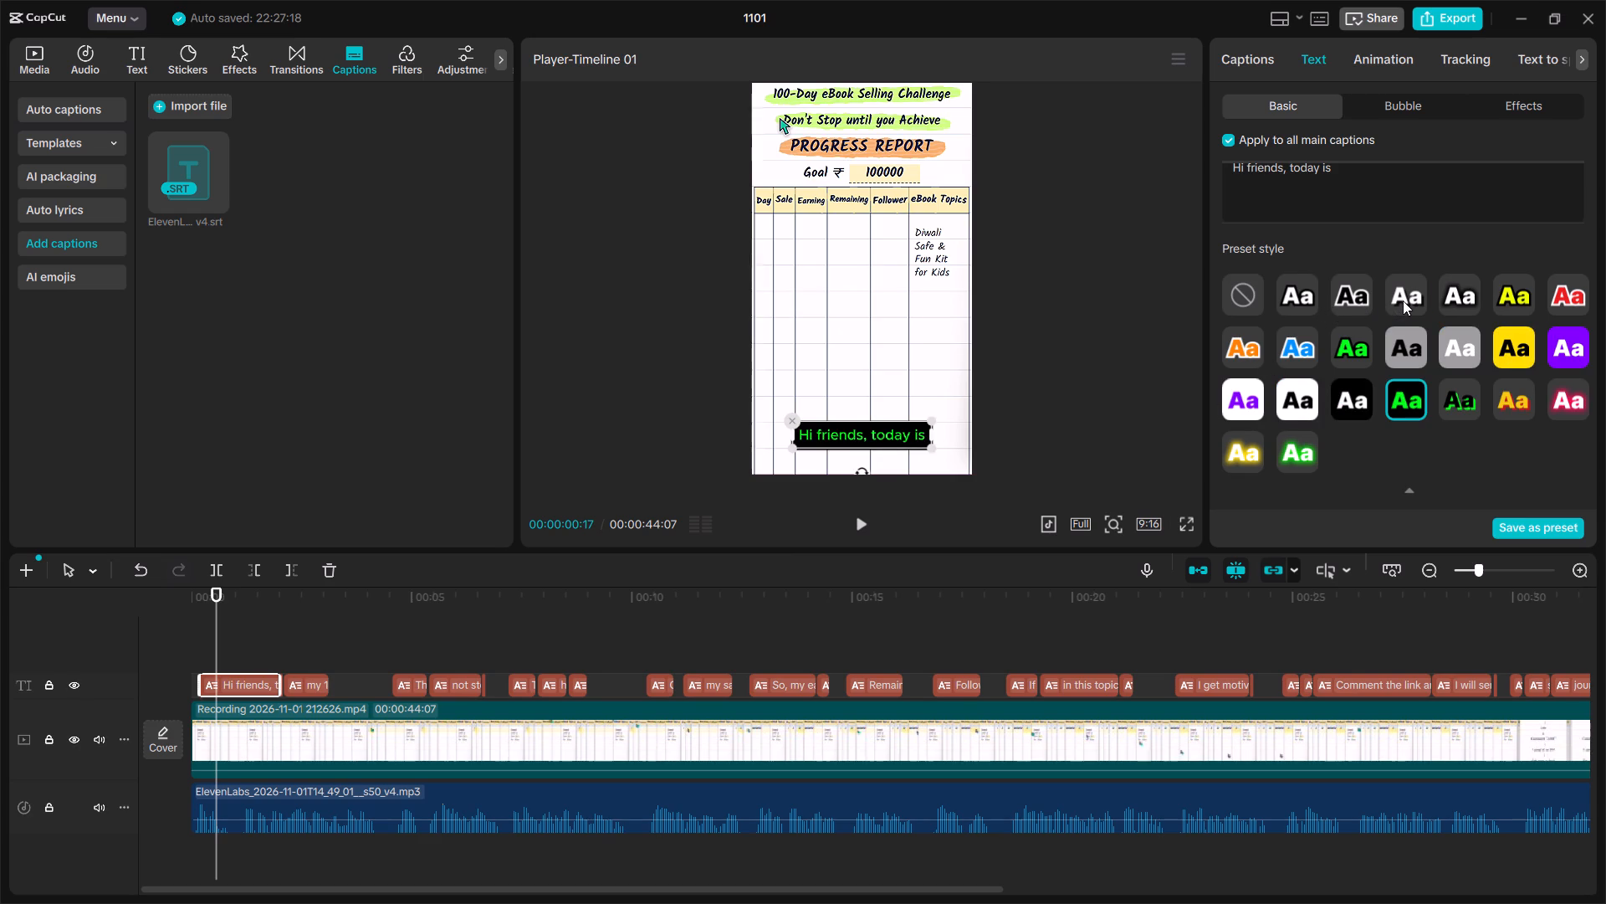
Compare the white text with black outline preset, and apply the black text with white outline preset to all main captions.
click(1346, 303)
scroll(1346, 303, down, 1)
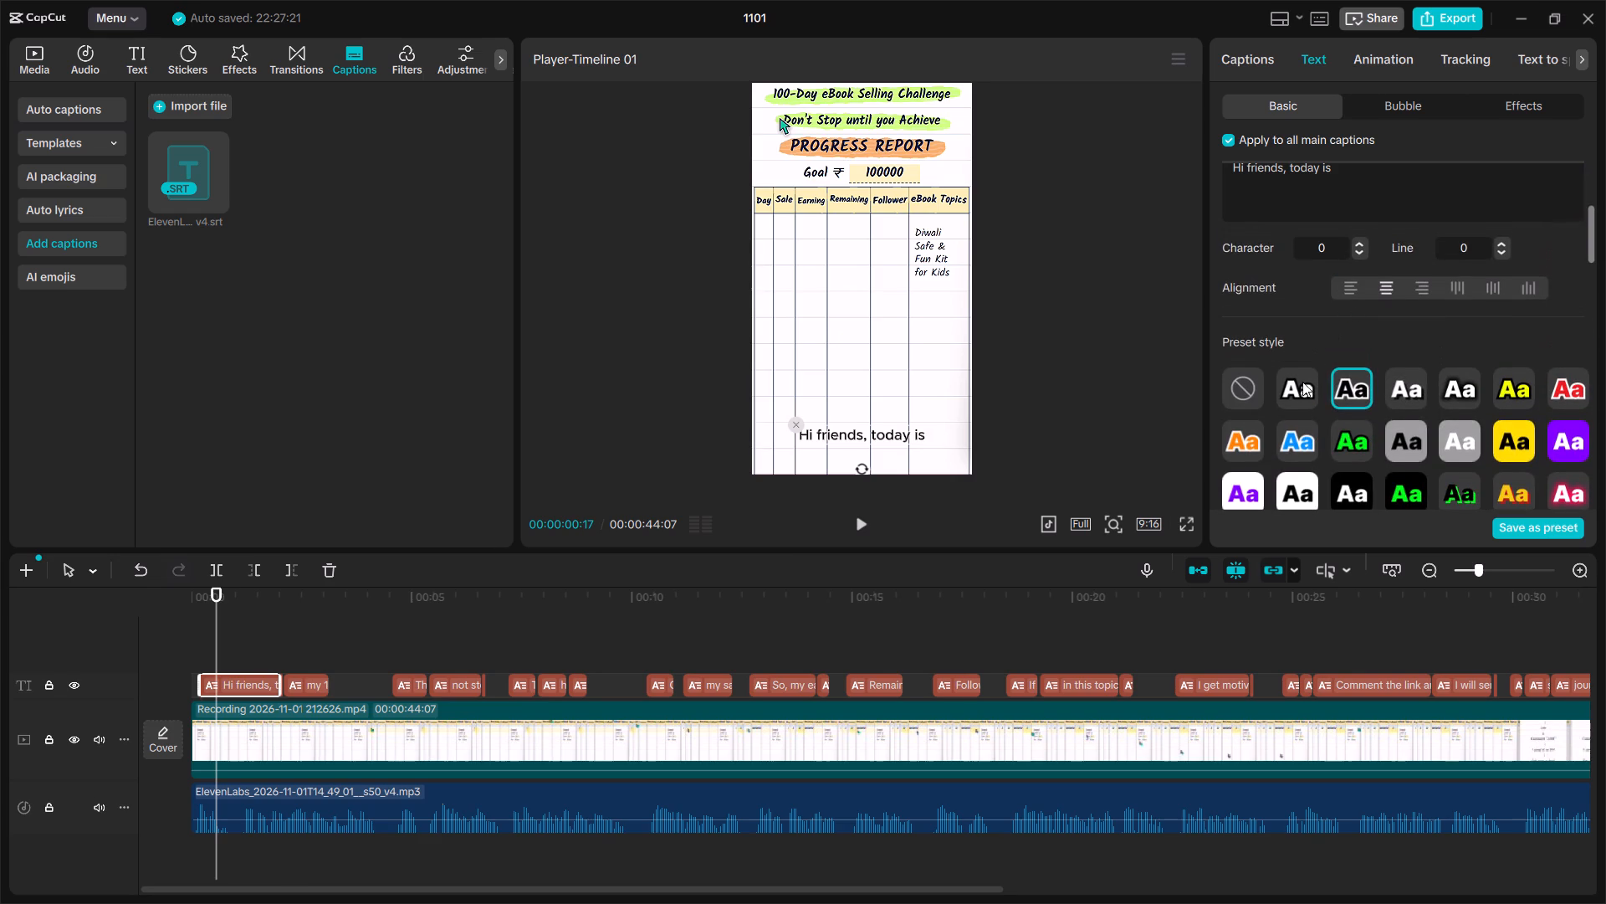
click(1294, 388)
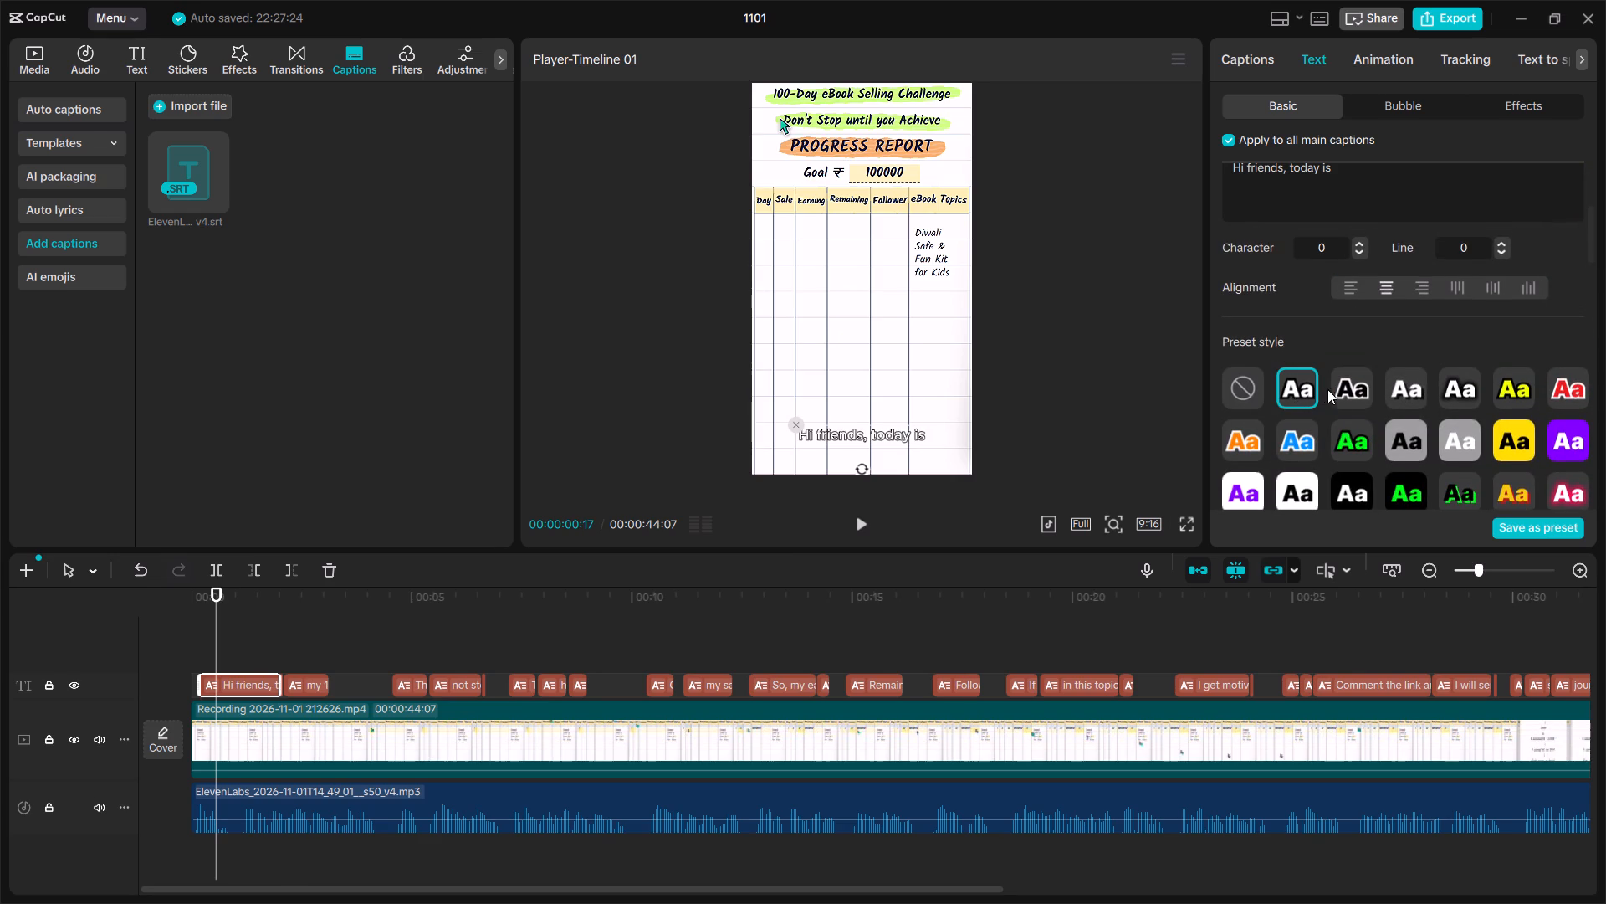
click(1344, 386)
click(1453, 375)
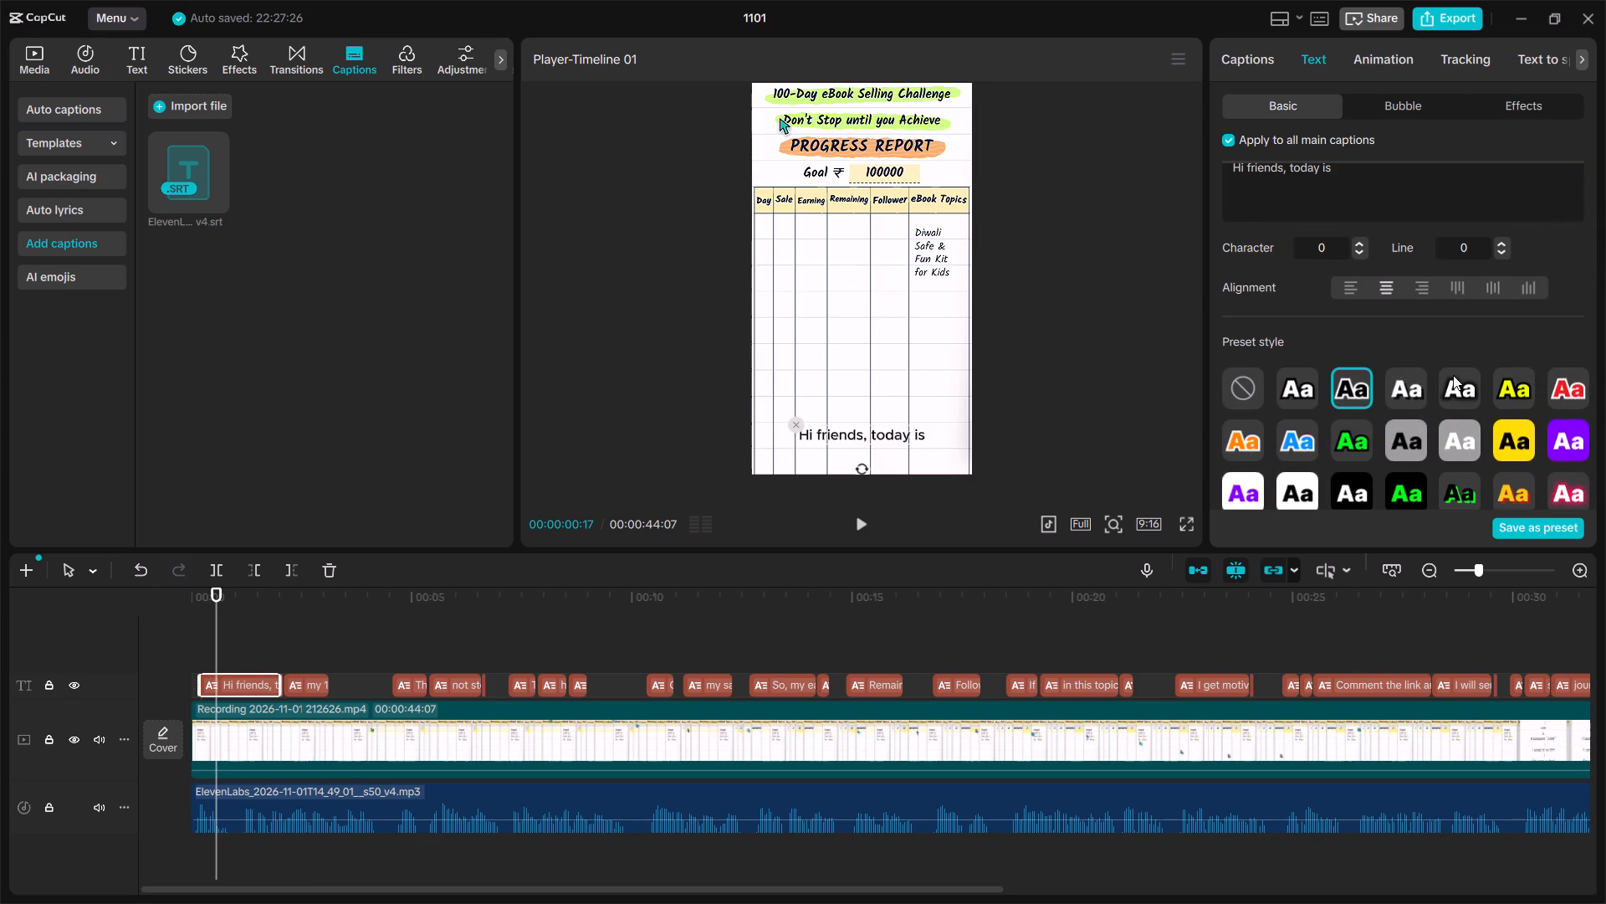
click(1353, 387)
Turn on Glow for all main captions.
scroll(1353, 387, down, 3)
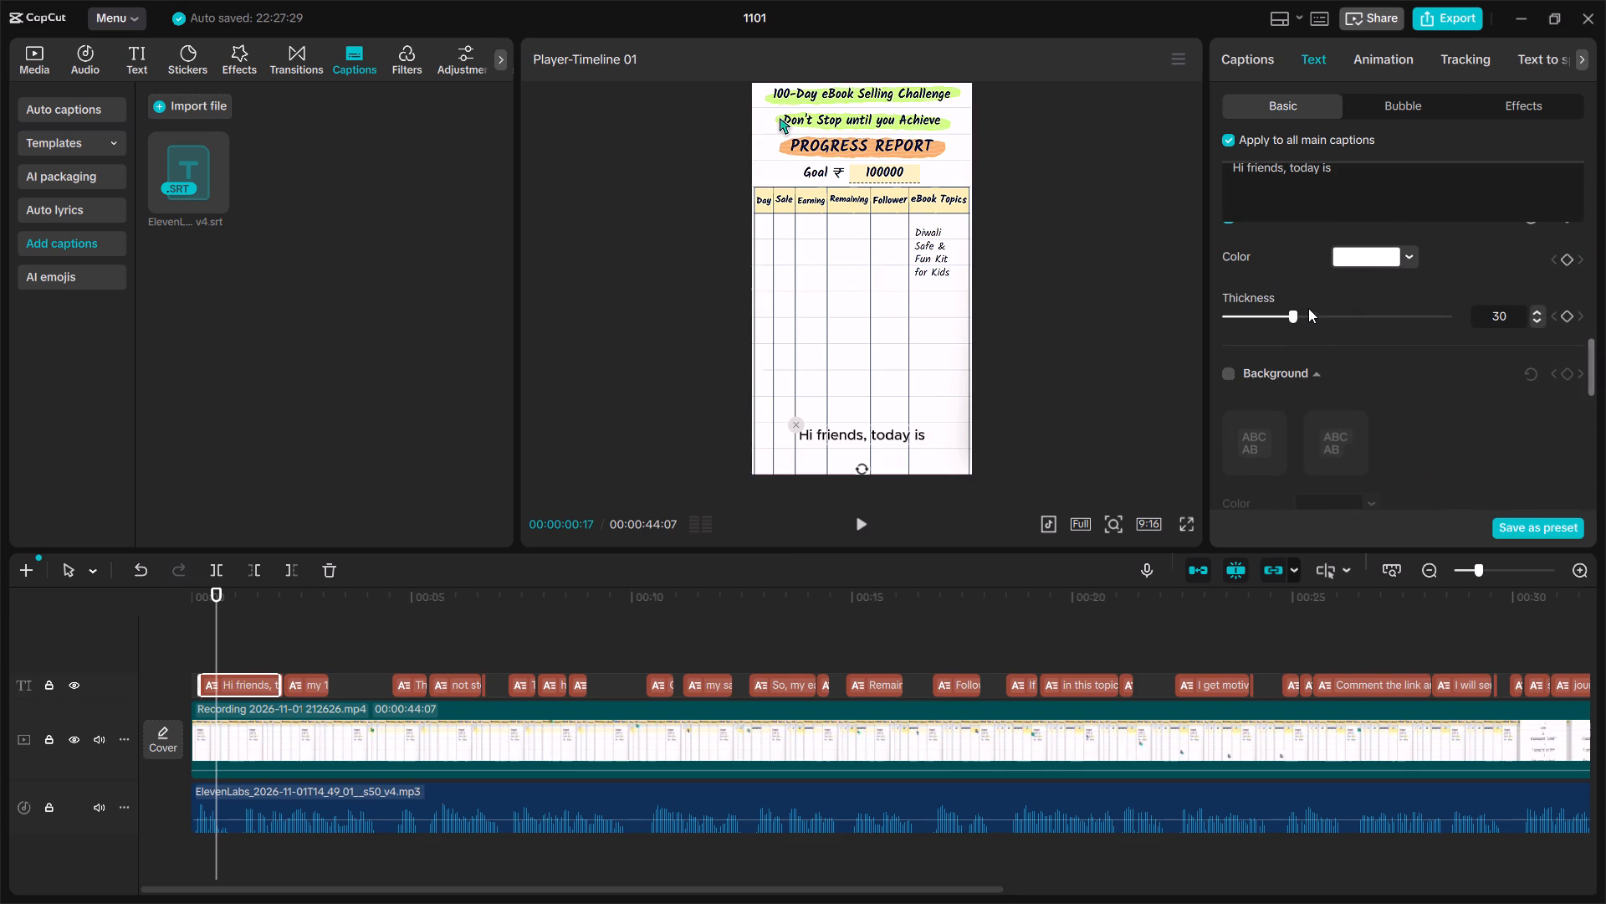
scroll(1293, 315, down, 1)
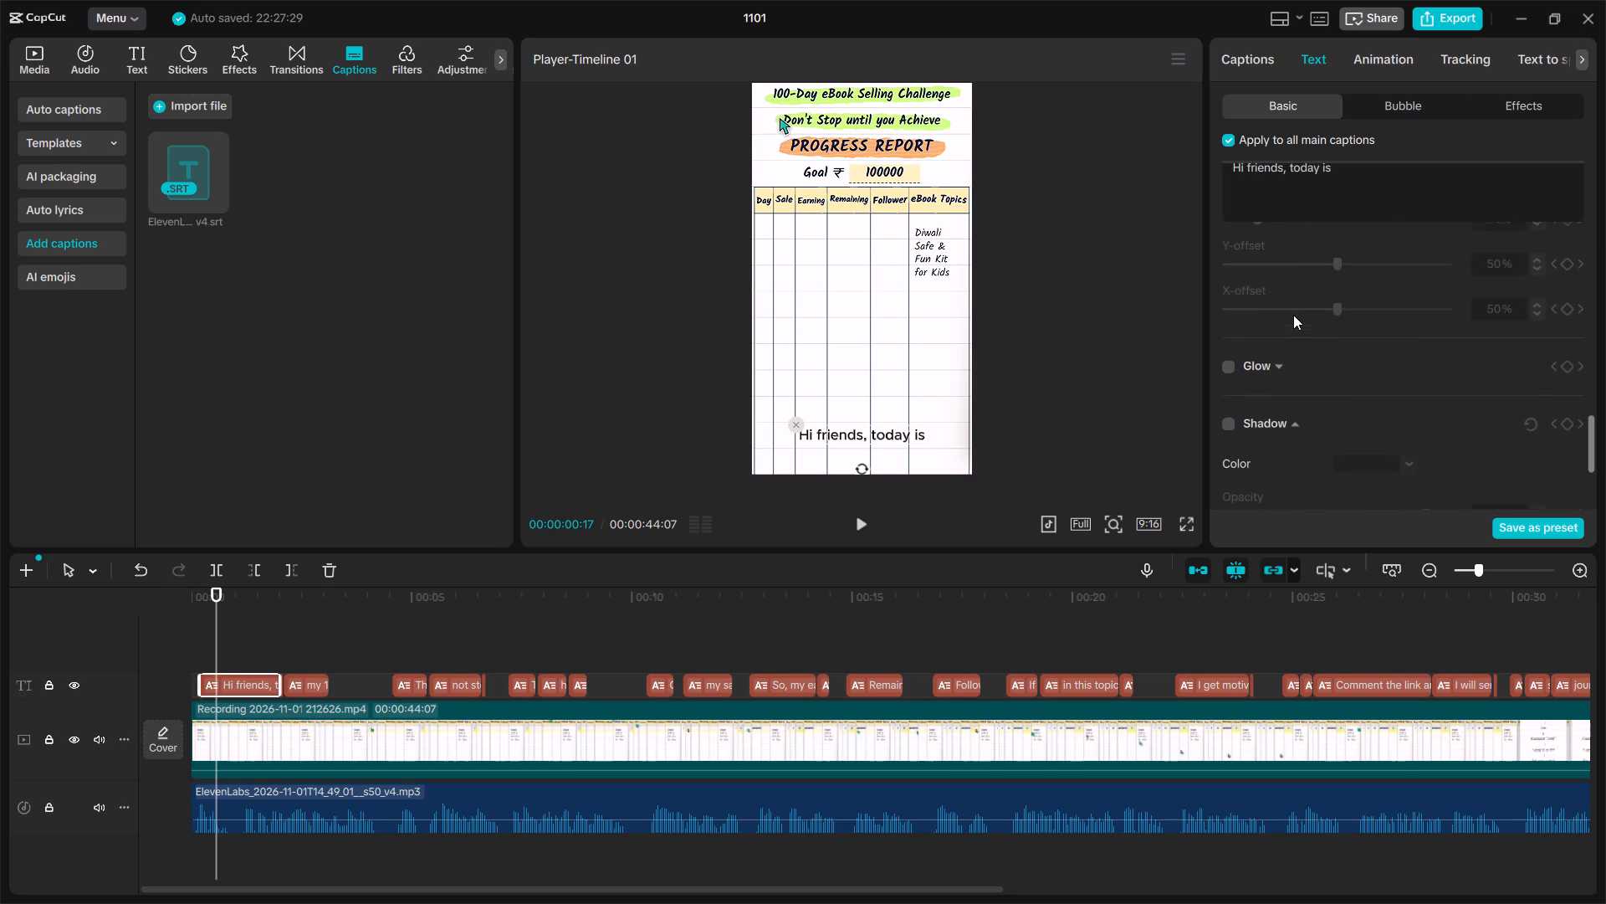
scroll(1293, 315, down, 1)
click(1229, 342)
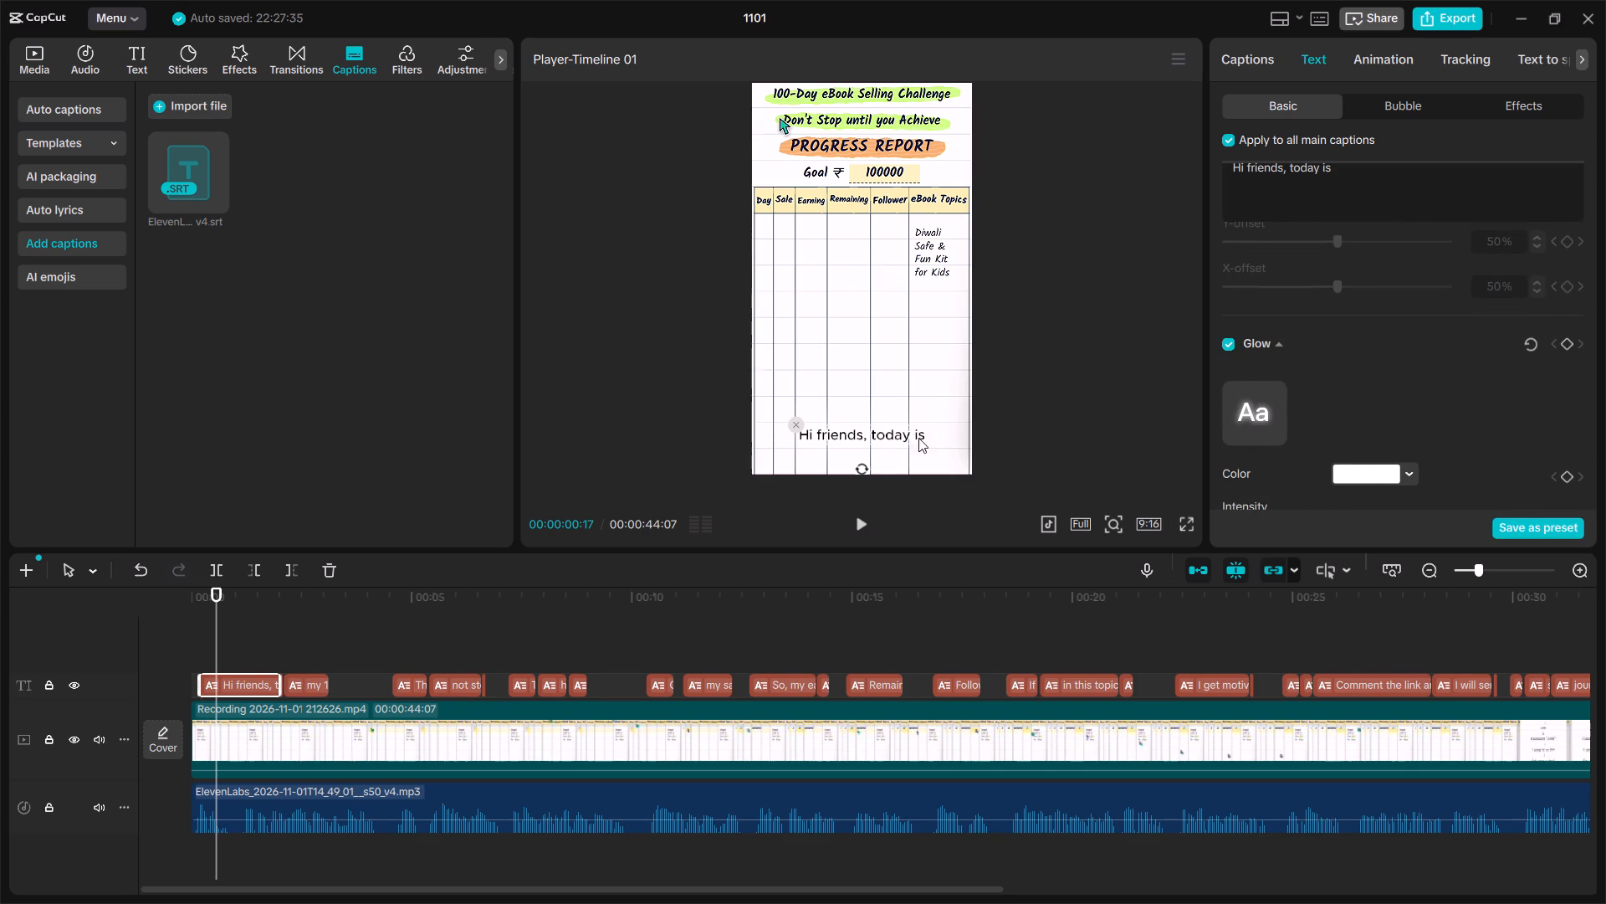
Play the first three seconds of the video to check how the styled captions look.
drag(216, 620, 106, 609)
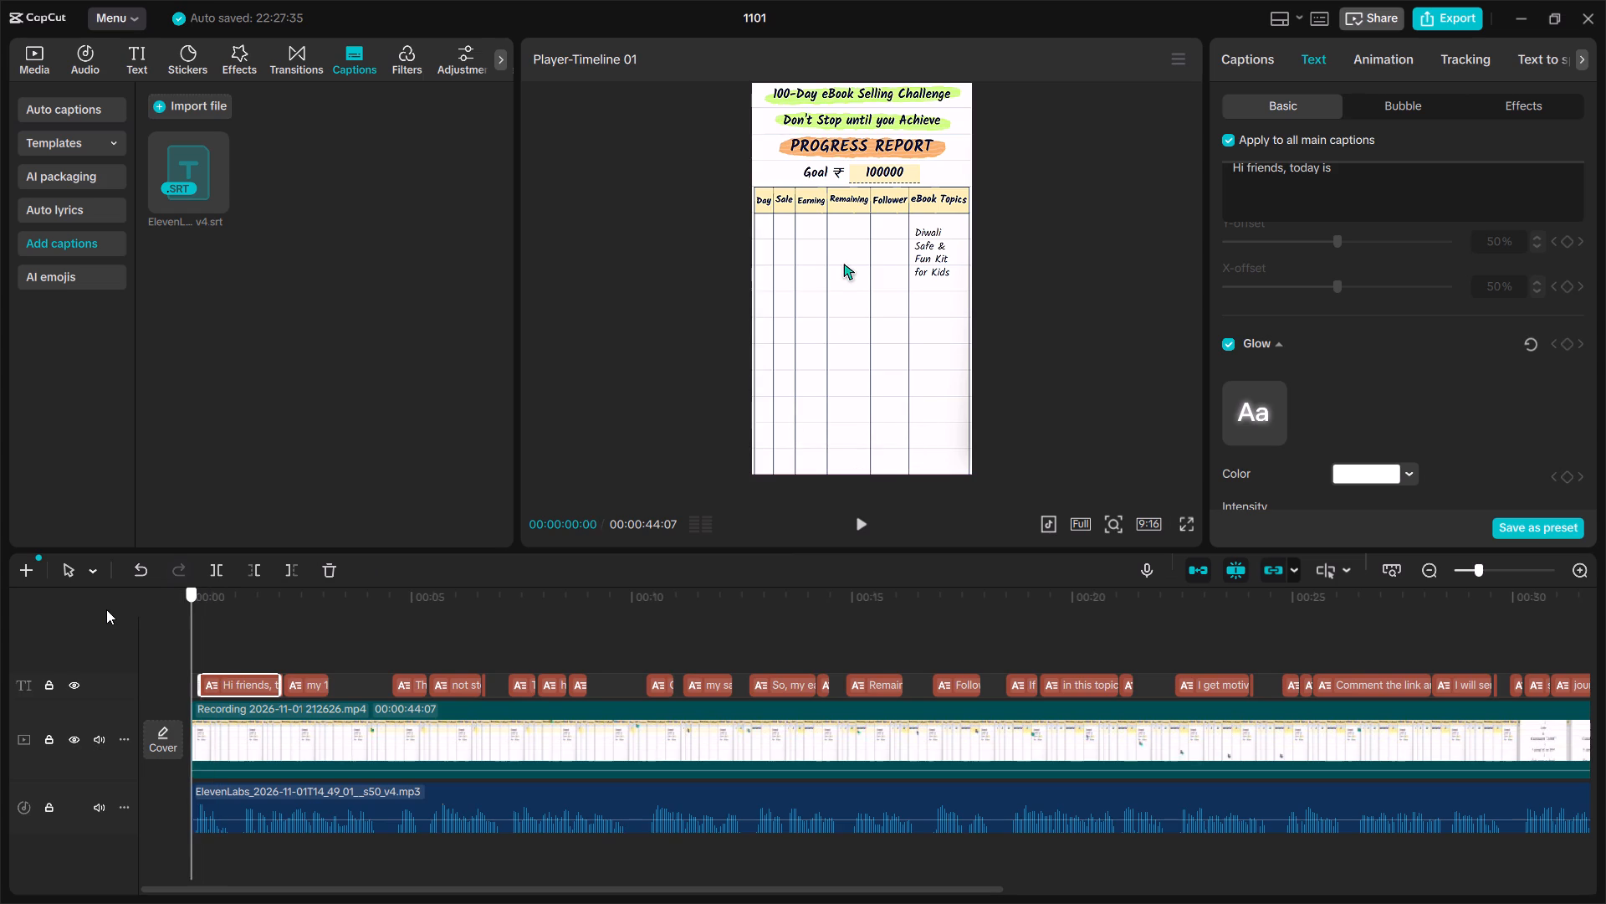
key(space)
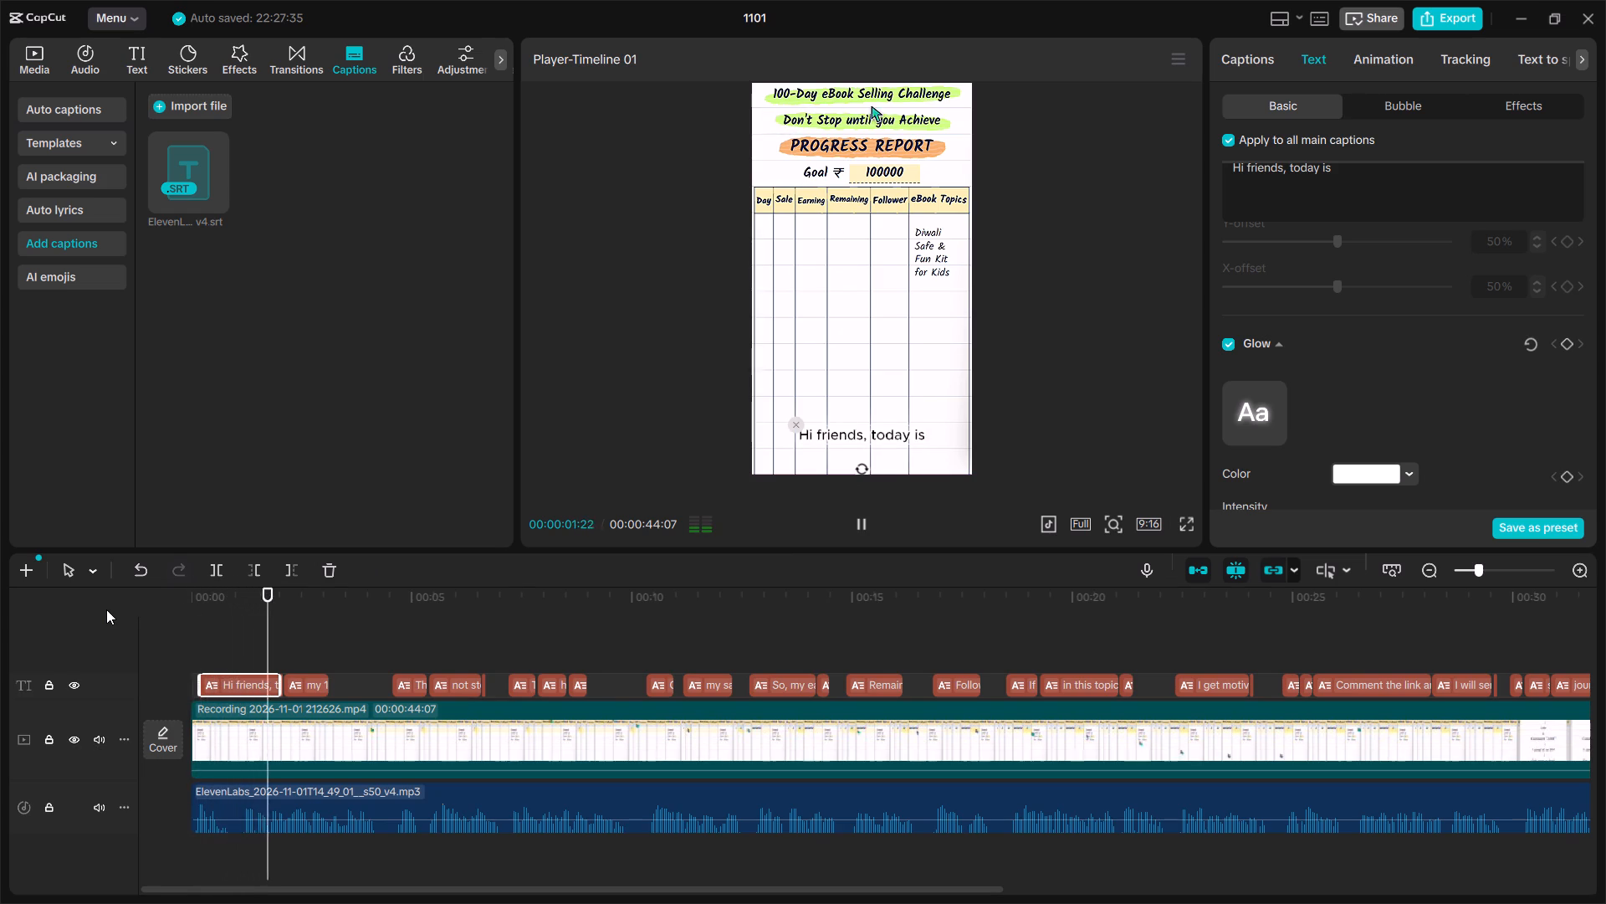
key(space)
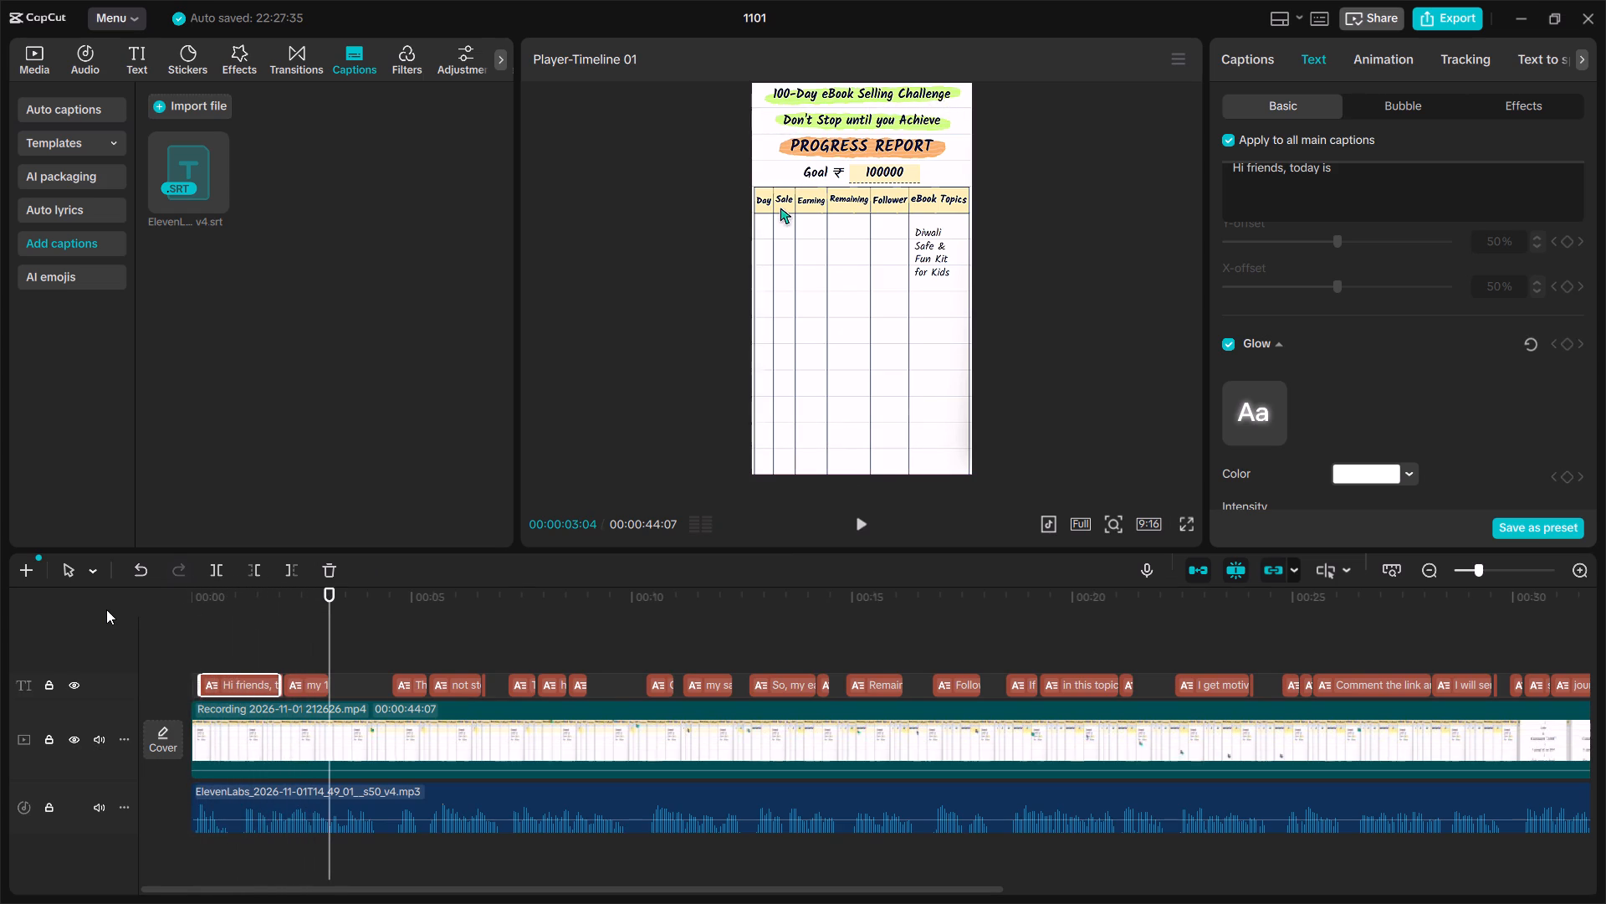
drag(332, 651, 263, 647)
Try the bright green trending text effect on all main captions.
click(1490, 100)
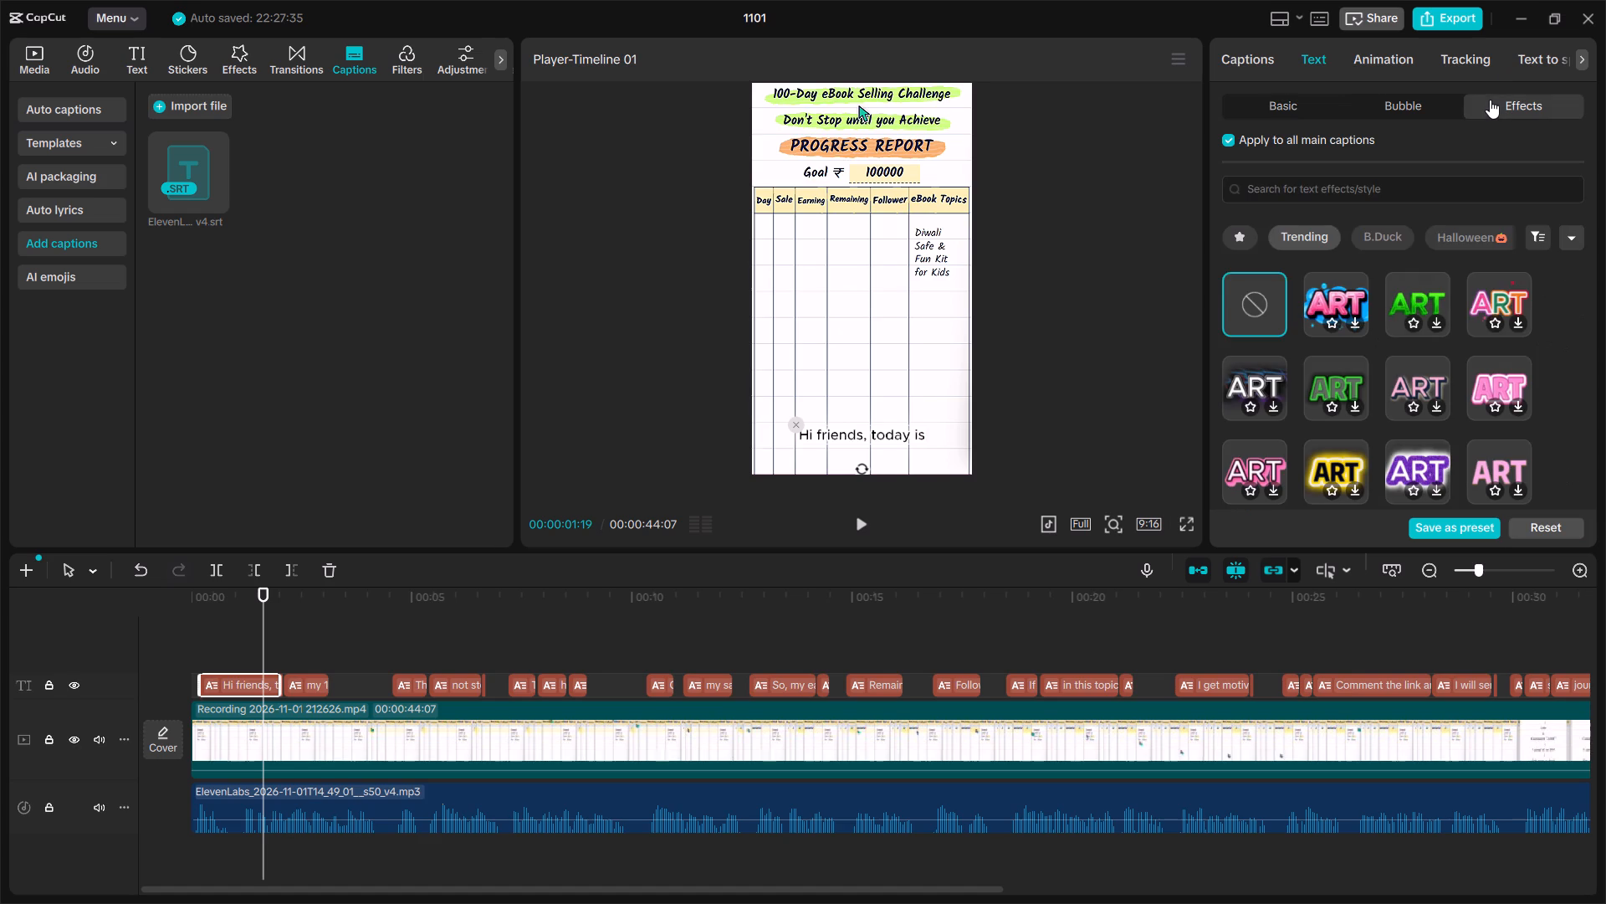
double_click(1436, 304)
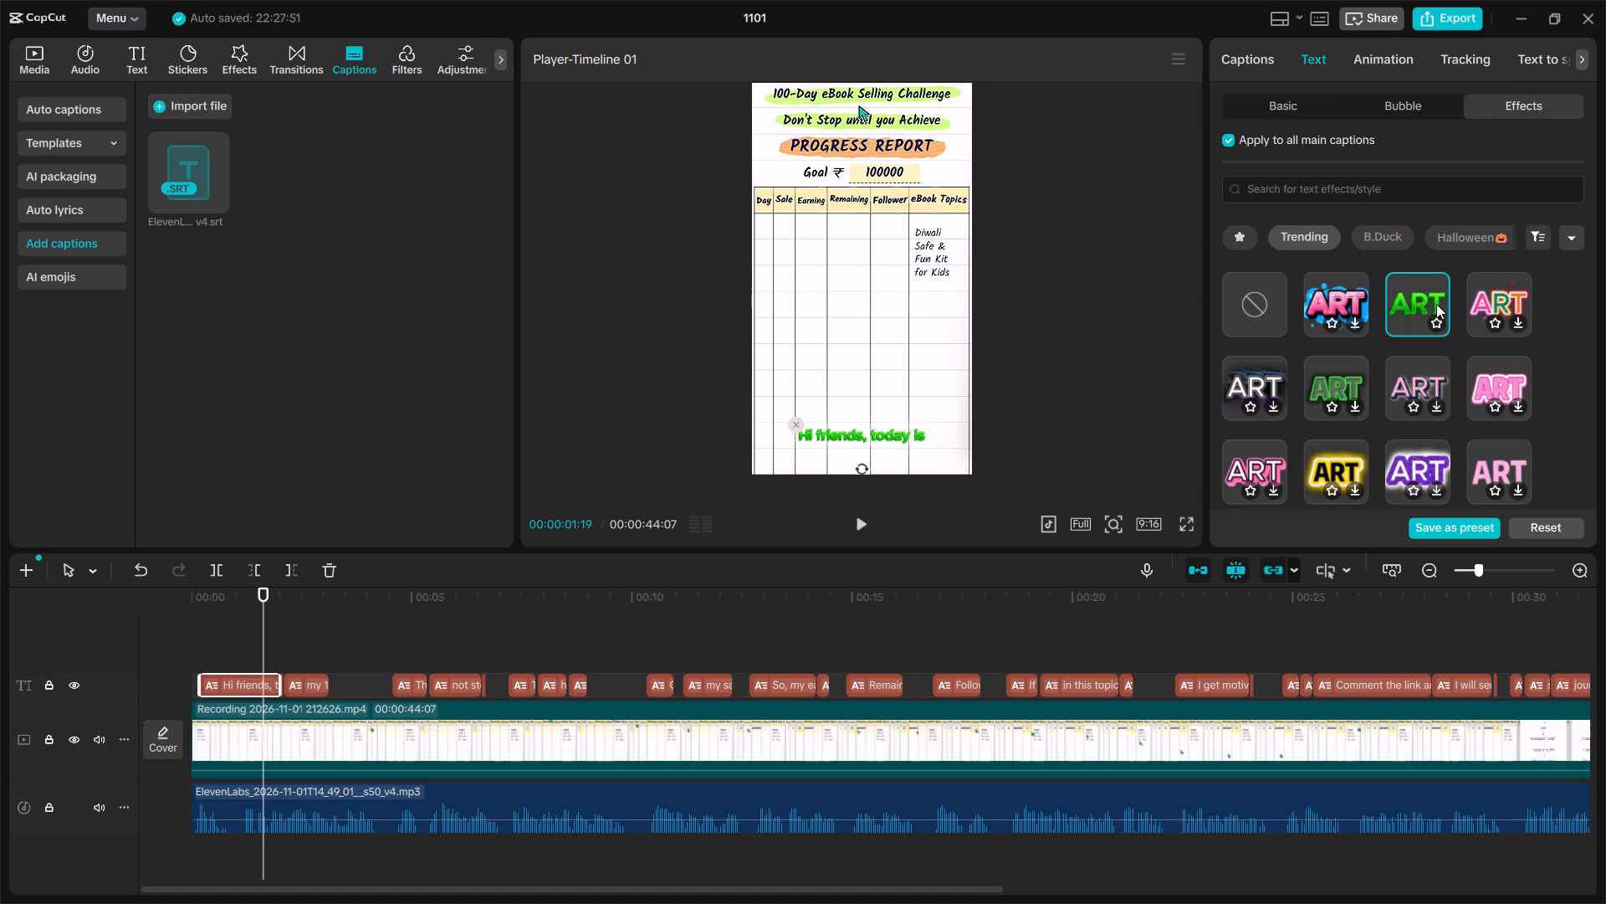
Apply the trending text effect with white letters and a dark glow to all main captions.
scroll(1436, 304, down, 1)
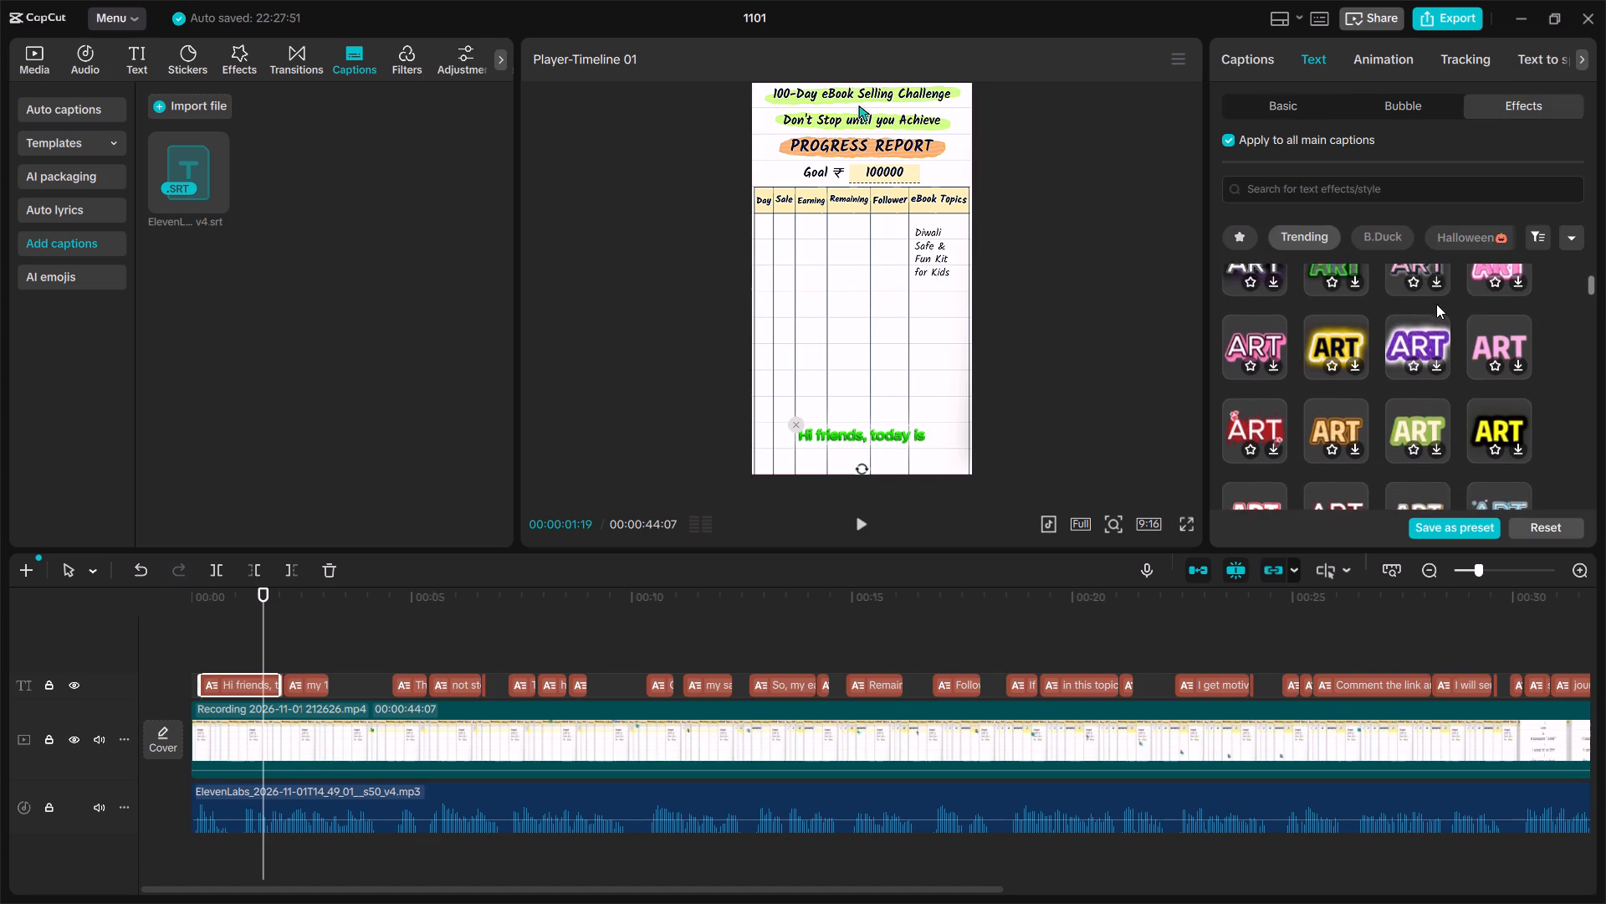
scroll(1436, 304, down, 1)
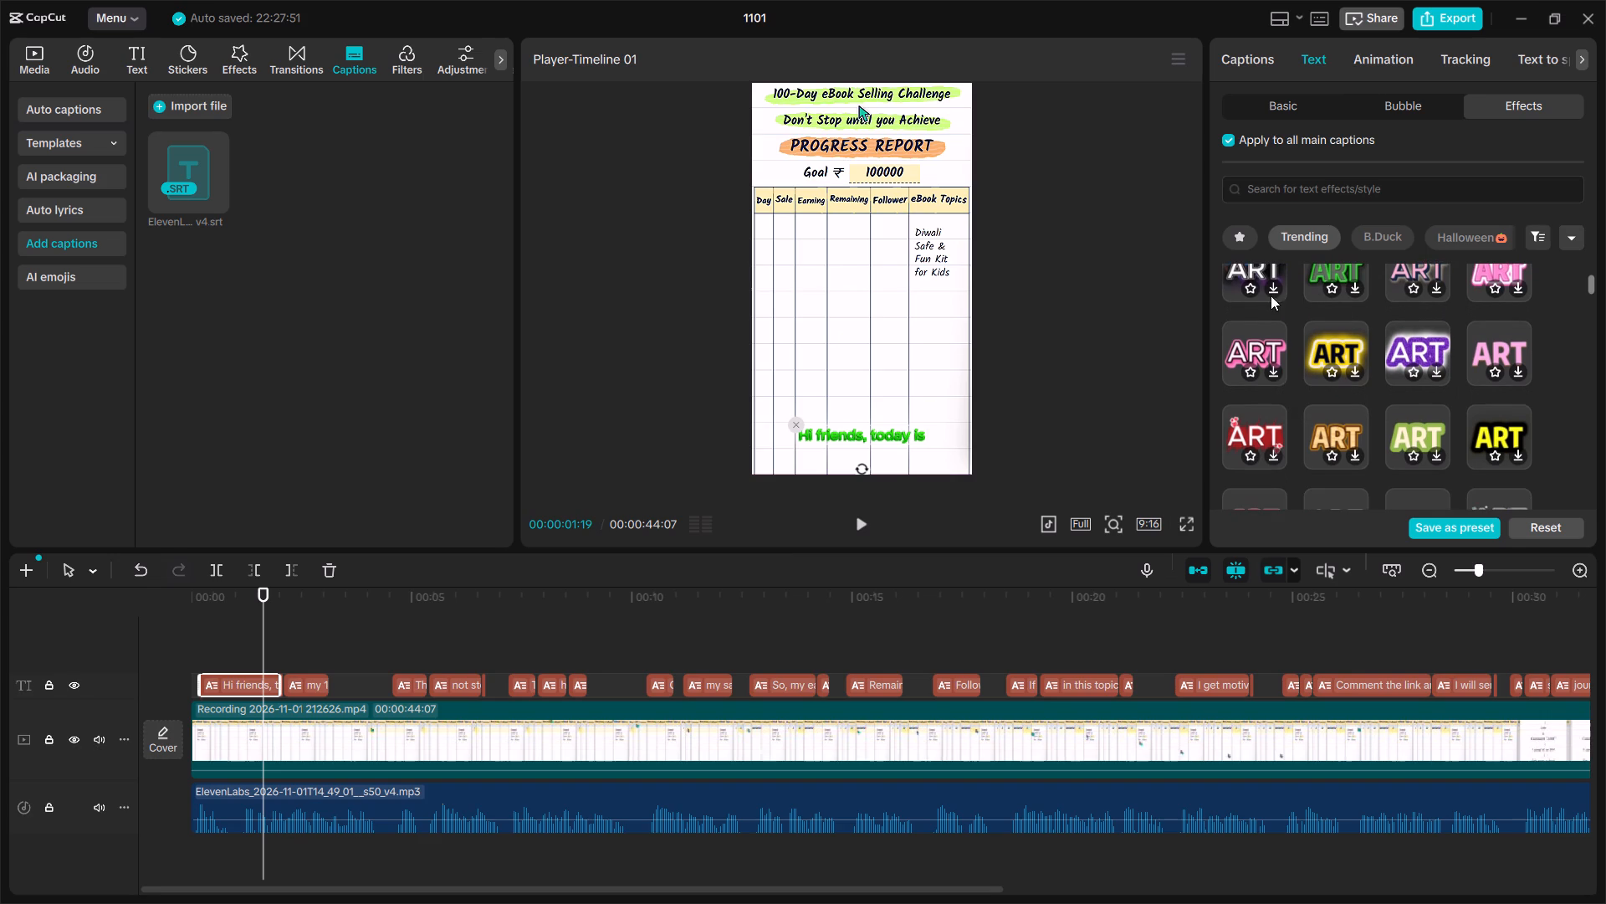
double_click(1256, 269)
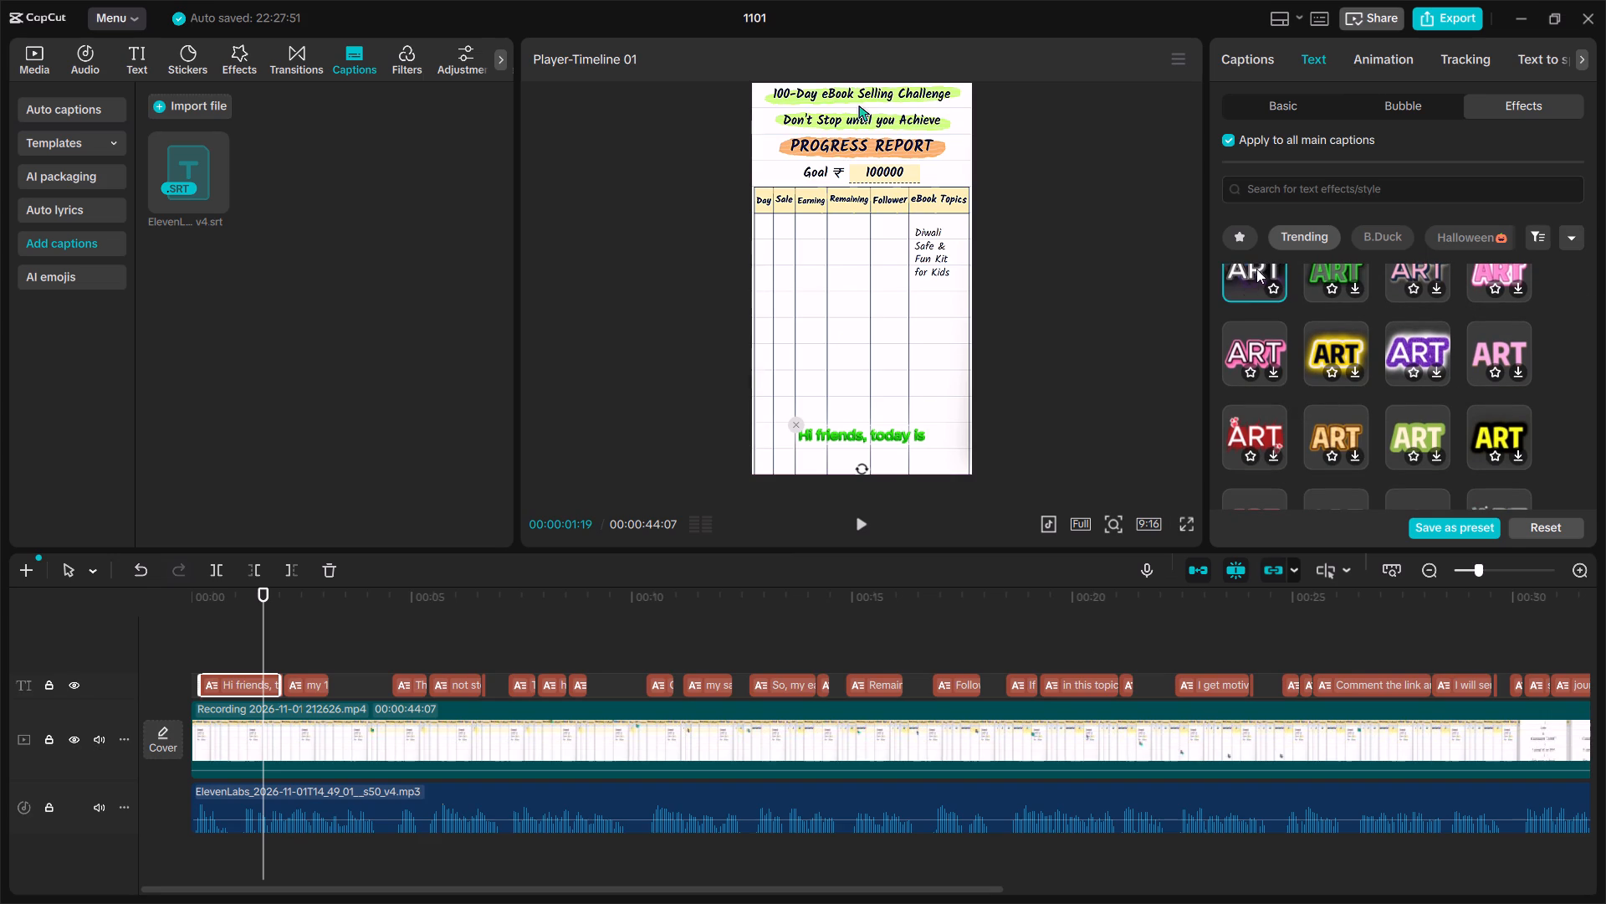
Look further through the trending text effects and check the applied effect on the caption at about 18 seconds.
scroll(1436, 413, down, 1)
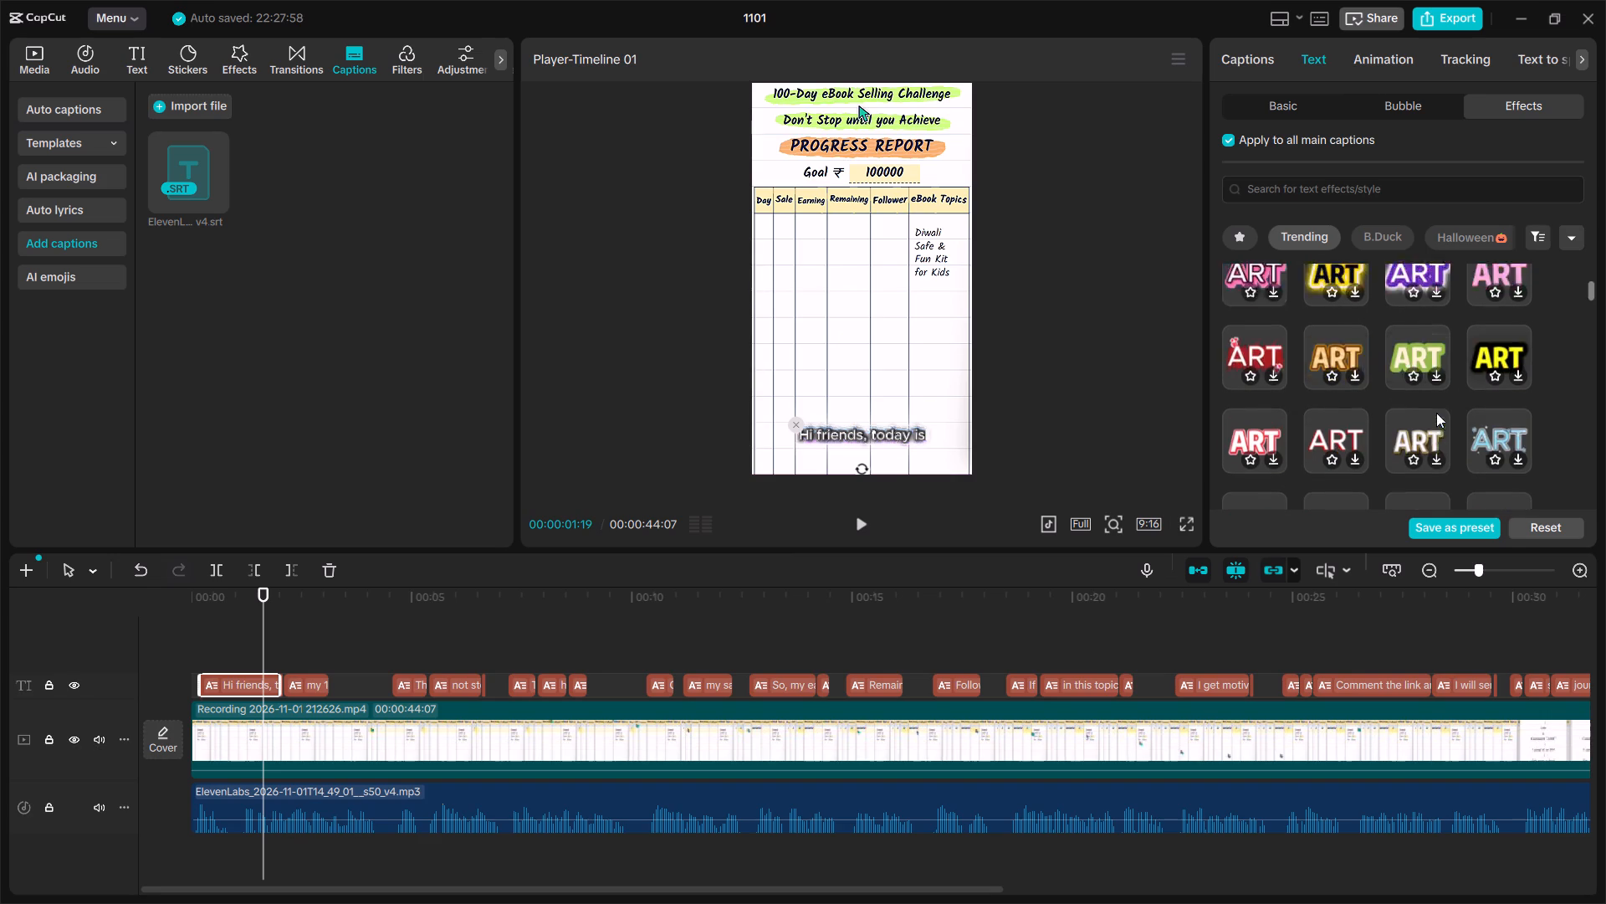
scroll(1436, 413, down, 1)
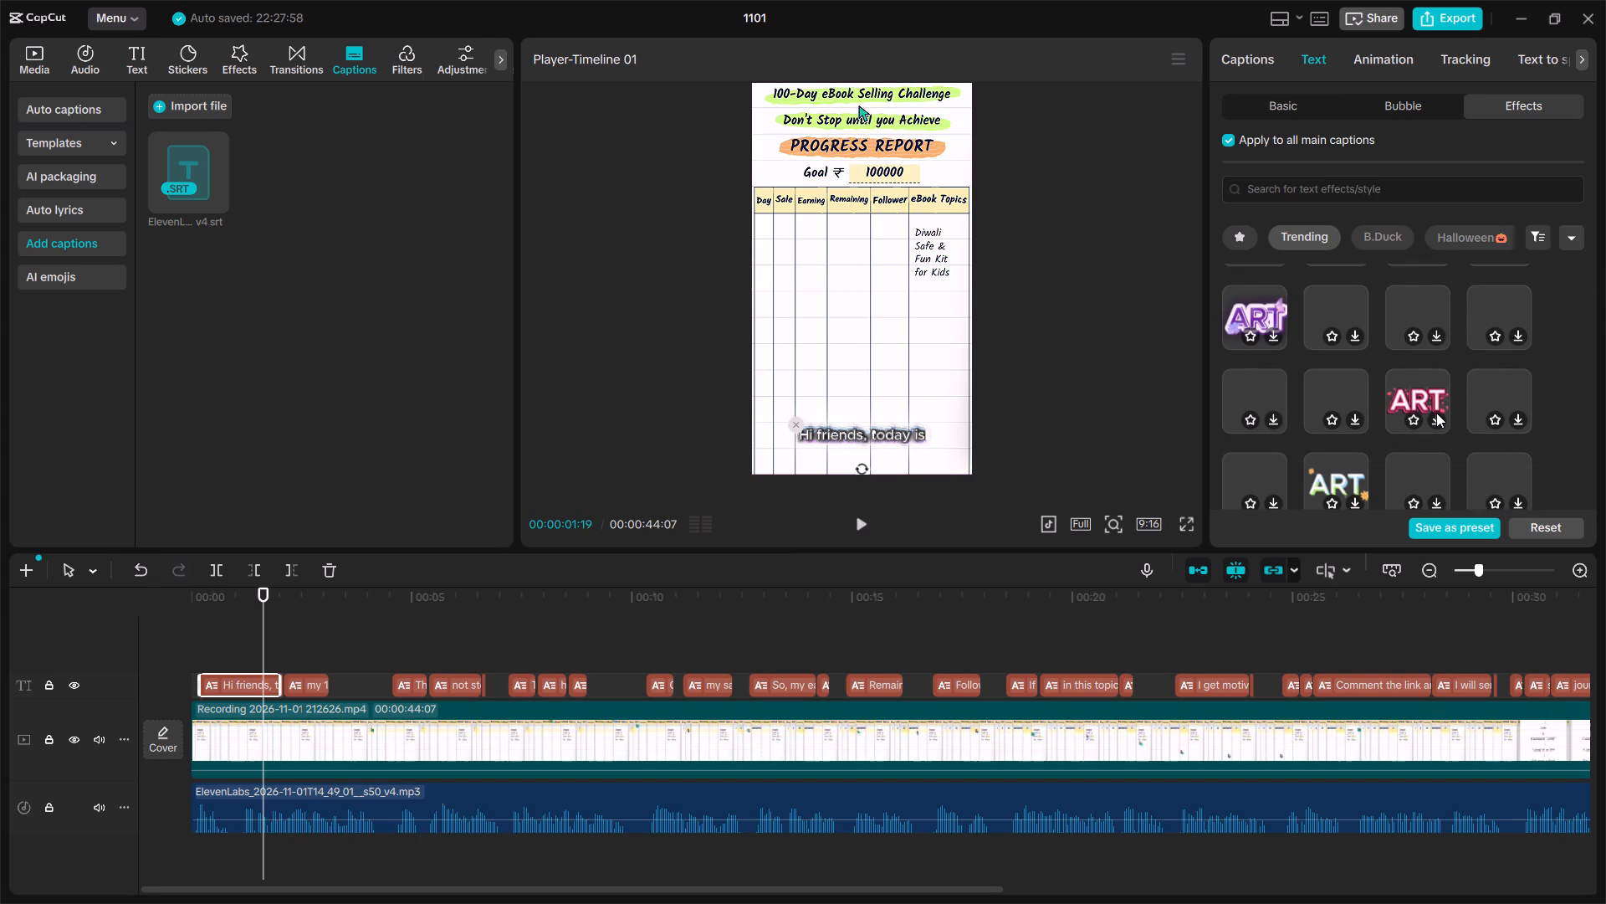
scroll(1436, 413, down, 1)
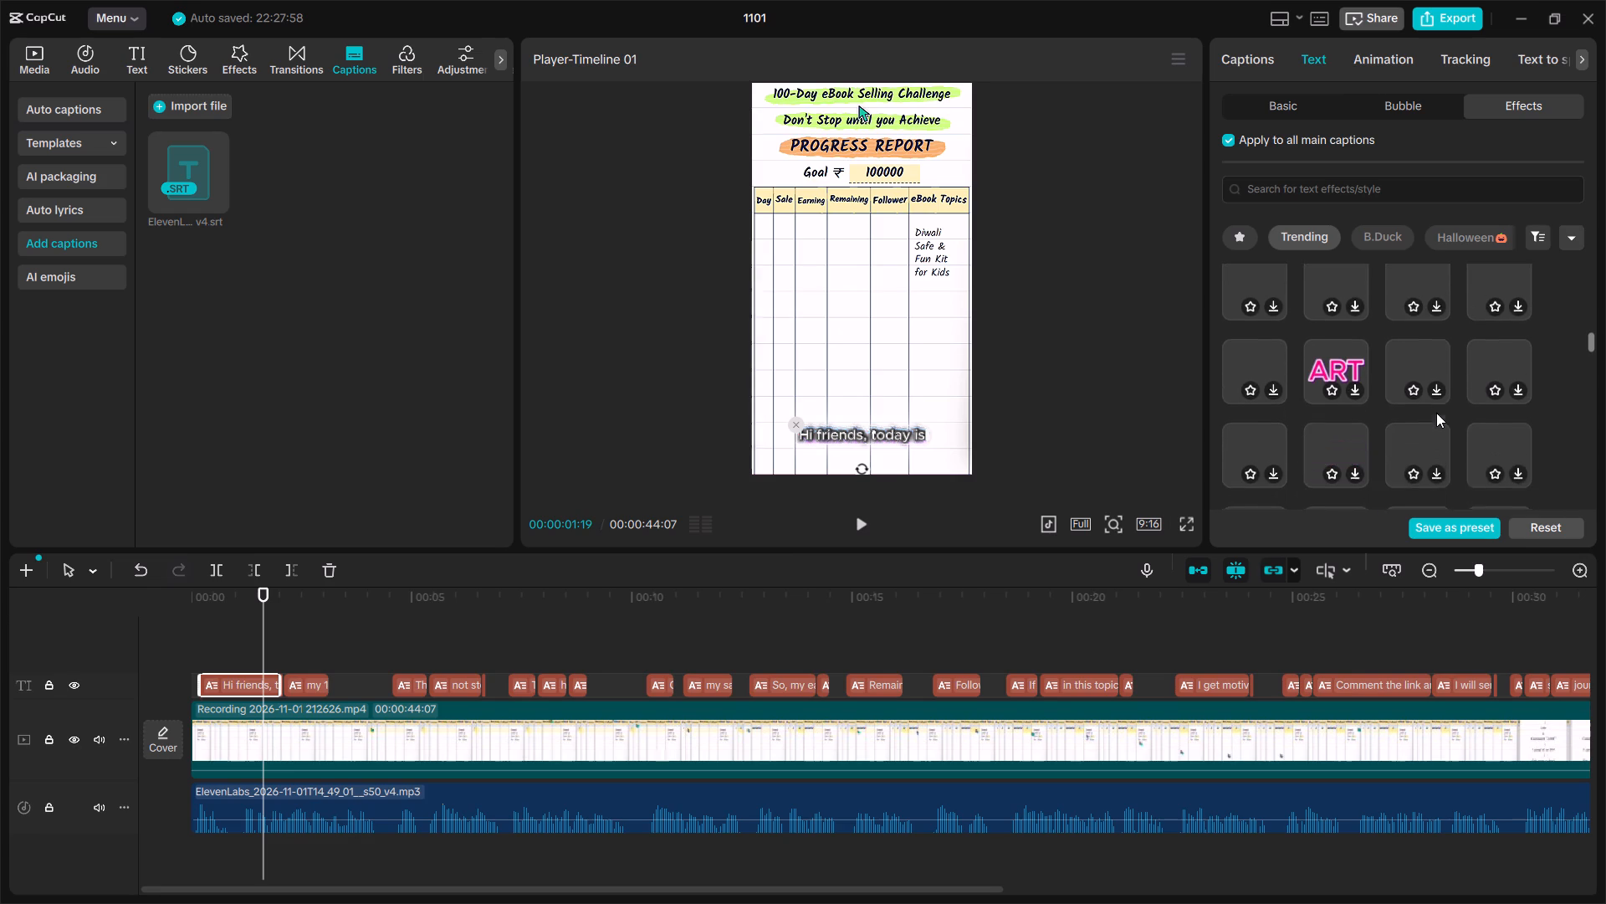
scroll(1436, 413, down, 1)
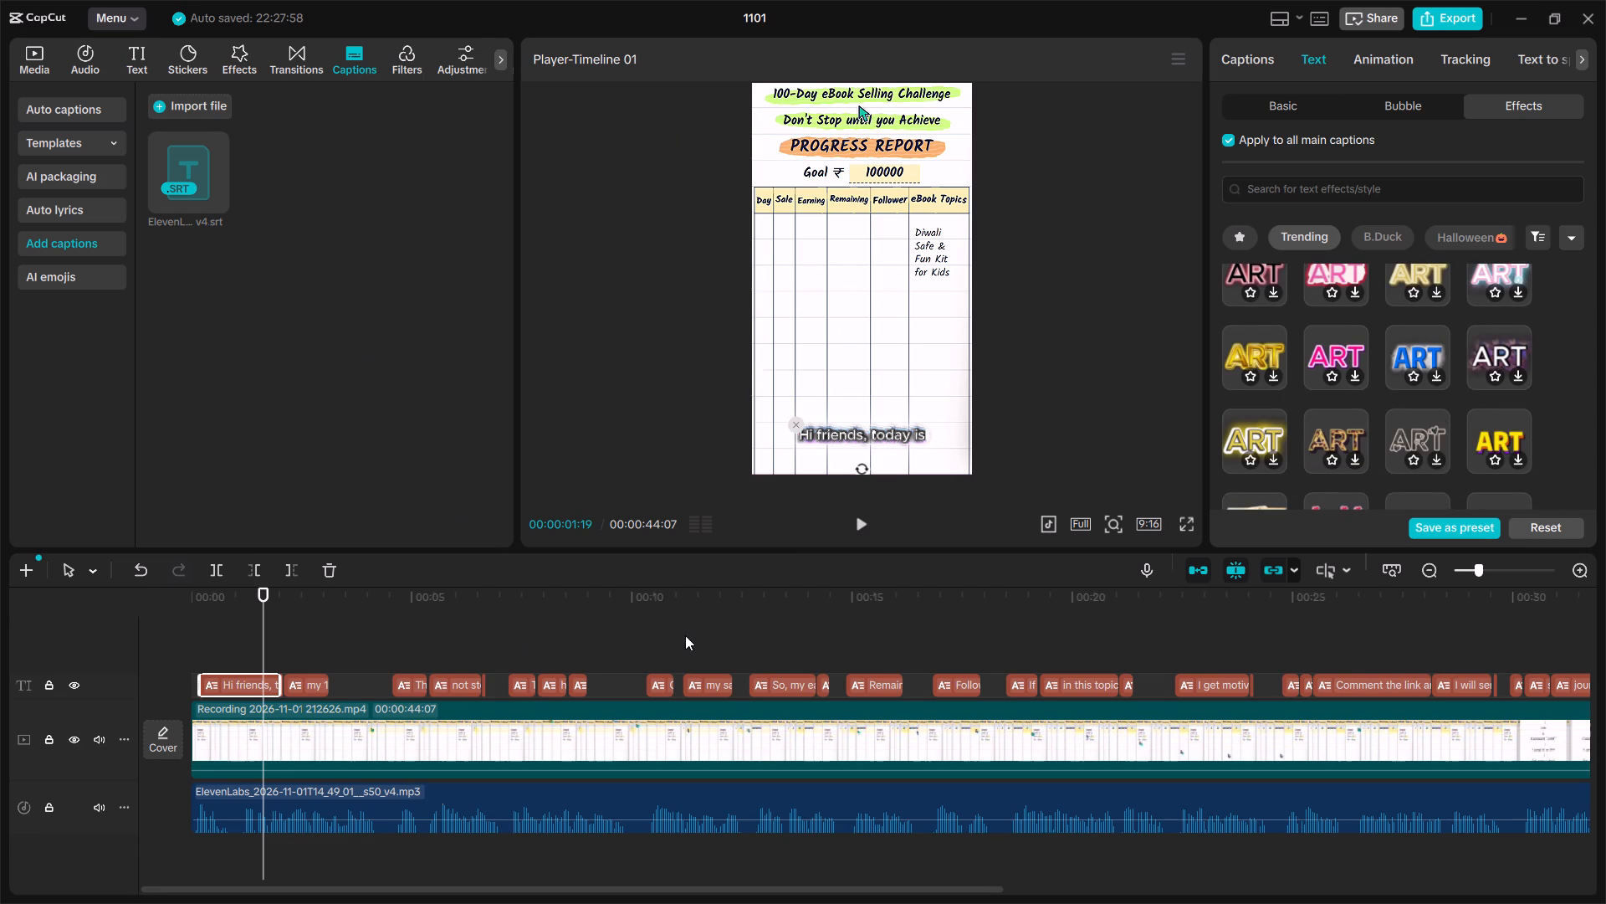
click(1063, 641)
drag(1063, 641, 1026, 665)
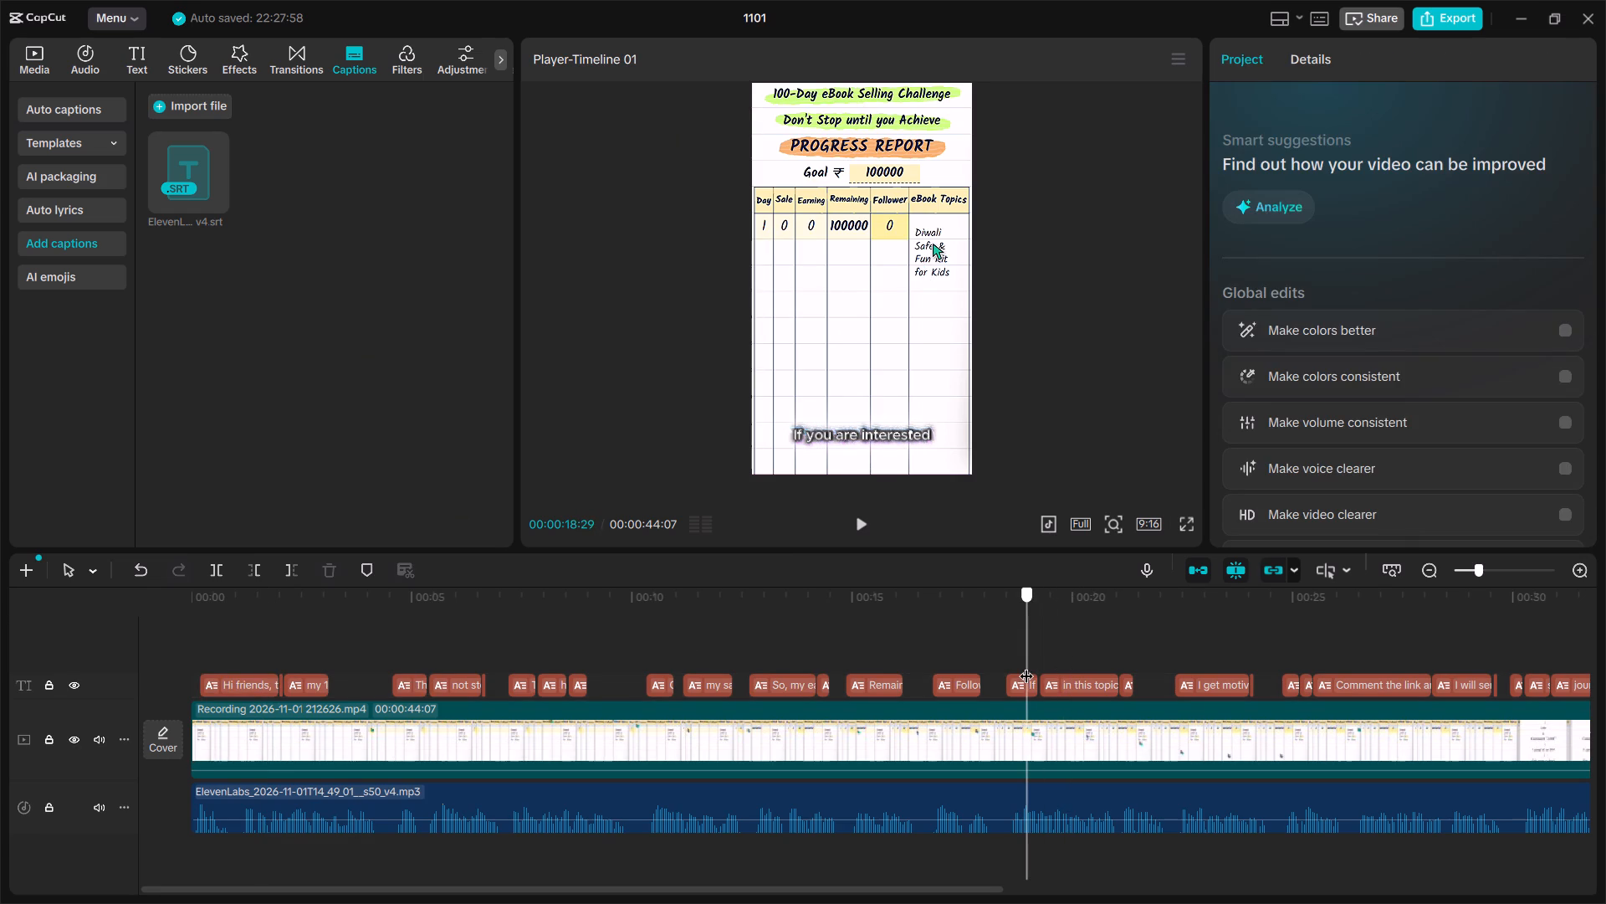
Browse the trending text effects again for a style that suits the captions.
drag(1083, 657, 1064, 680)
drag(1064, 680, 943, 685)
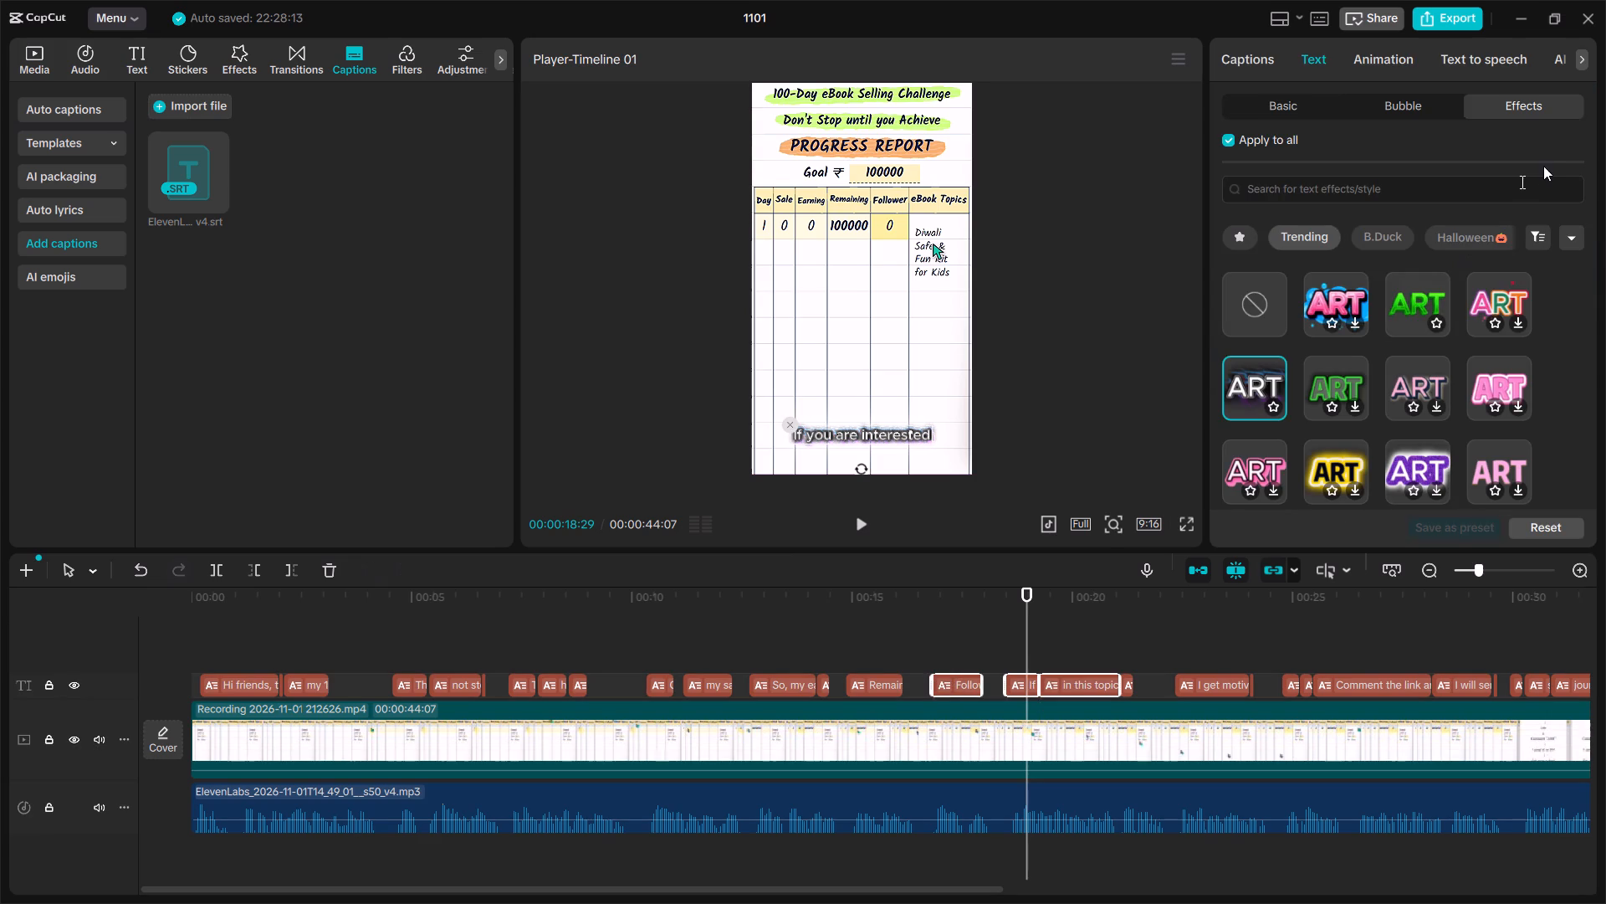
scroll(1368, 338, down, 4)
scroll(1368, 338, up, 1)
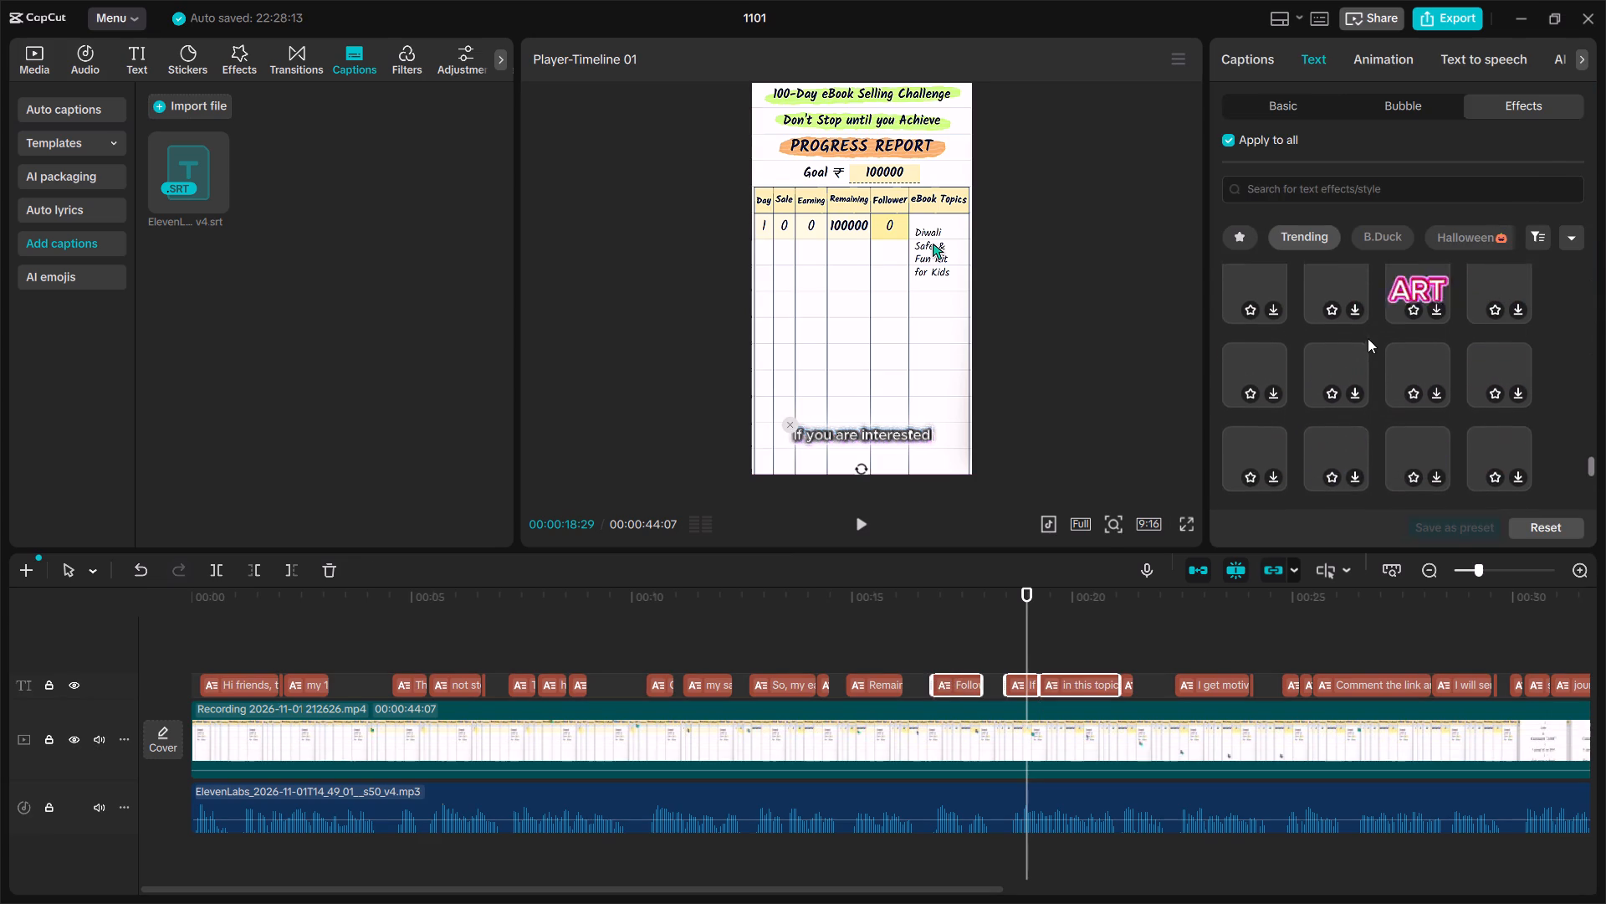
scroll(1368, 338, up, 9)
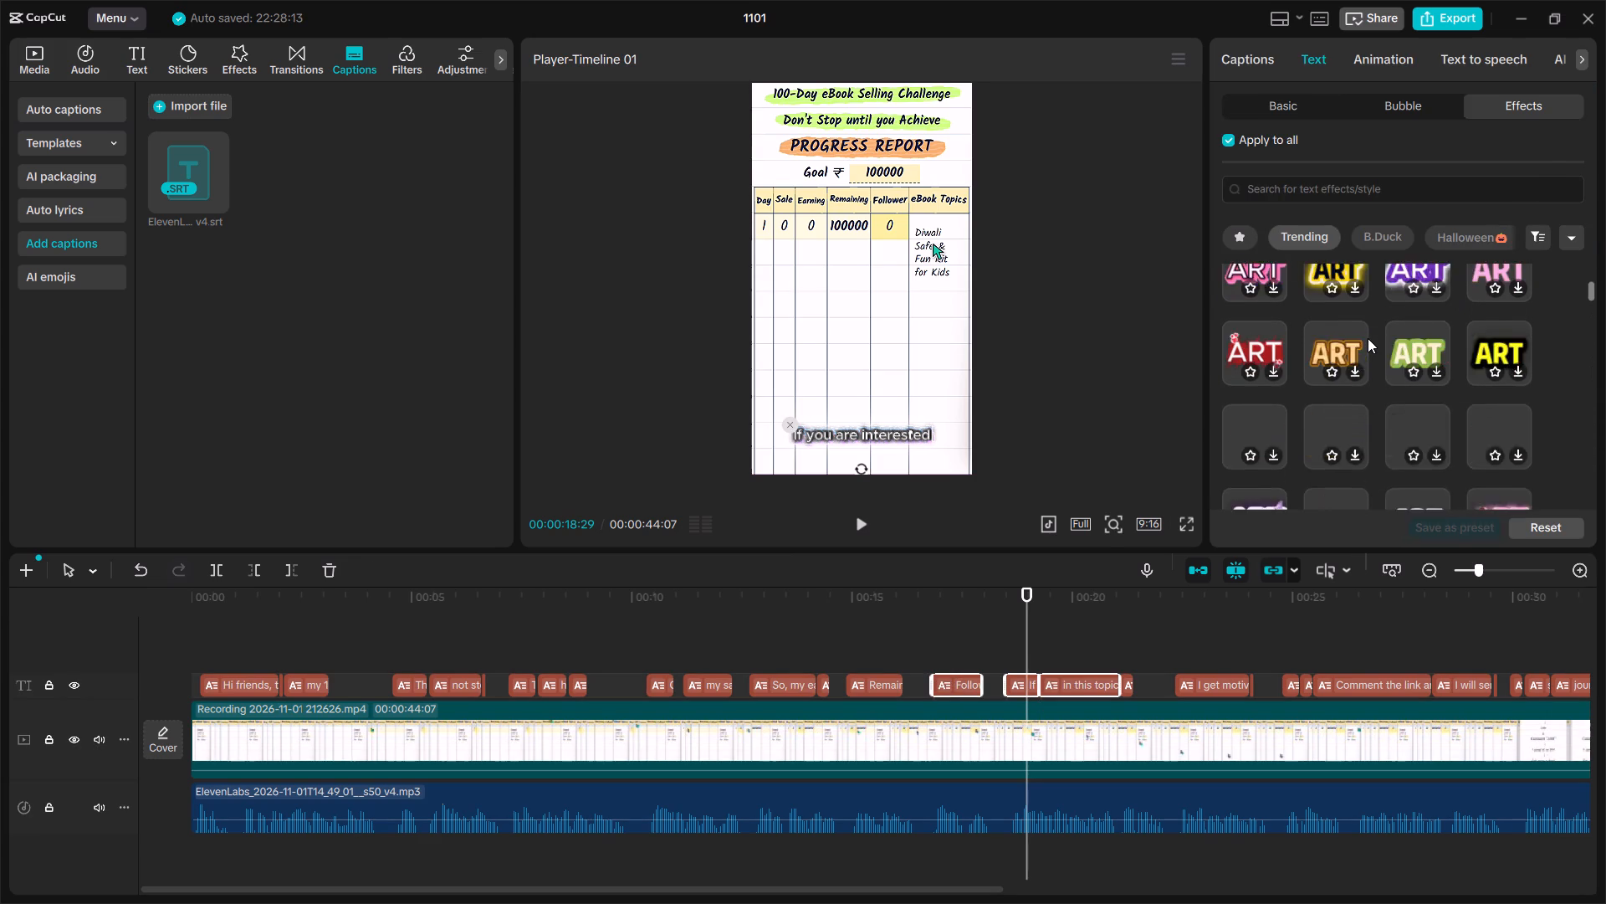
scroll(1368, 338, up, 1)
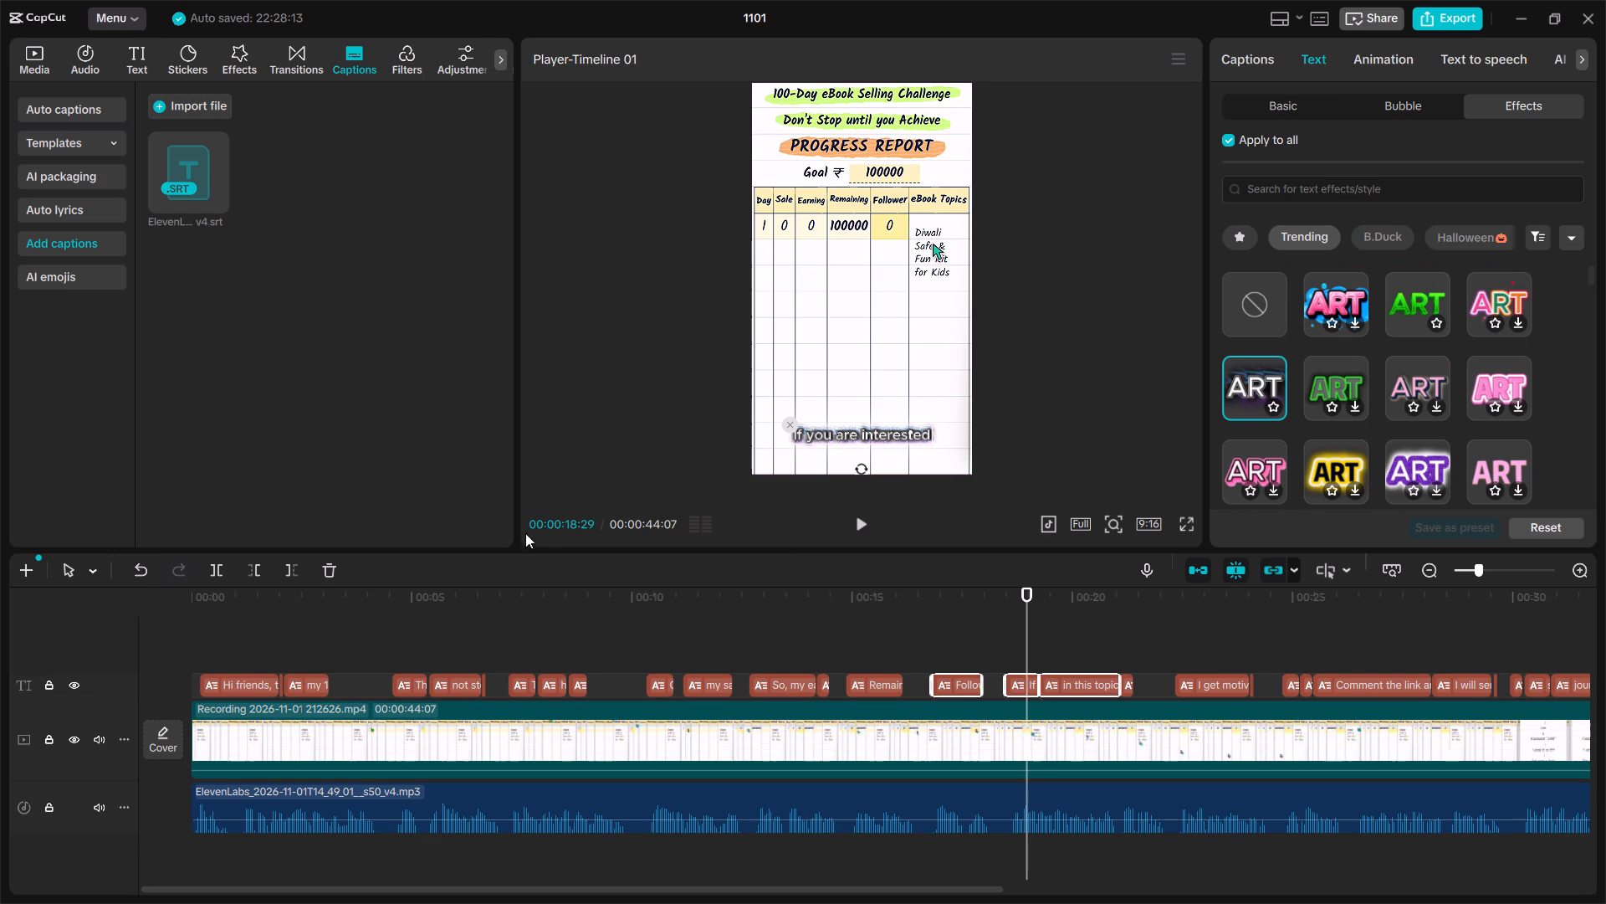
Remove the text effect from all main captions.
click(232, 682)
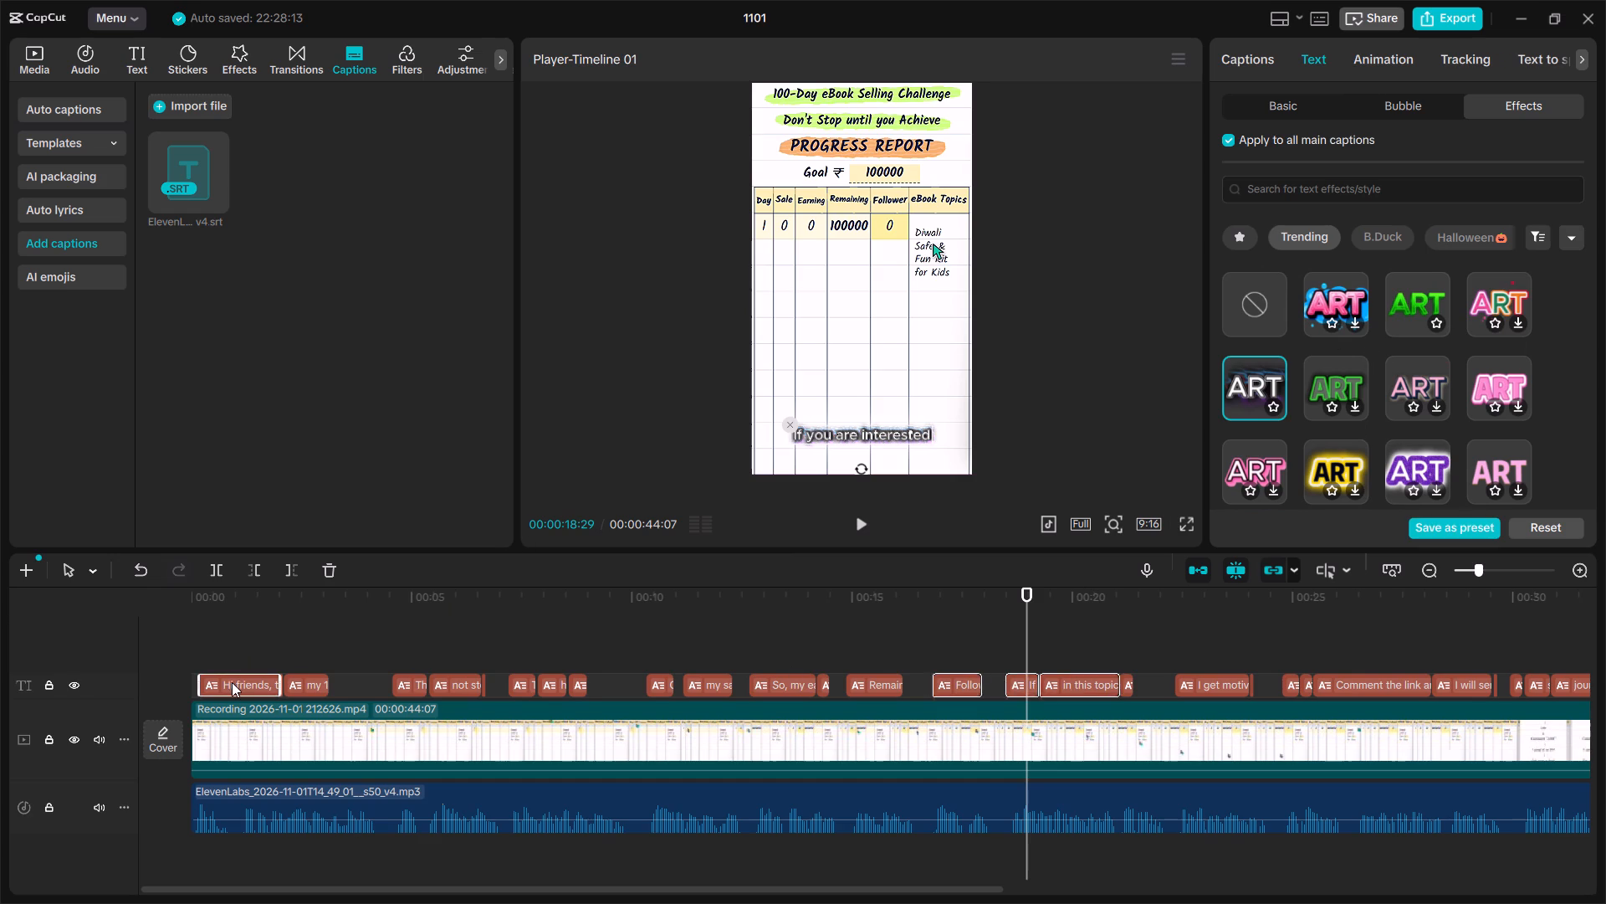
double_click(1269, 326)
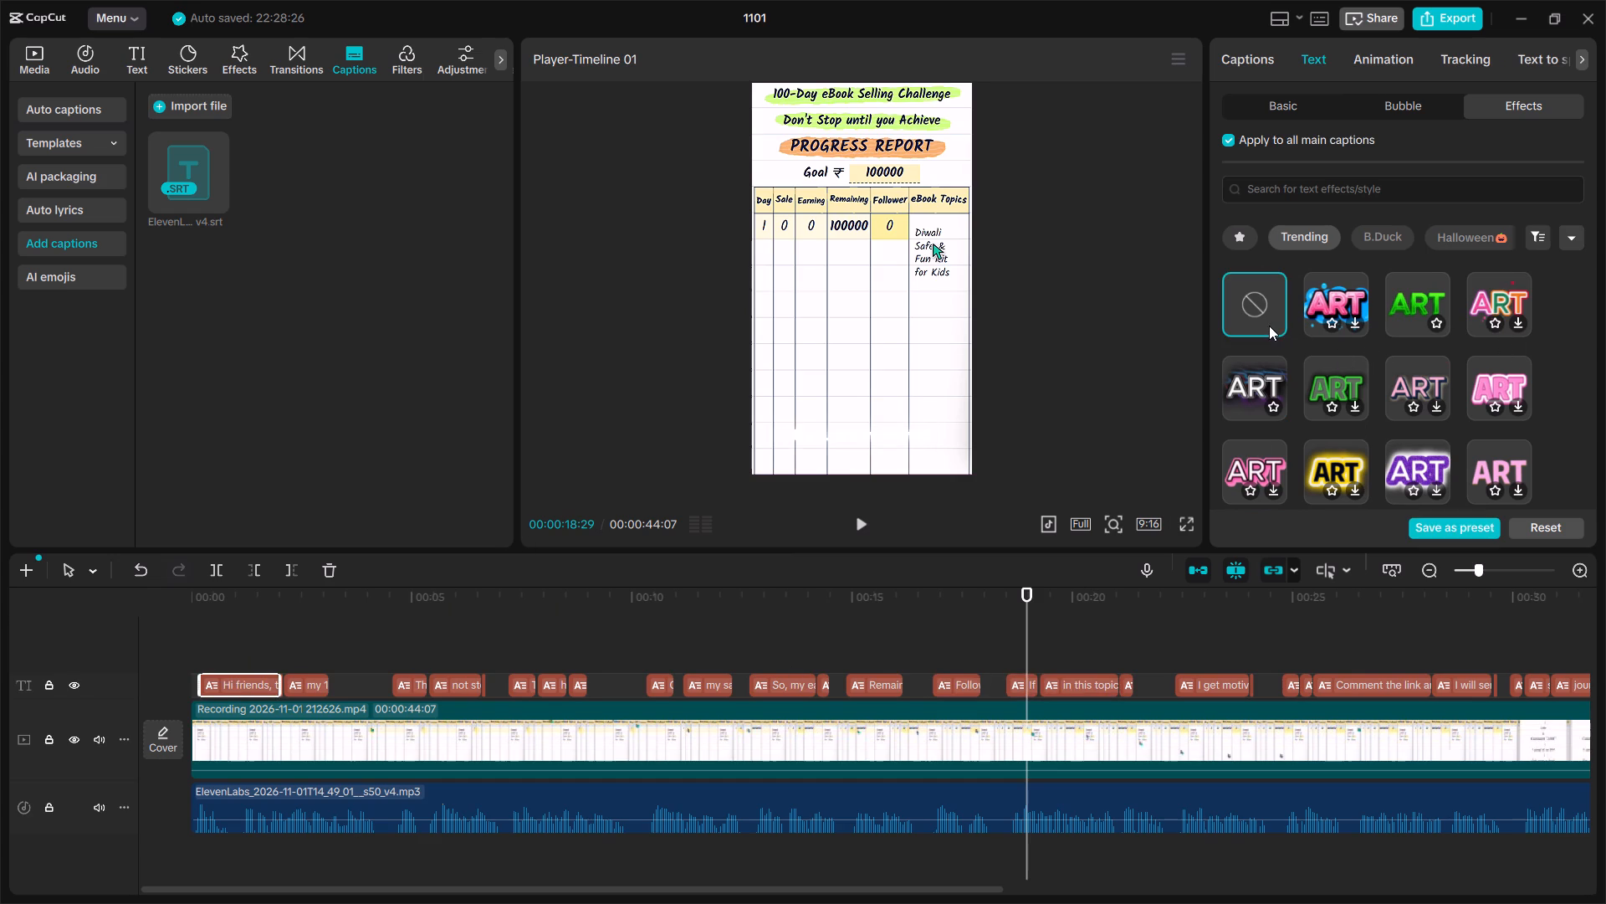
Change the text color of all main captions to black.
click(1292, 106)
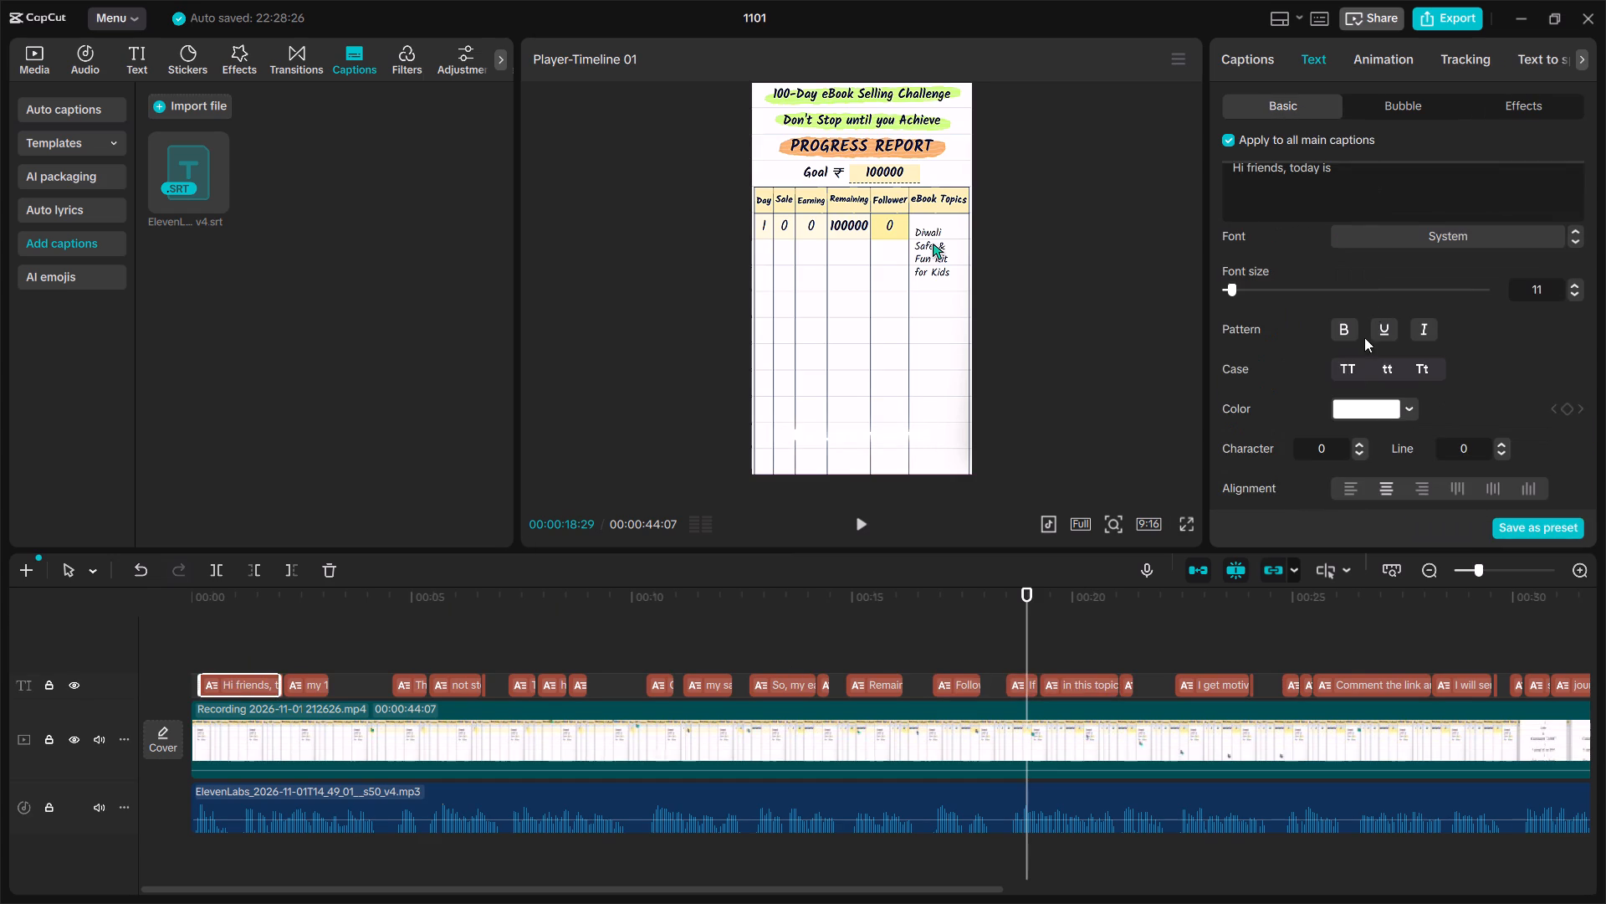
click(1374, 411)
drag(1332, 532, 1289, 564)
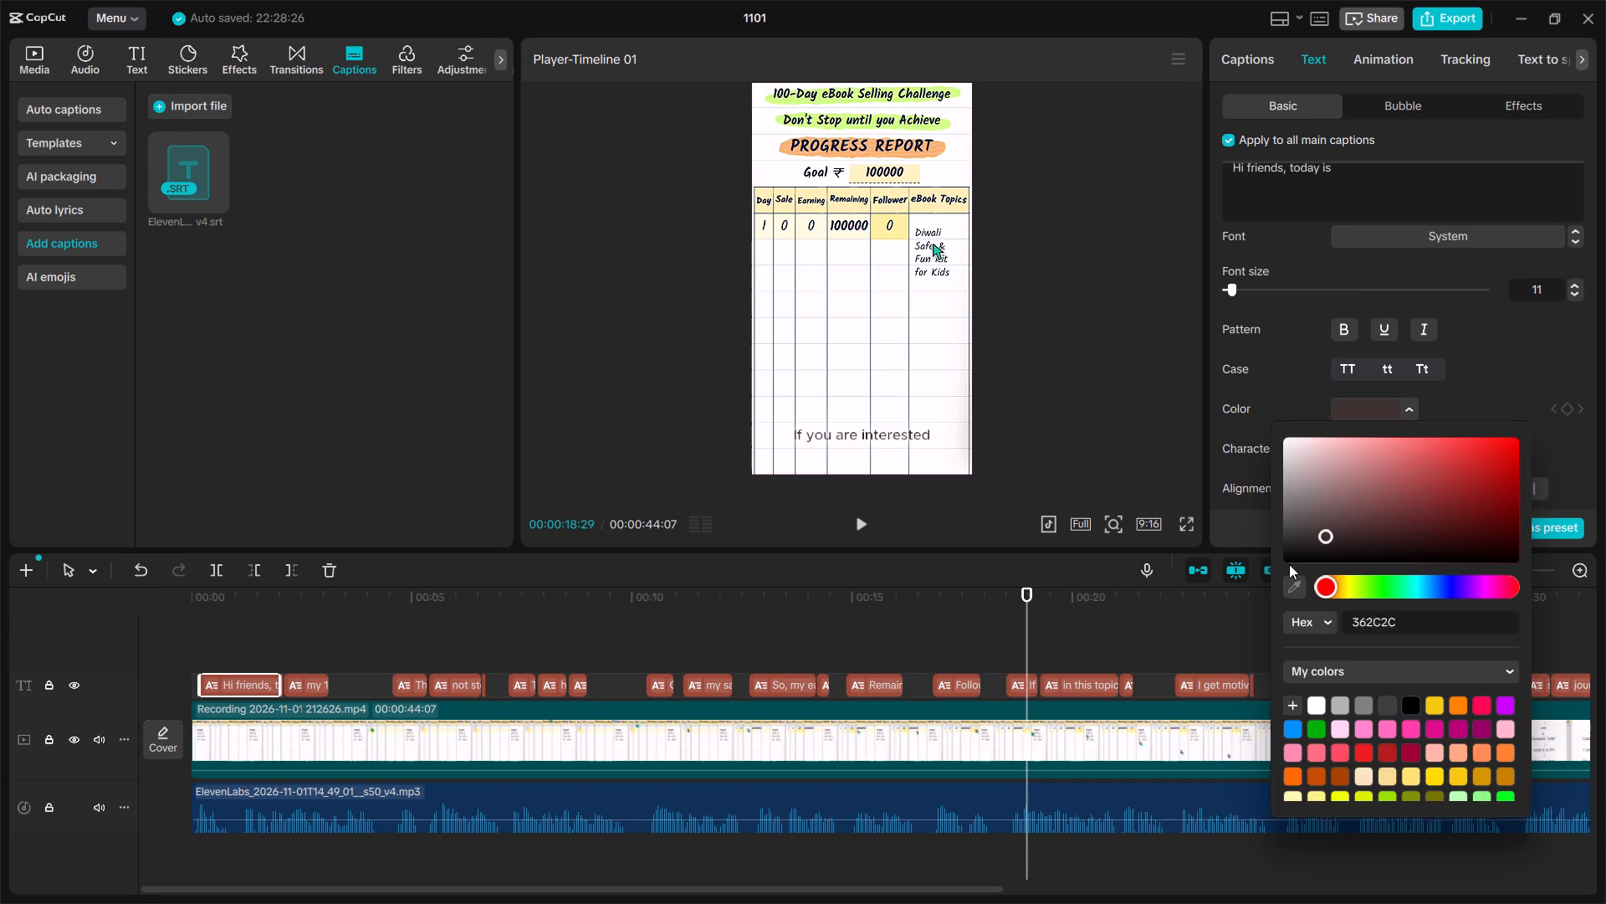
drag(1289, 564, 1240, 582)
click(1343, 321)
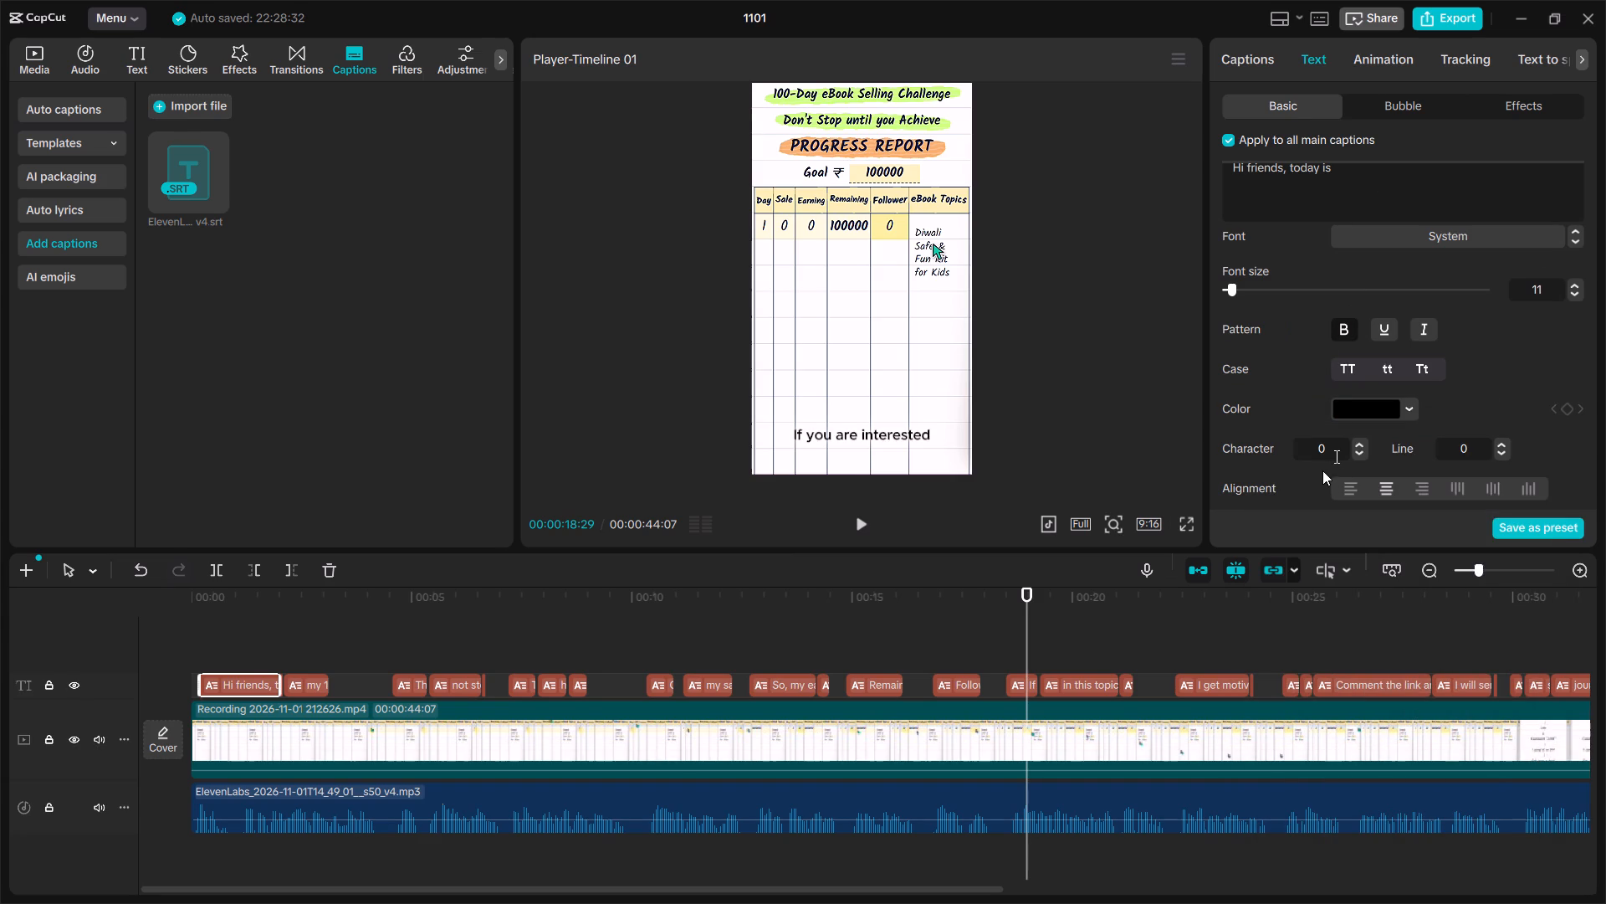
Delete all the caption clips from the timeline, leaving the video and audio tracks in place.
ctrl+scroll(453, 725, down, 1)
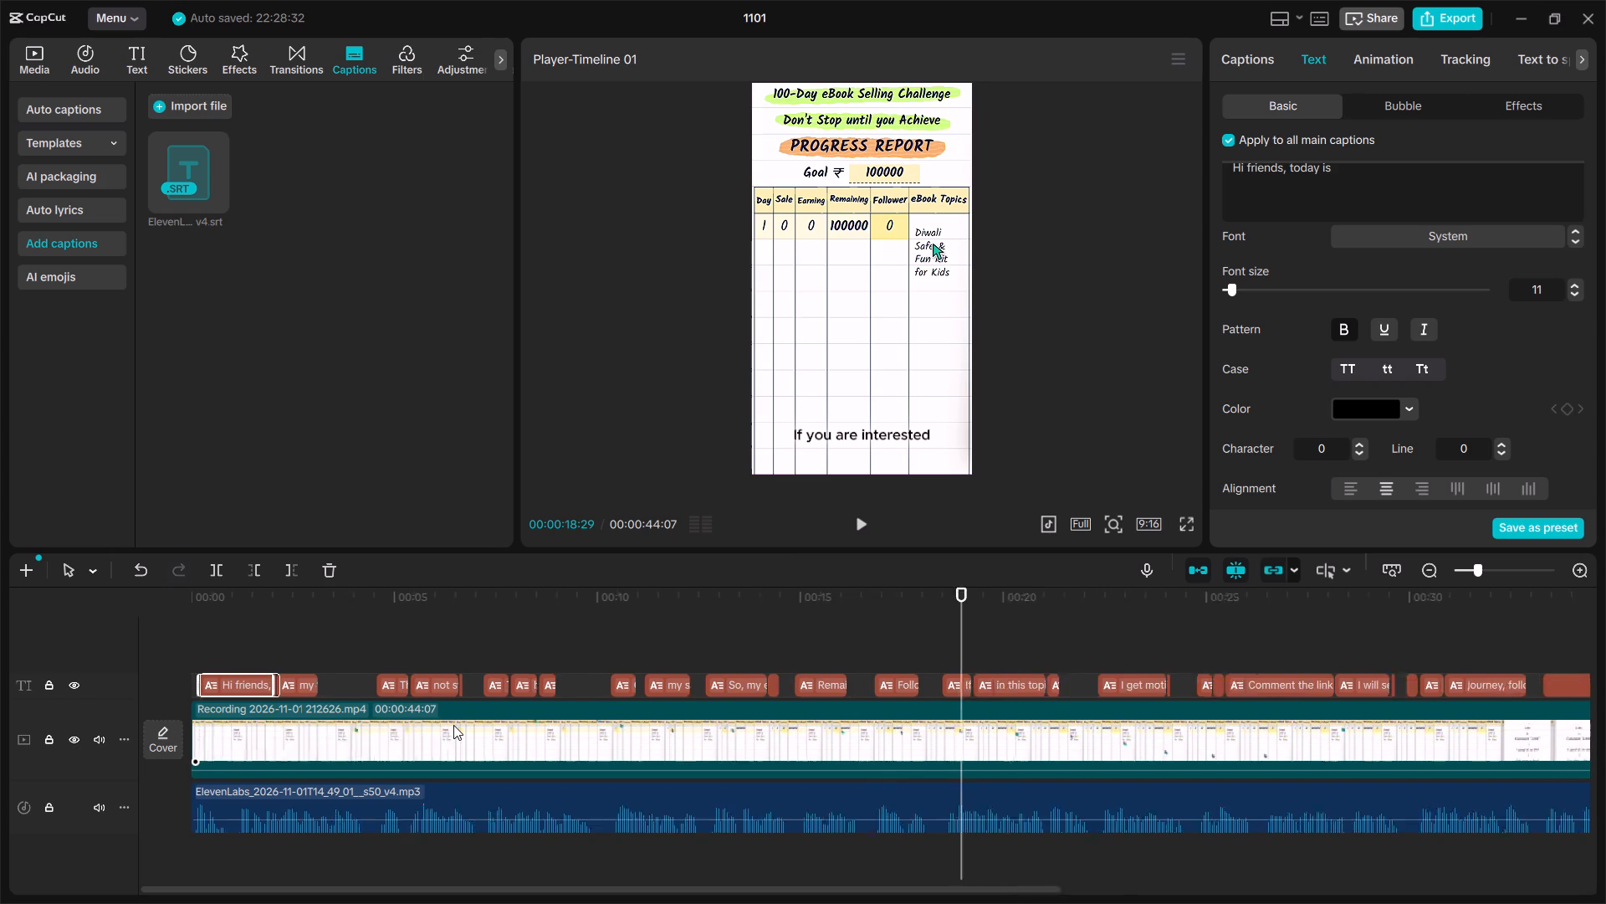
ctrl+scroll(453, 725, down, 9)
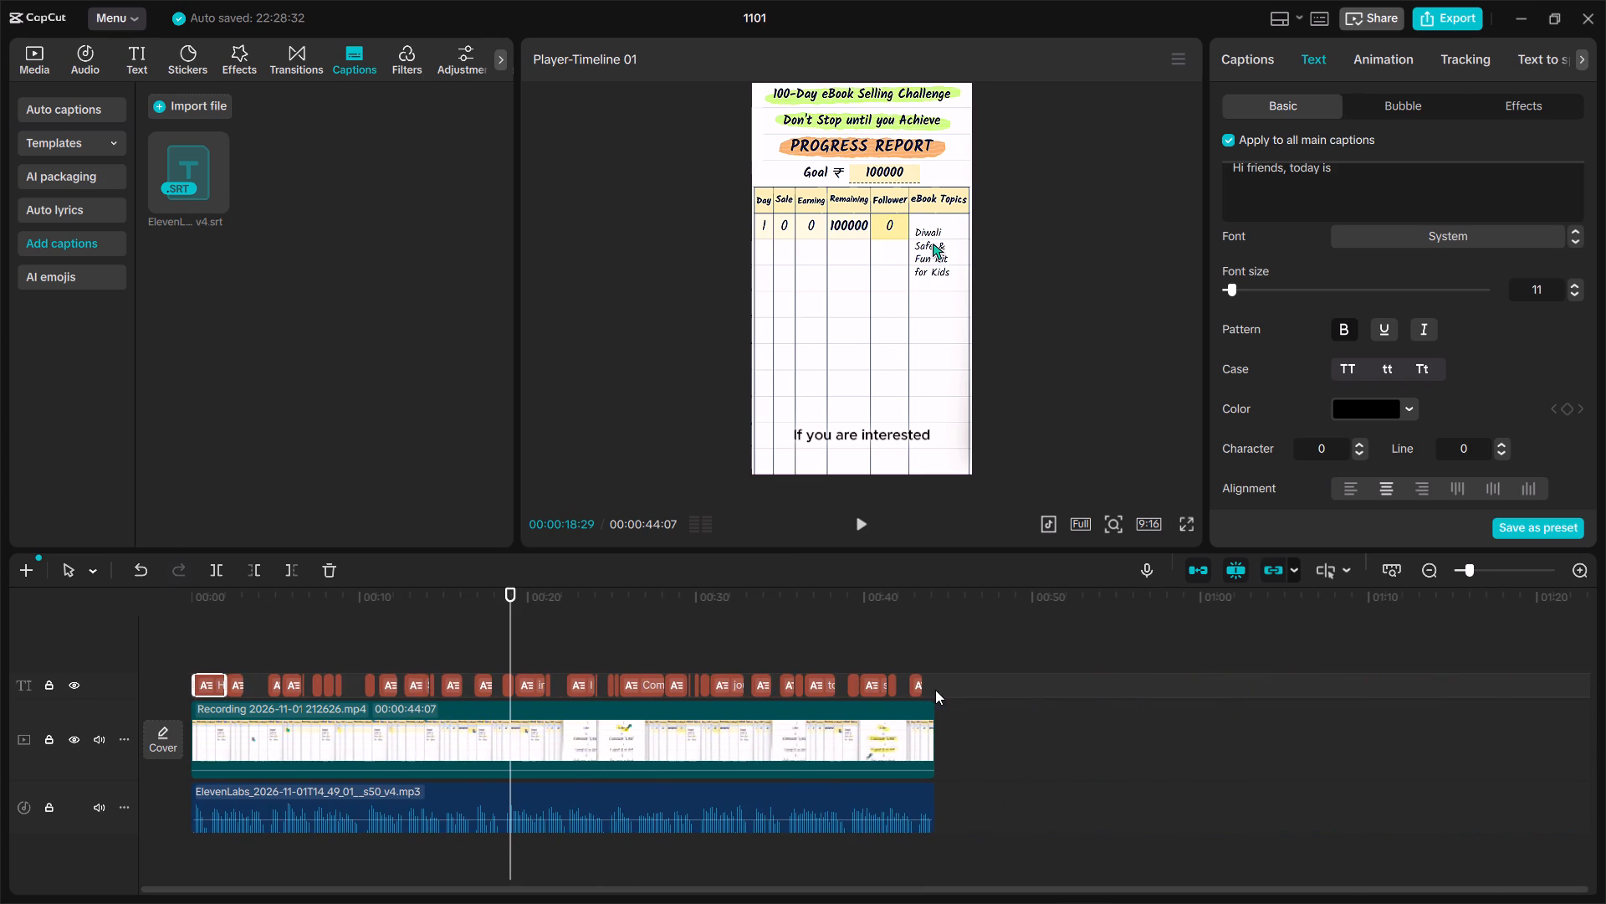
drag(935, 690, 211, 686)
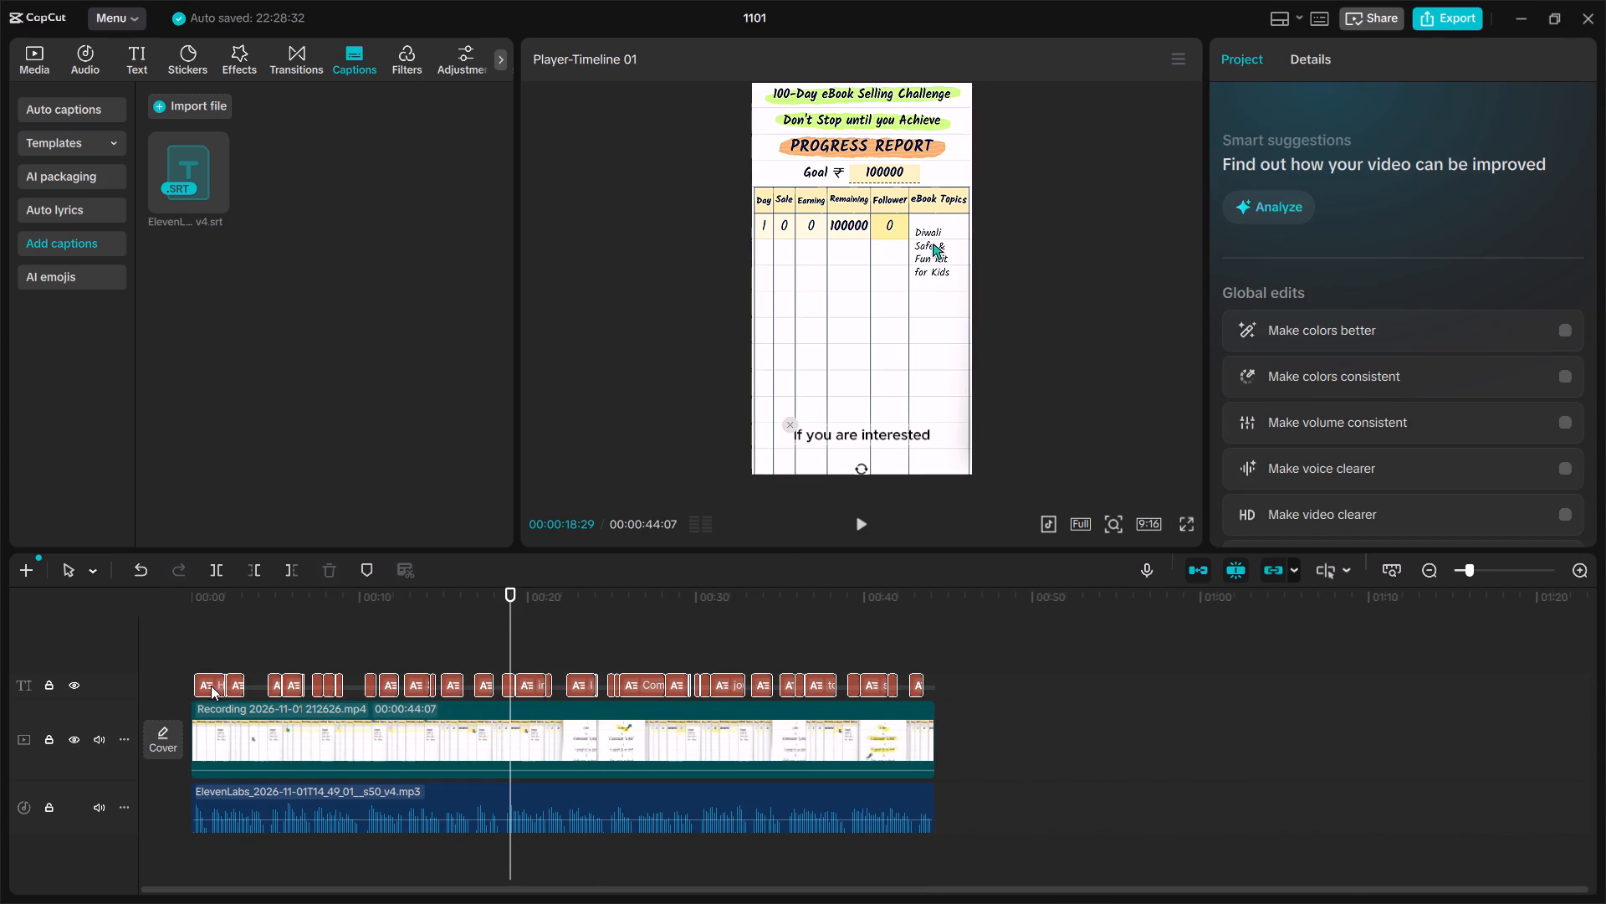
drag(211, 686, 212, 682)
key(Delete)
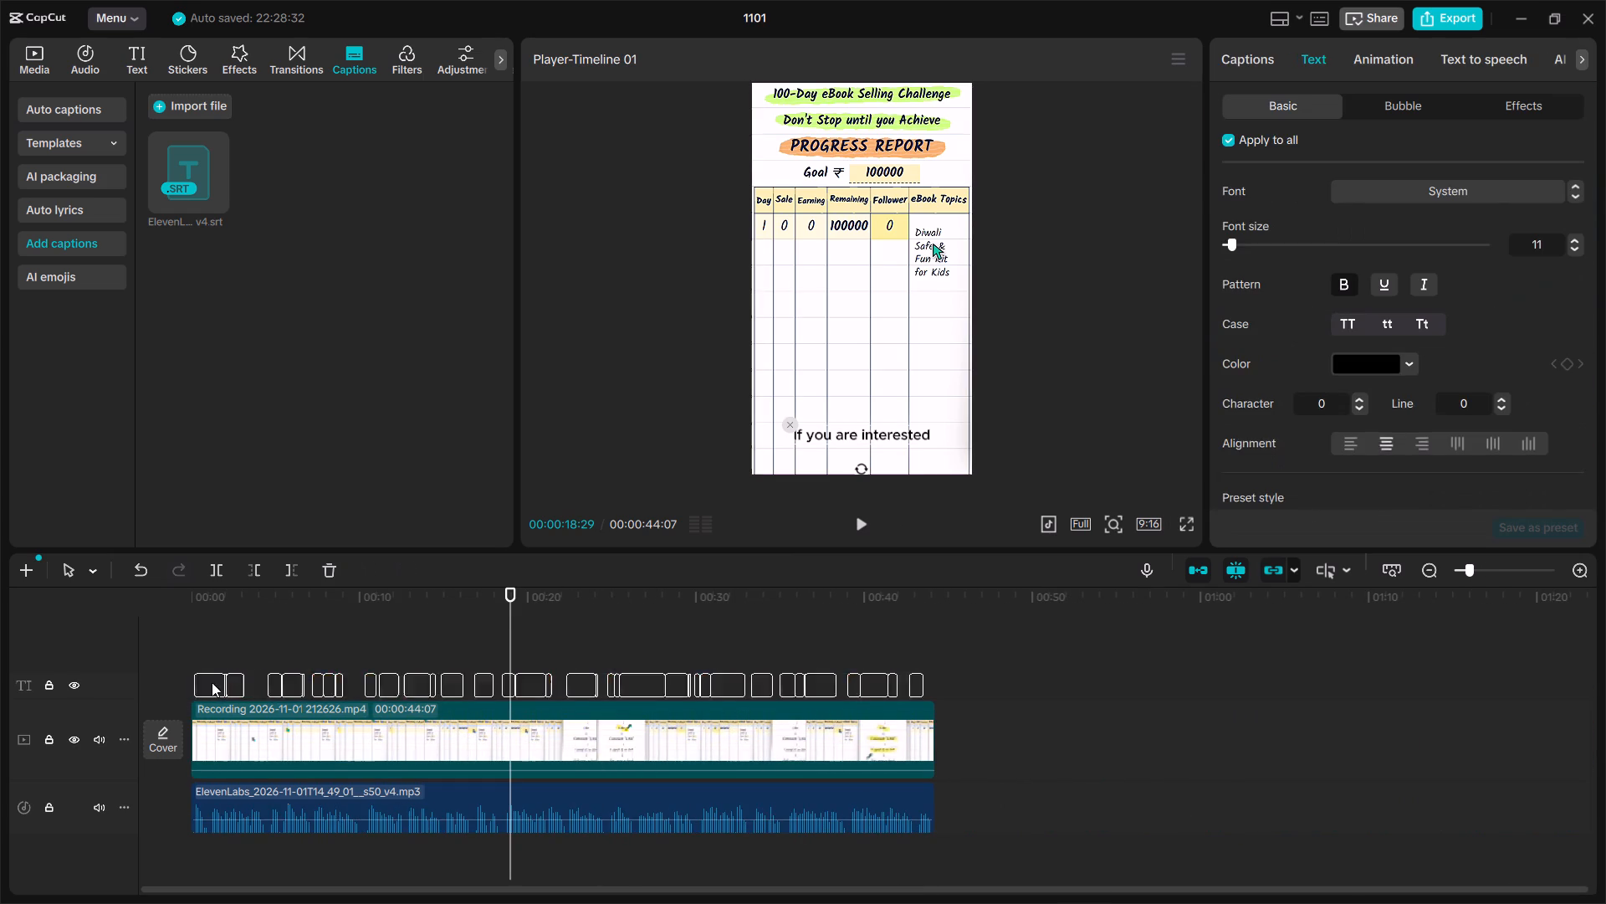
Play the video from the start to review it without captions.
drag(510, 650, 91, 639)
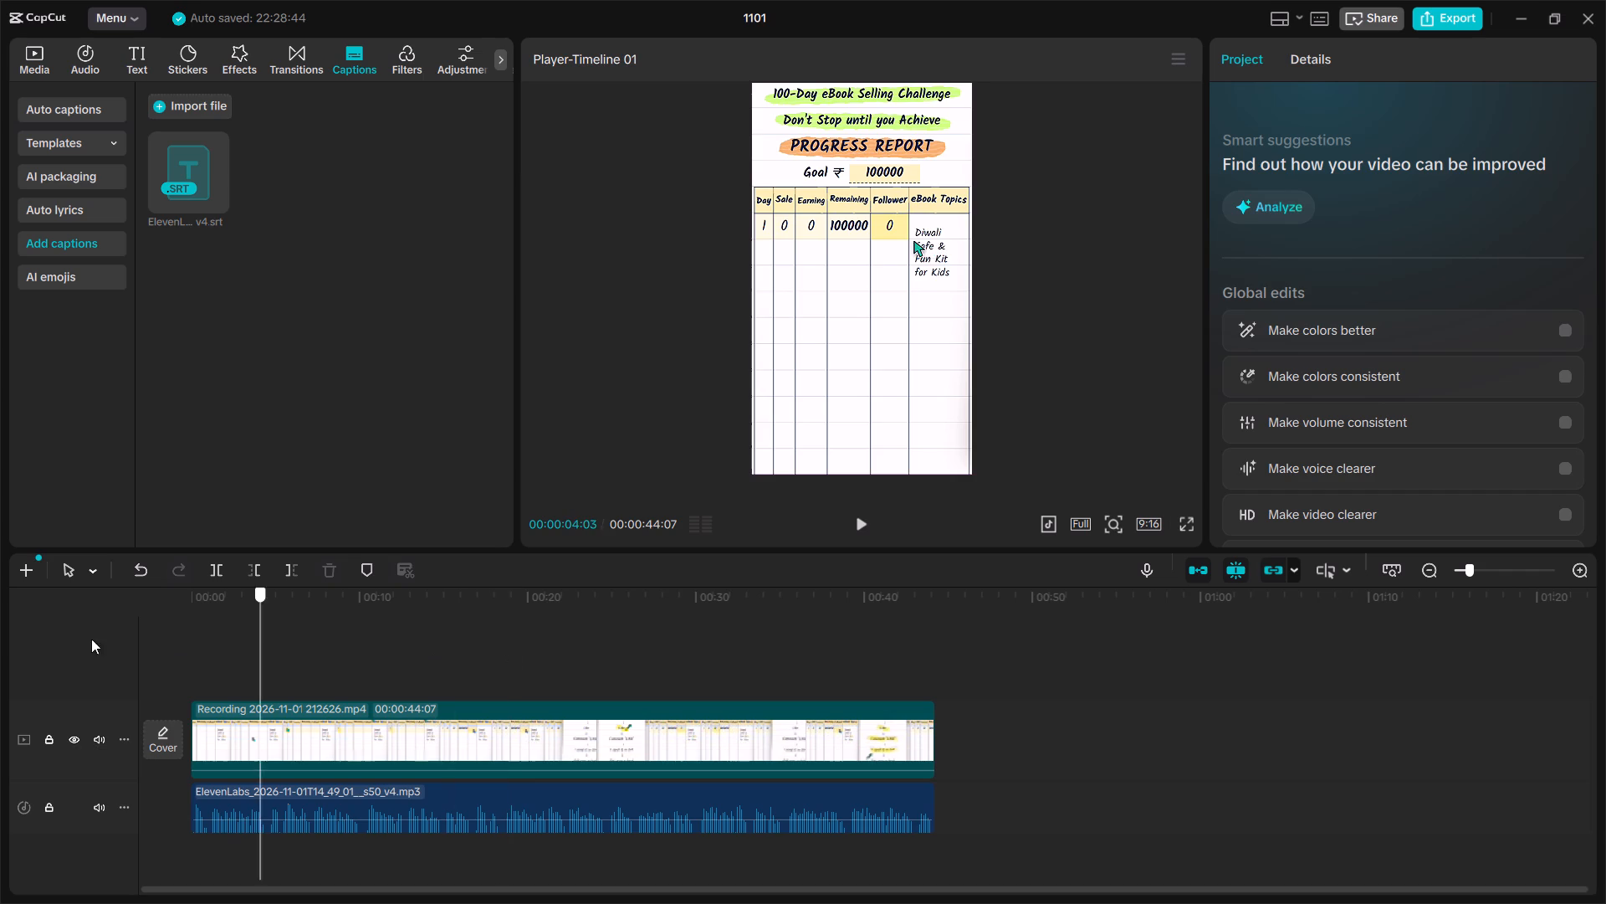
drag(91, 639, 51, 632)
key(space)
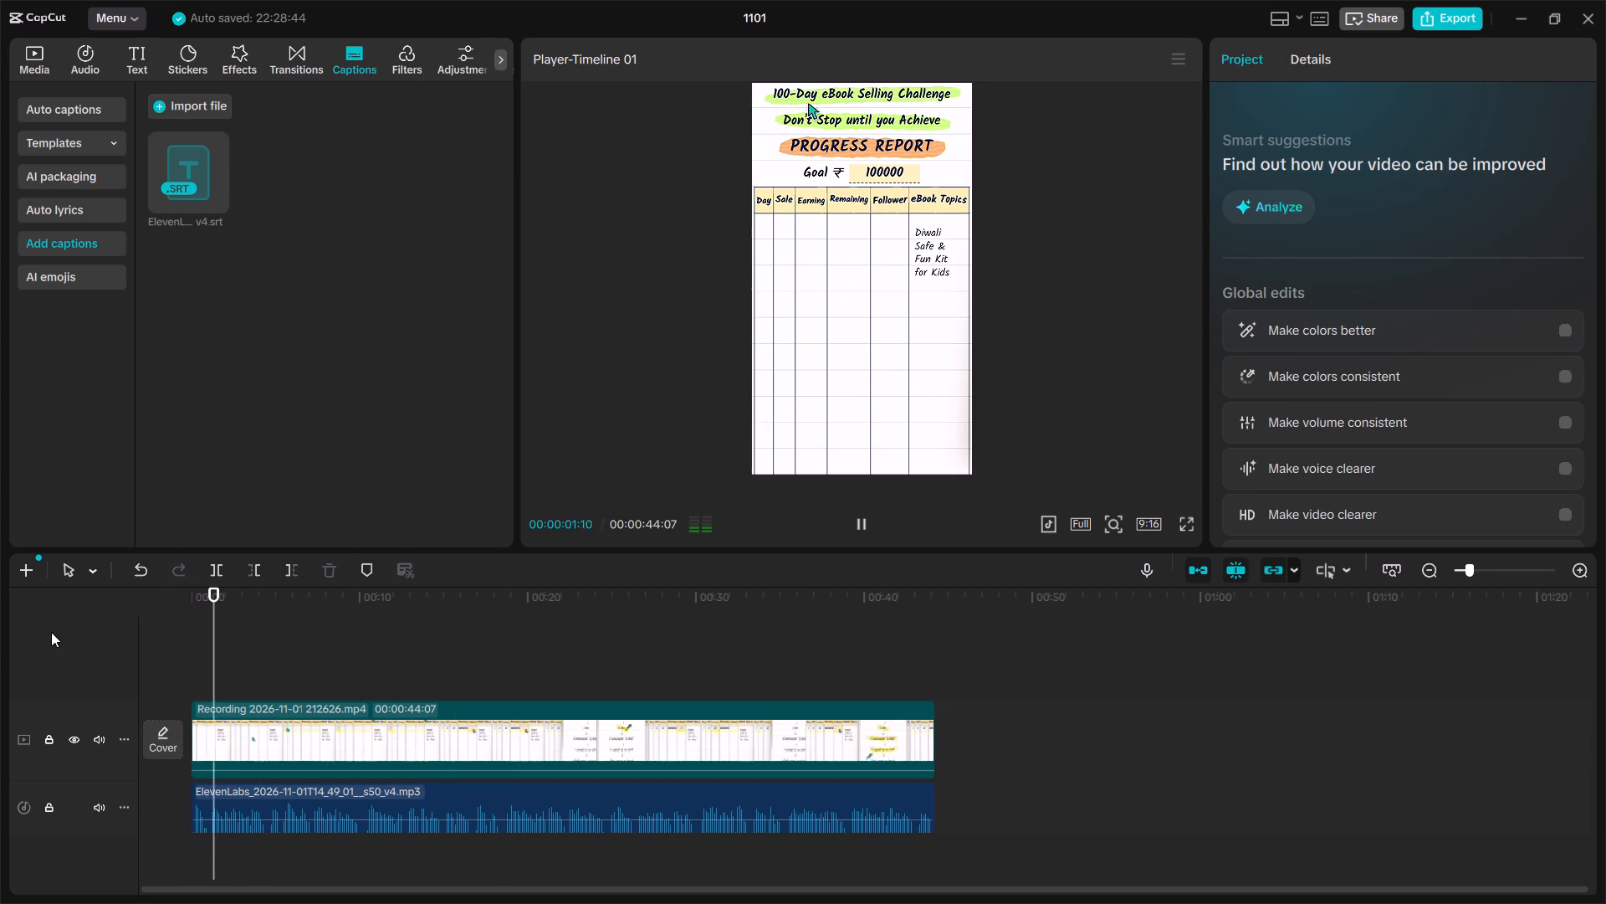
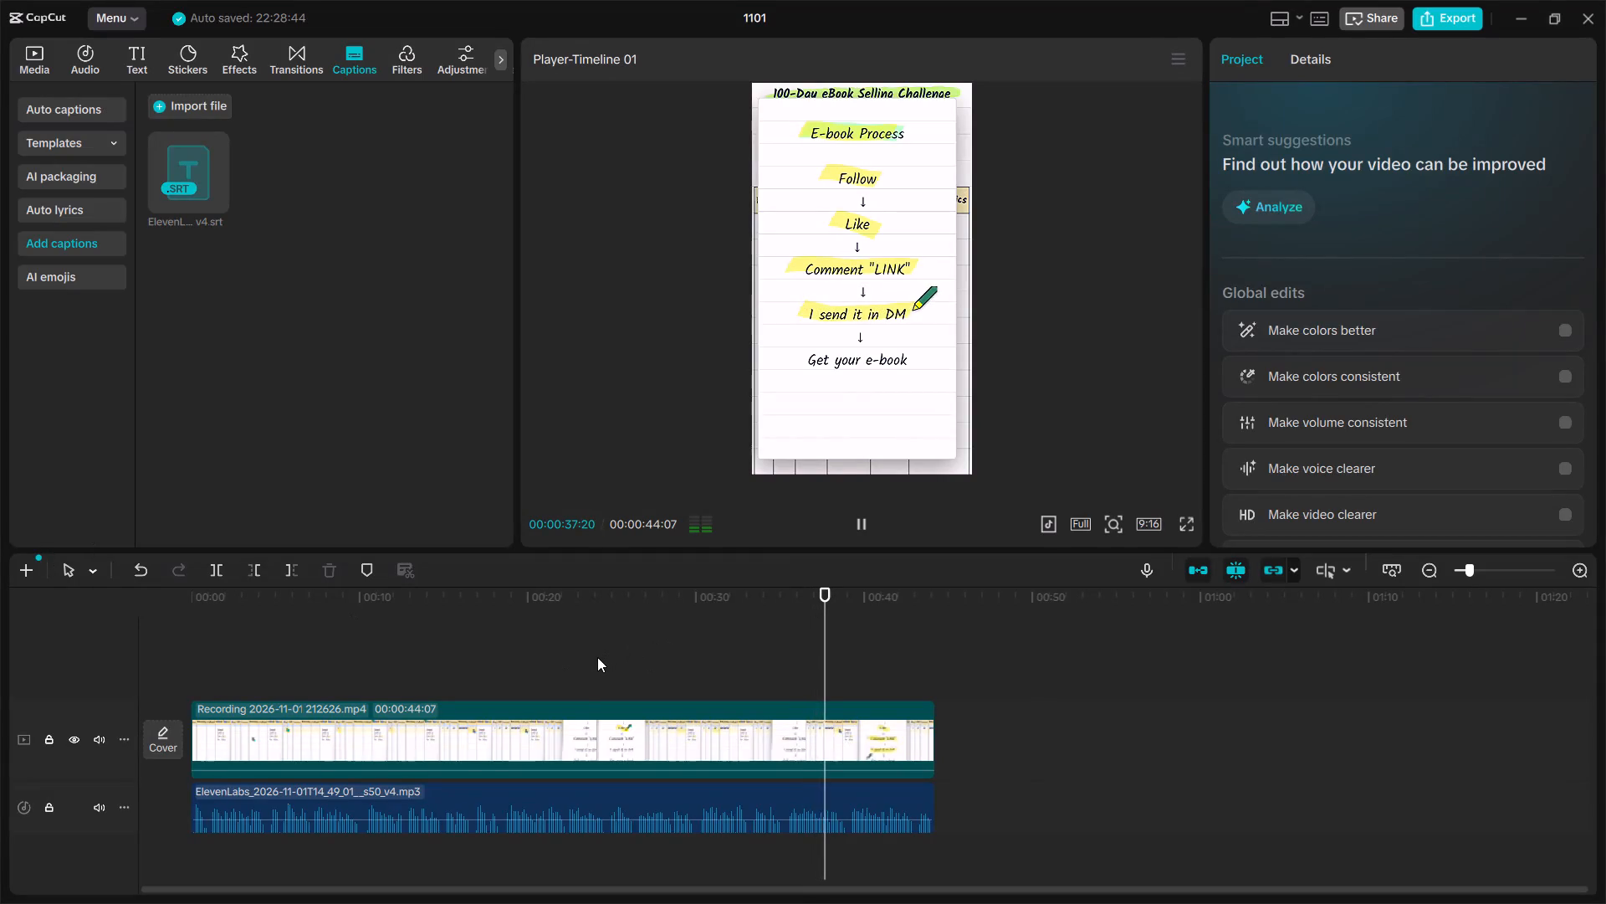
Review the playback and split both the audio and the video clips at 00:00:22:07.
click(404, 666)
key(space)
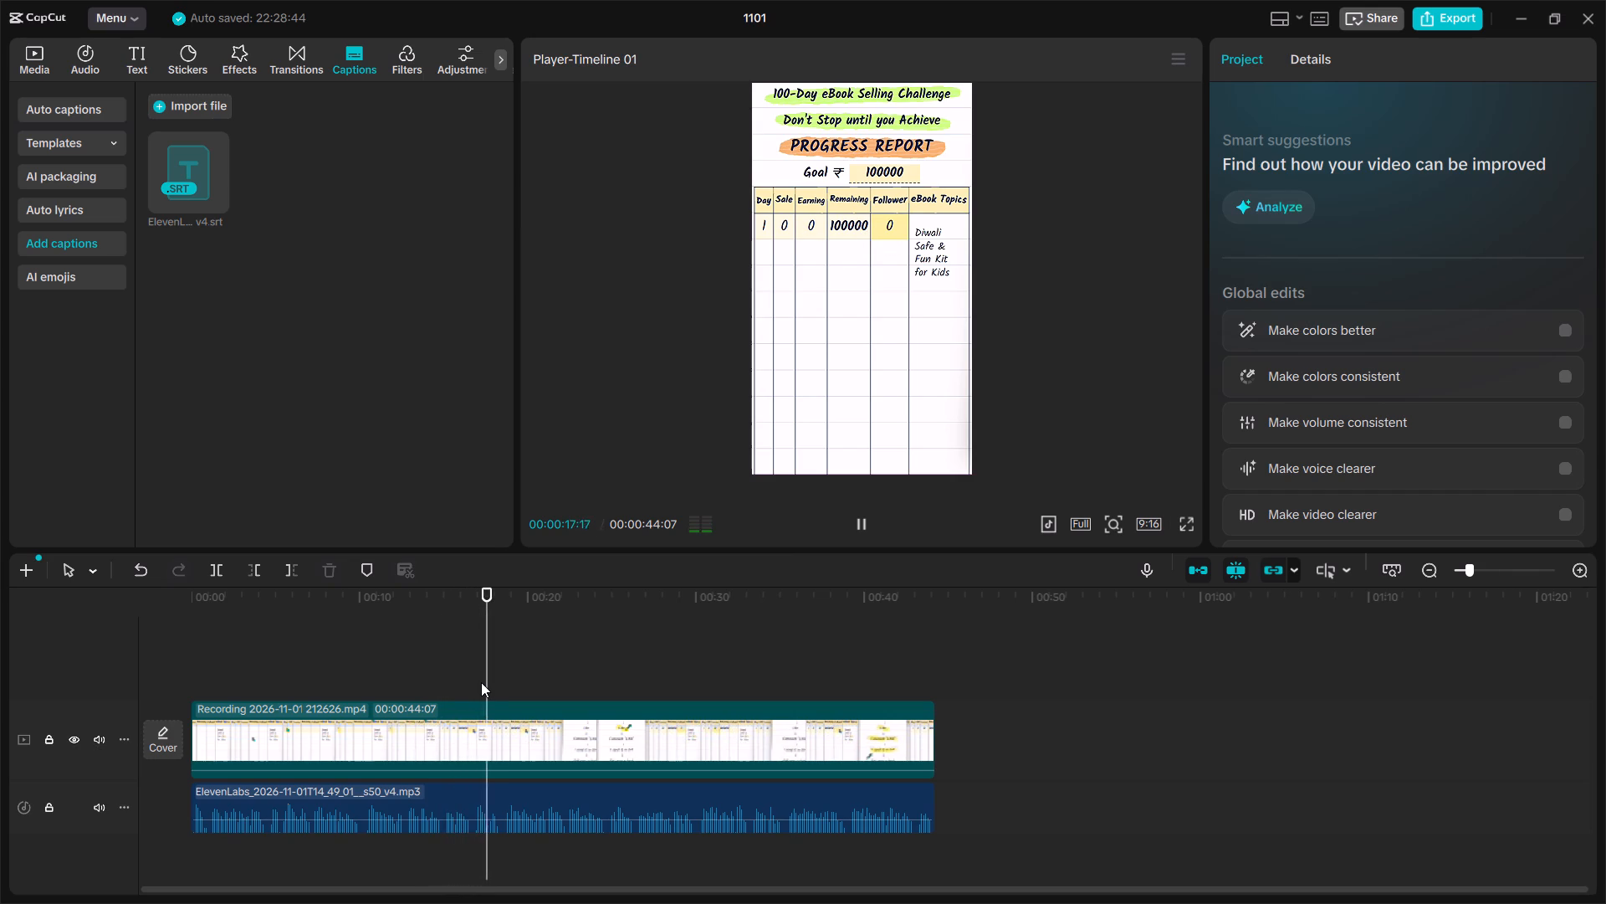
ctrl+scroll(481, 682, up, 13)
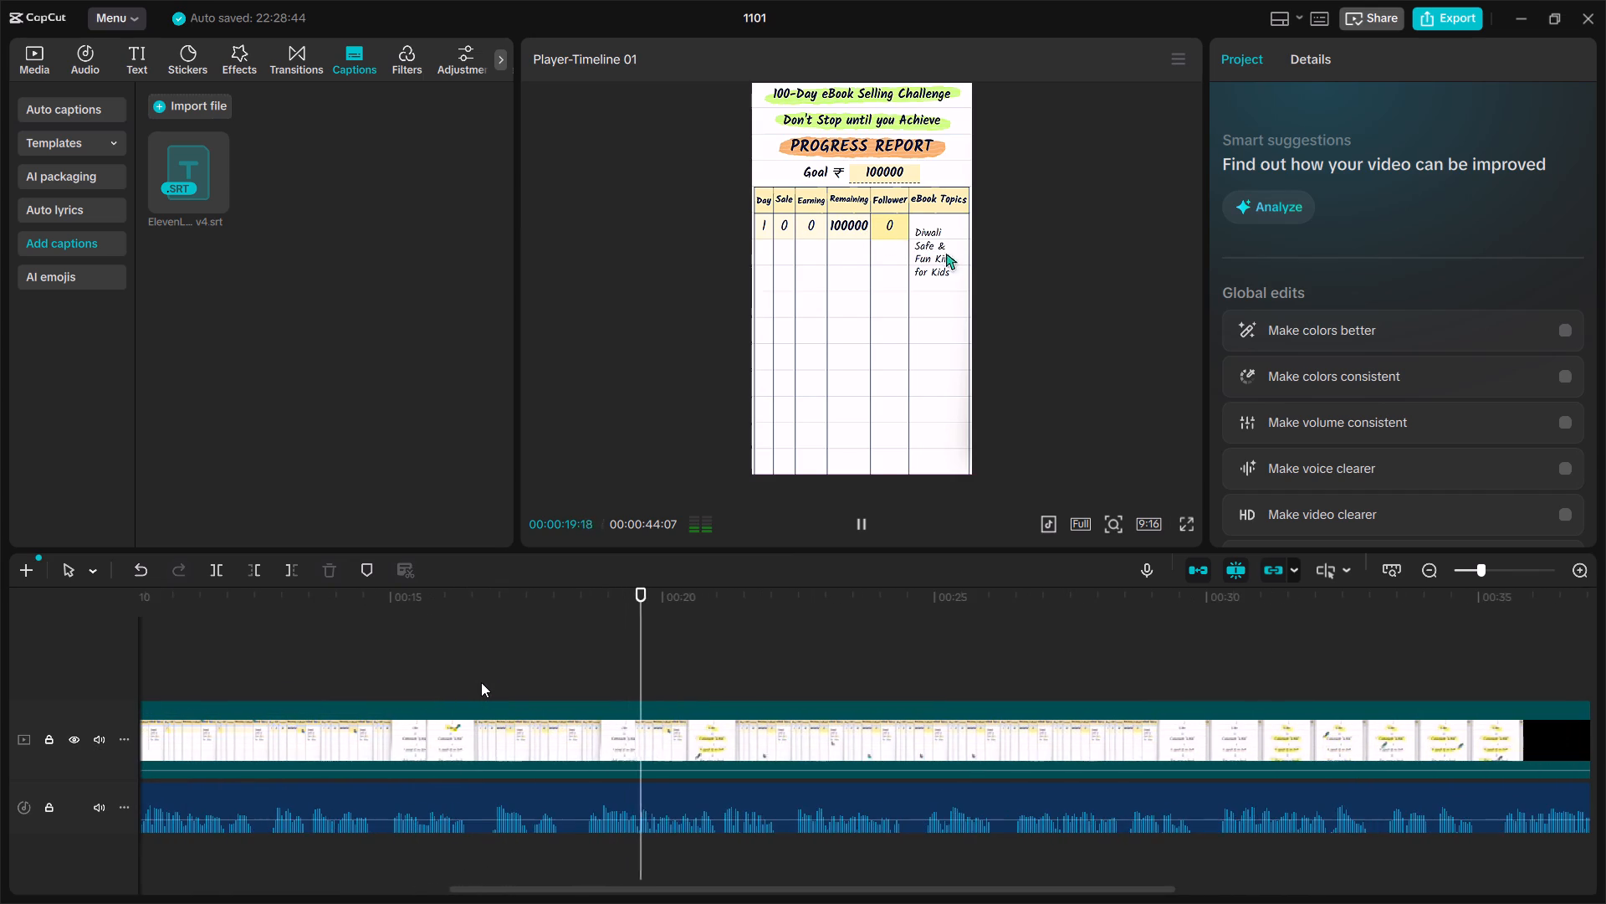
scroll(481, 682, left, 1)
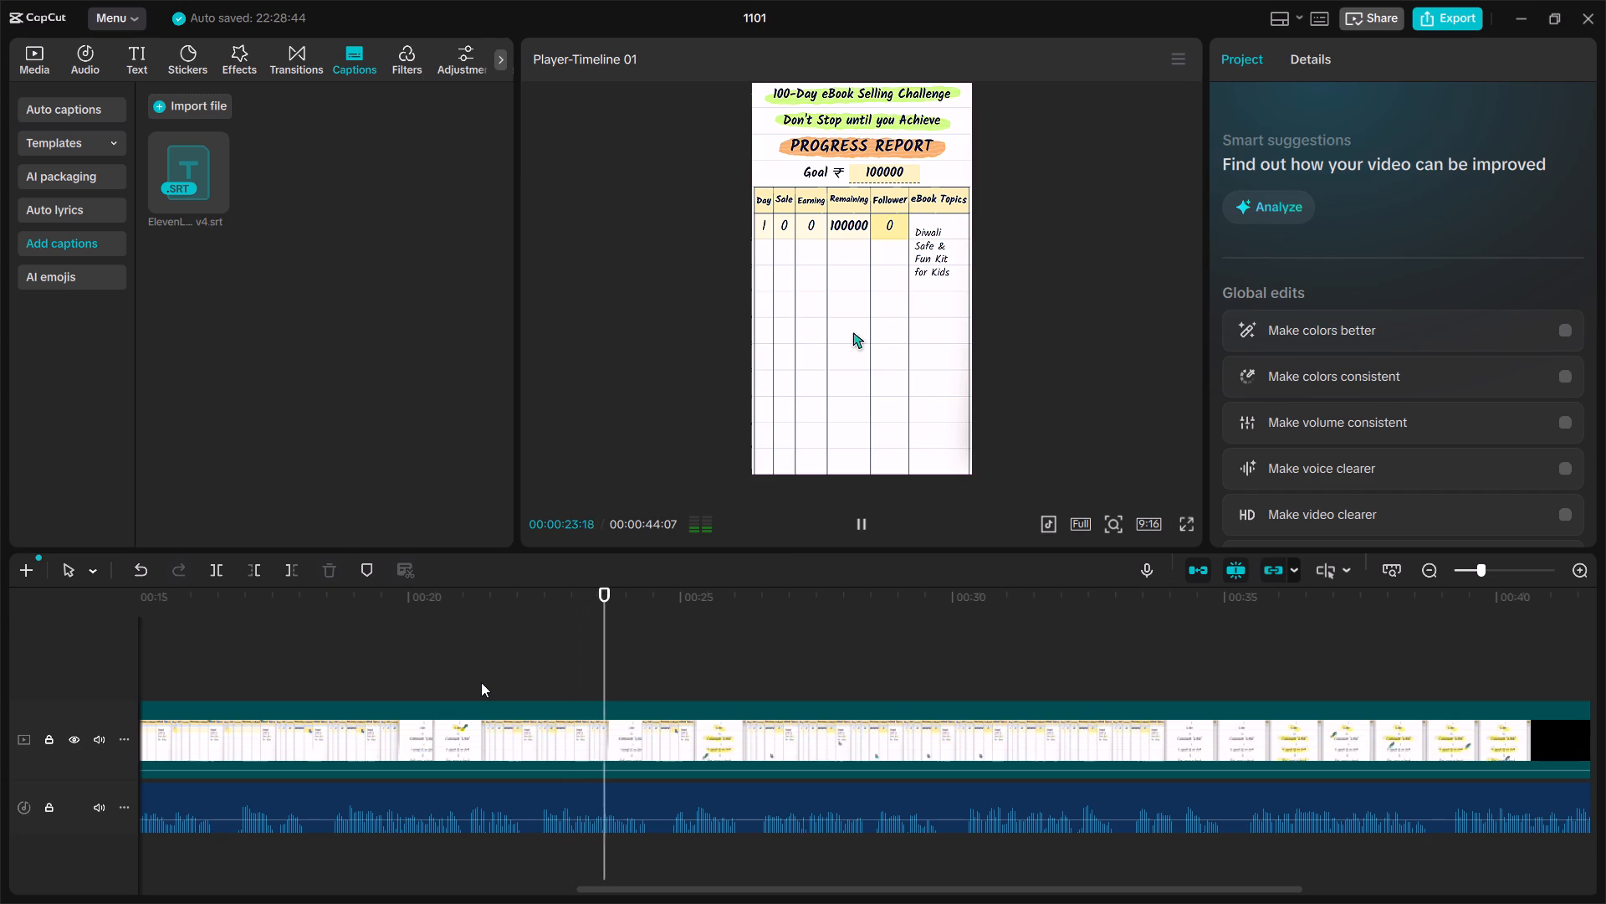
click(517, 673)
drag(517, 673, 529, 678)
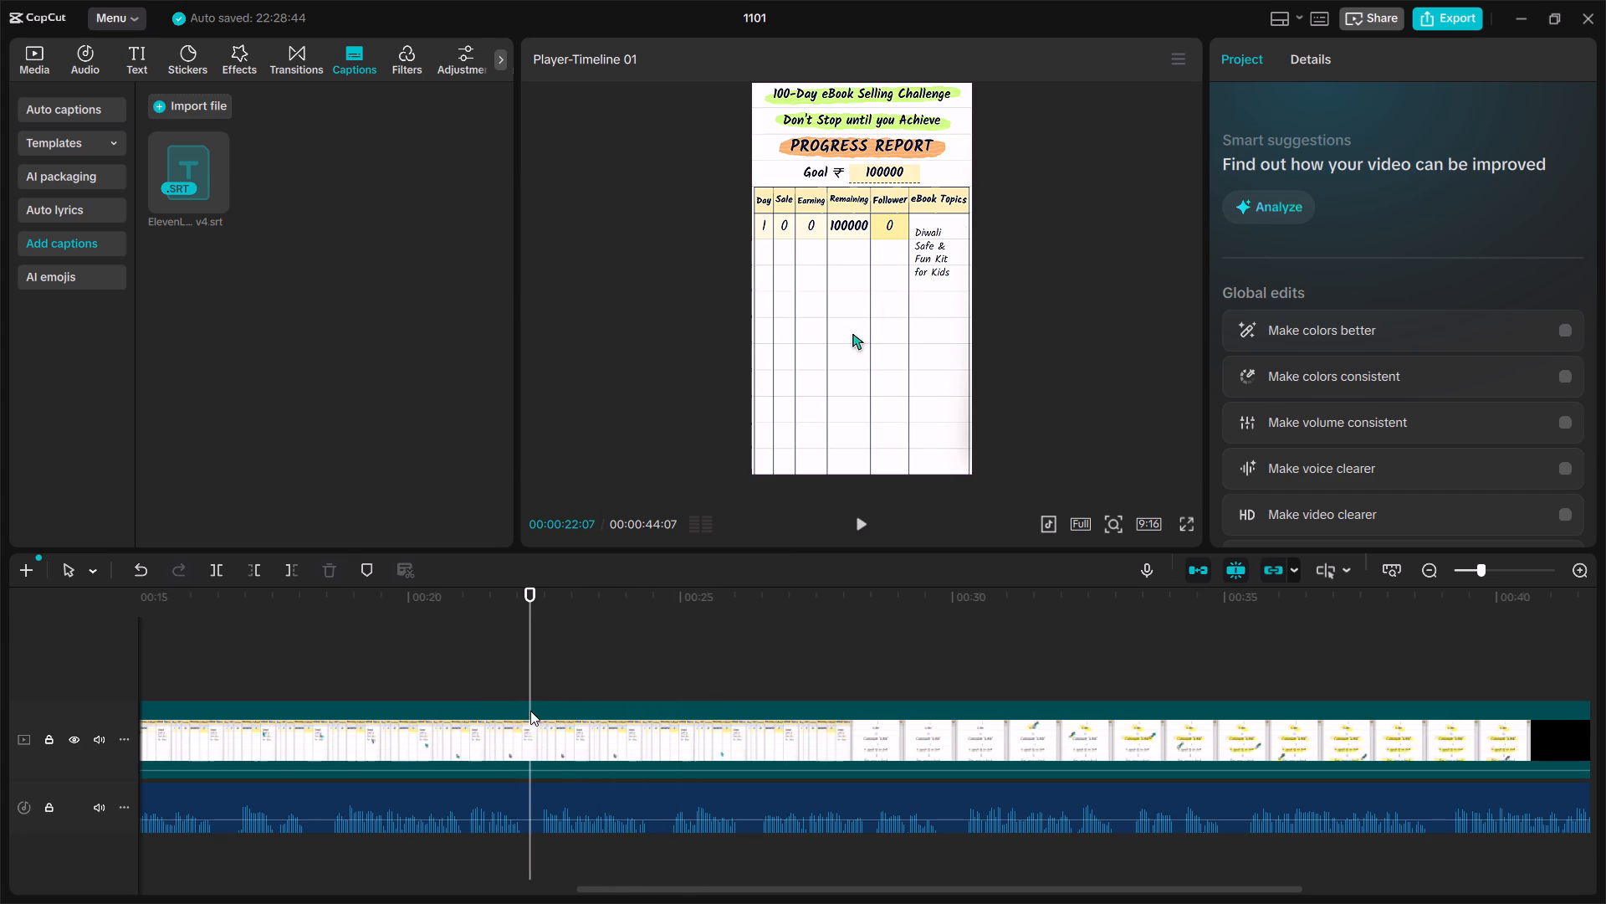
click(530, 796)
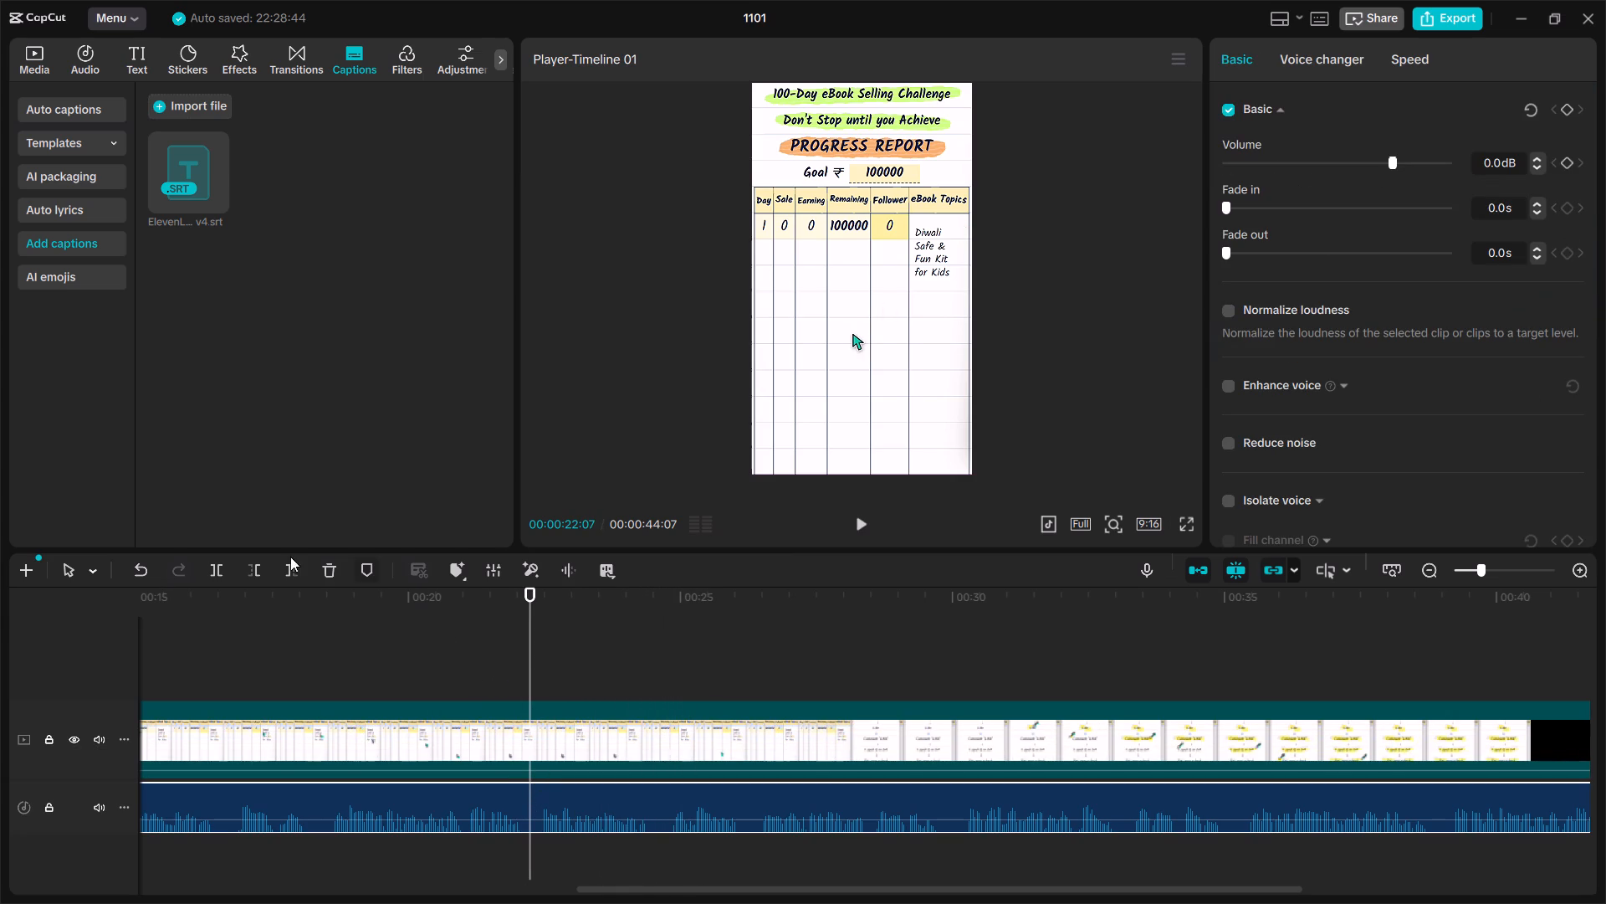
click(214, 573)
click(572, 735)
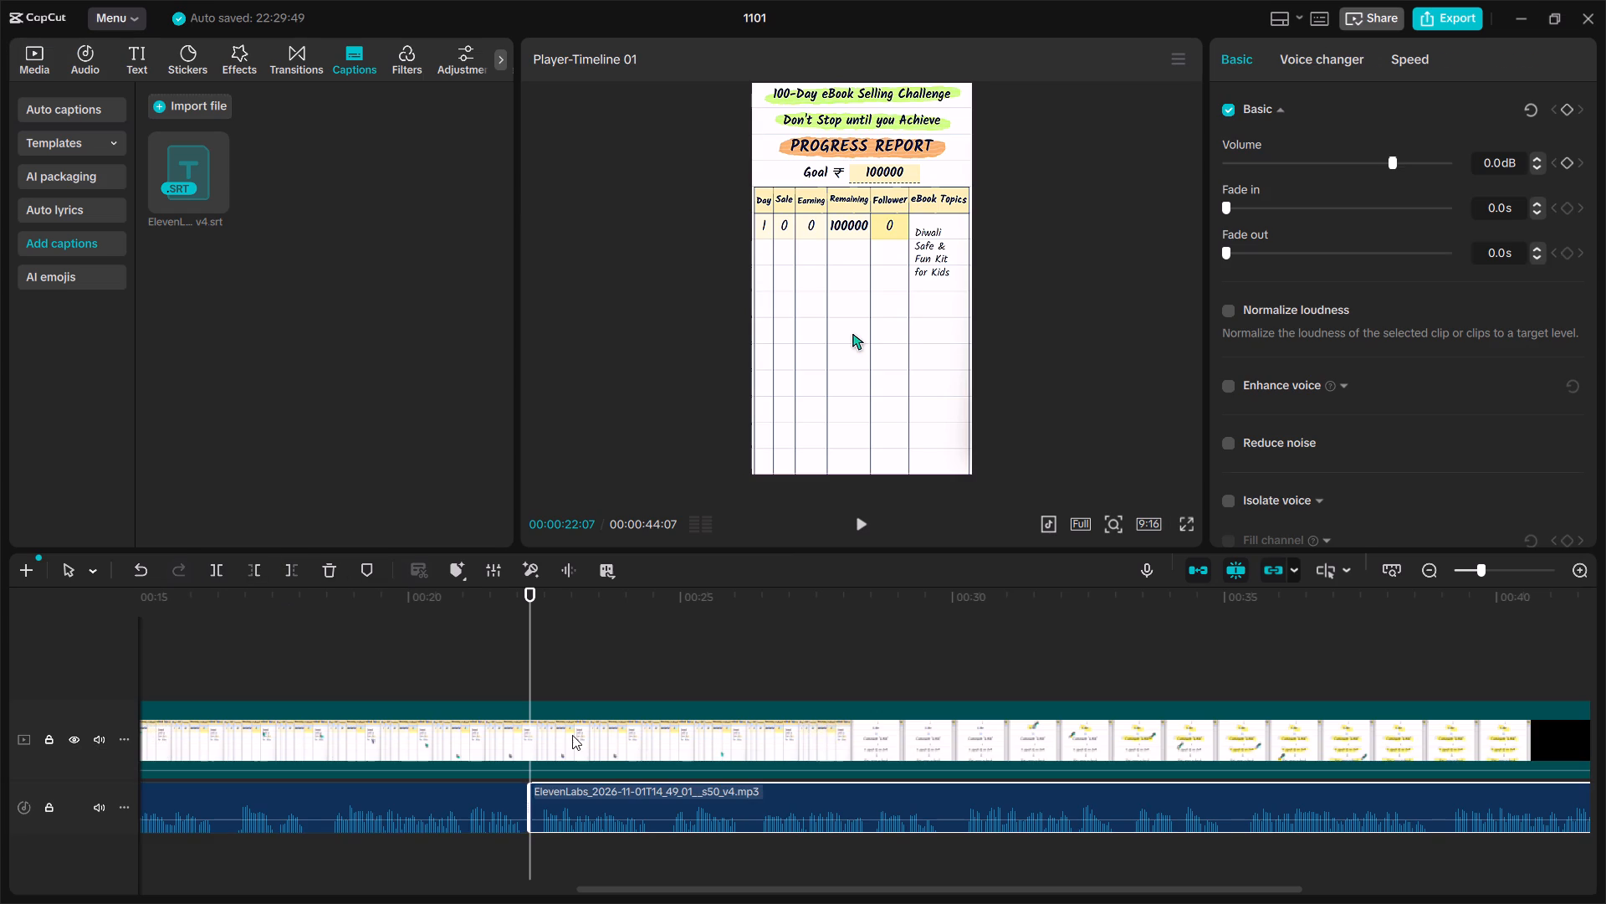
click(211, 566)
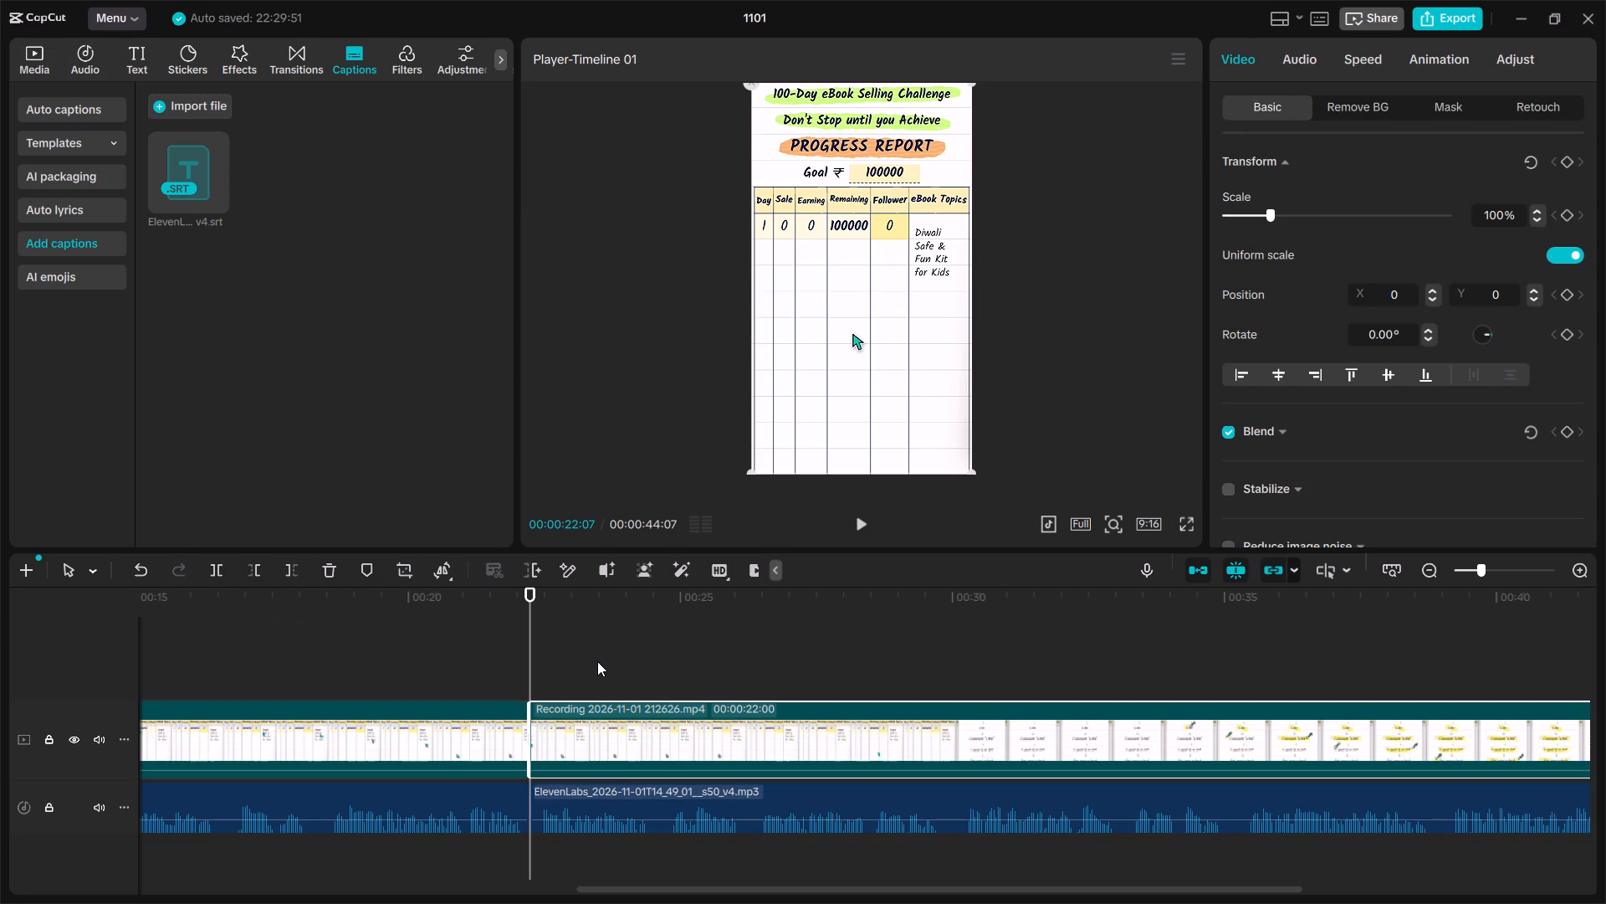
Play on to the end of the unwanted passage and split the video and audio clips at 00:00:24:19.
key(space)
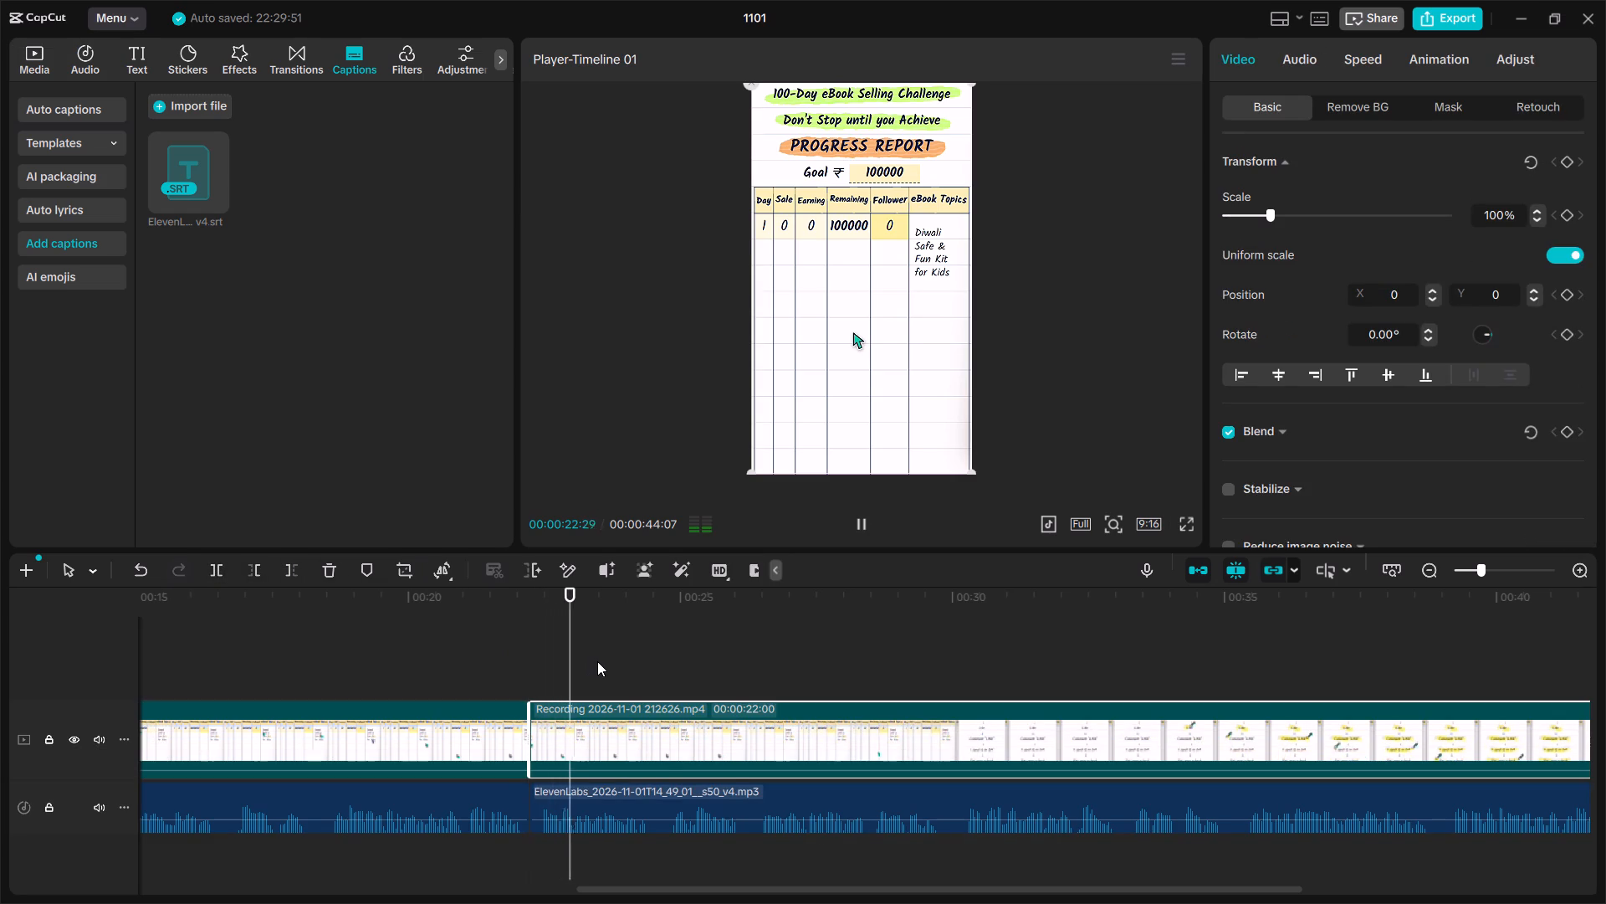
key(space)
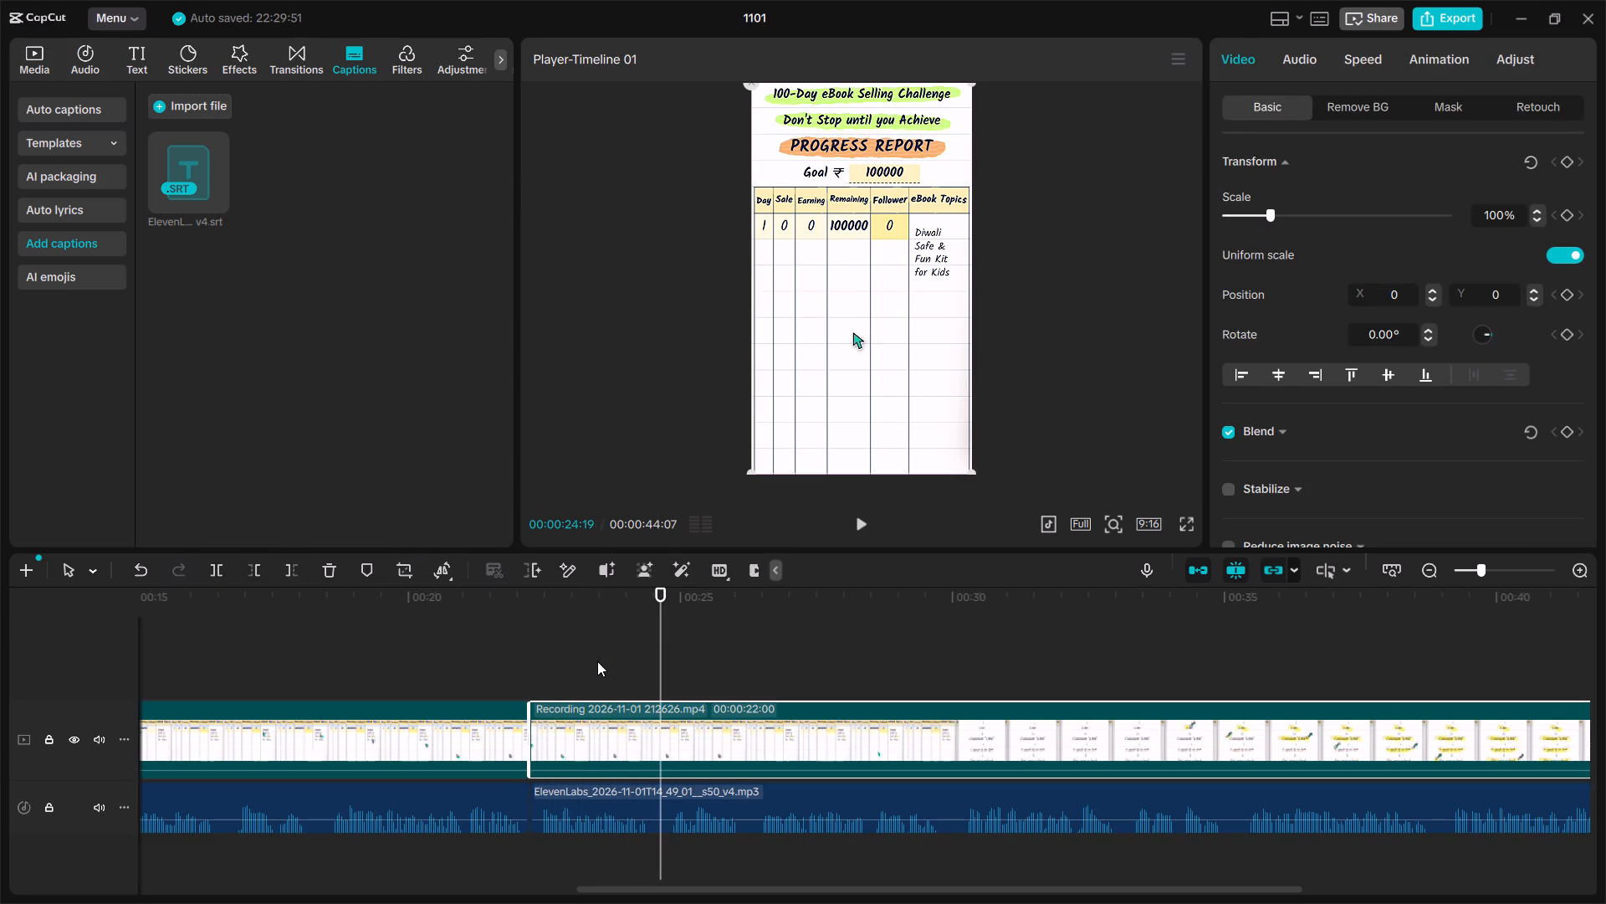
click(209, 571)
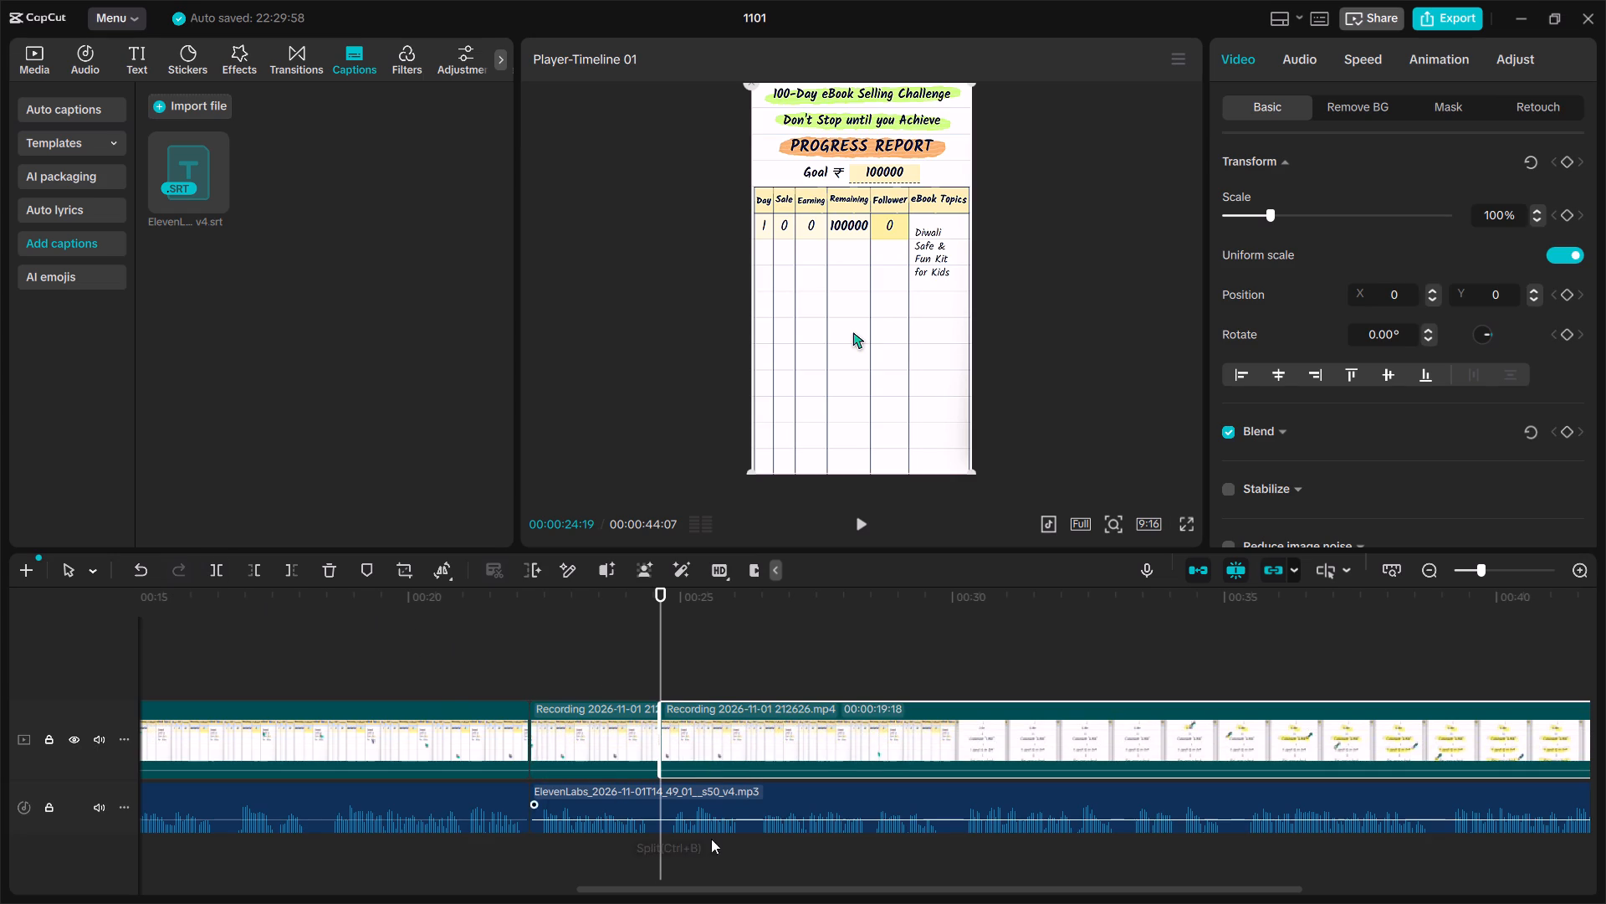
click(660, 796)
click(227, 557)
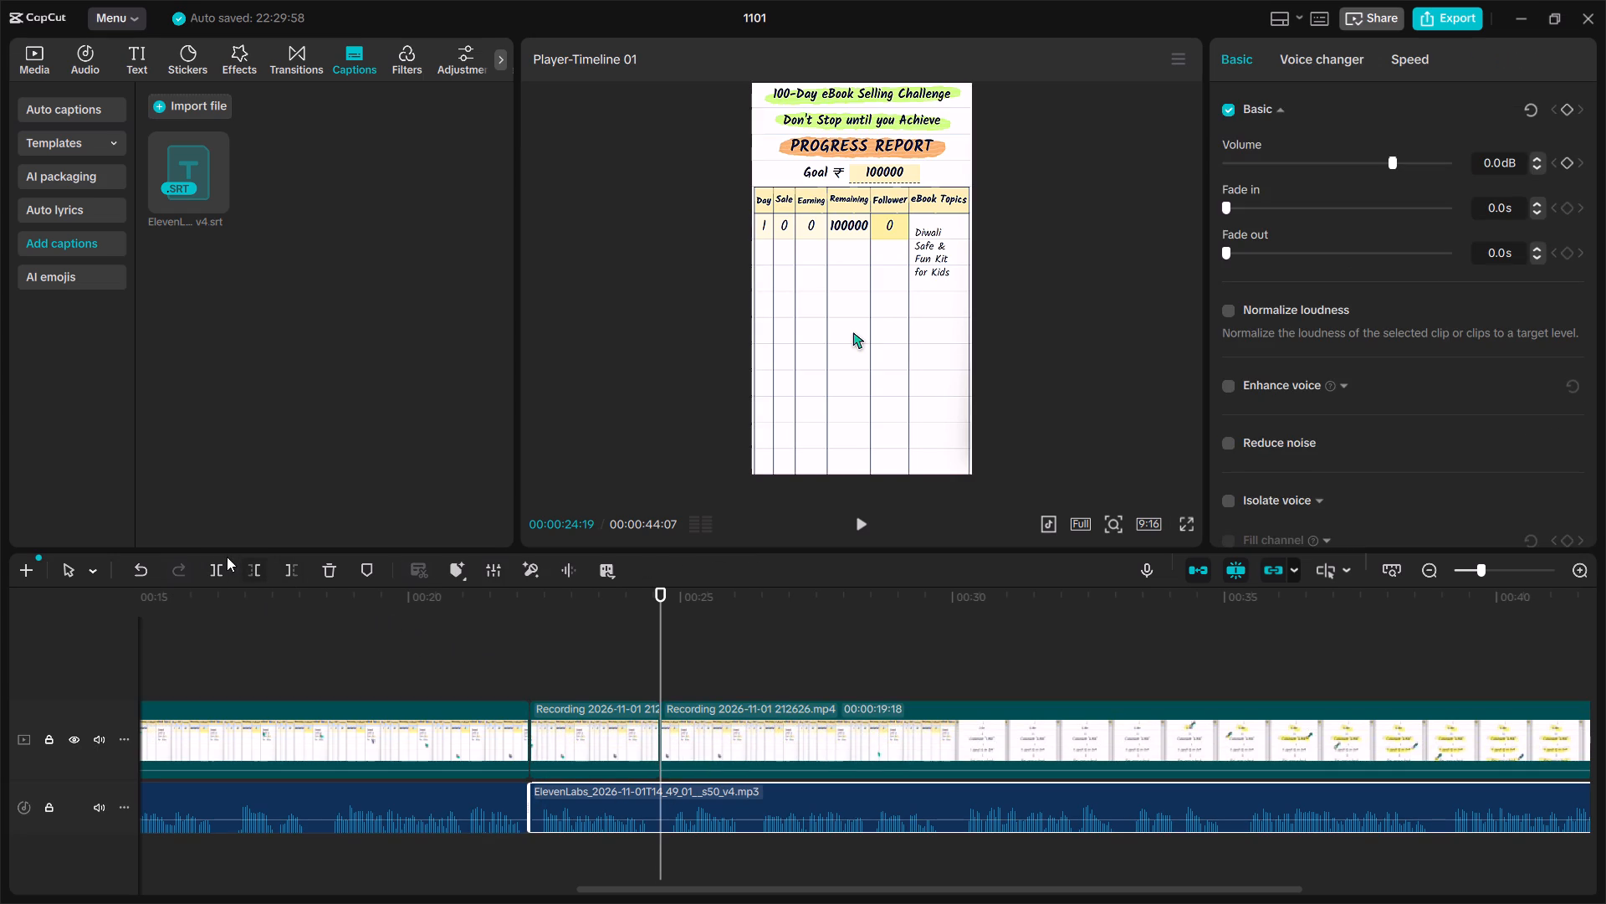
click(224, 558)
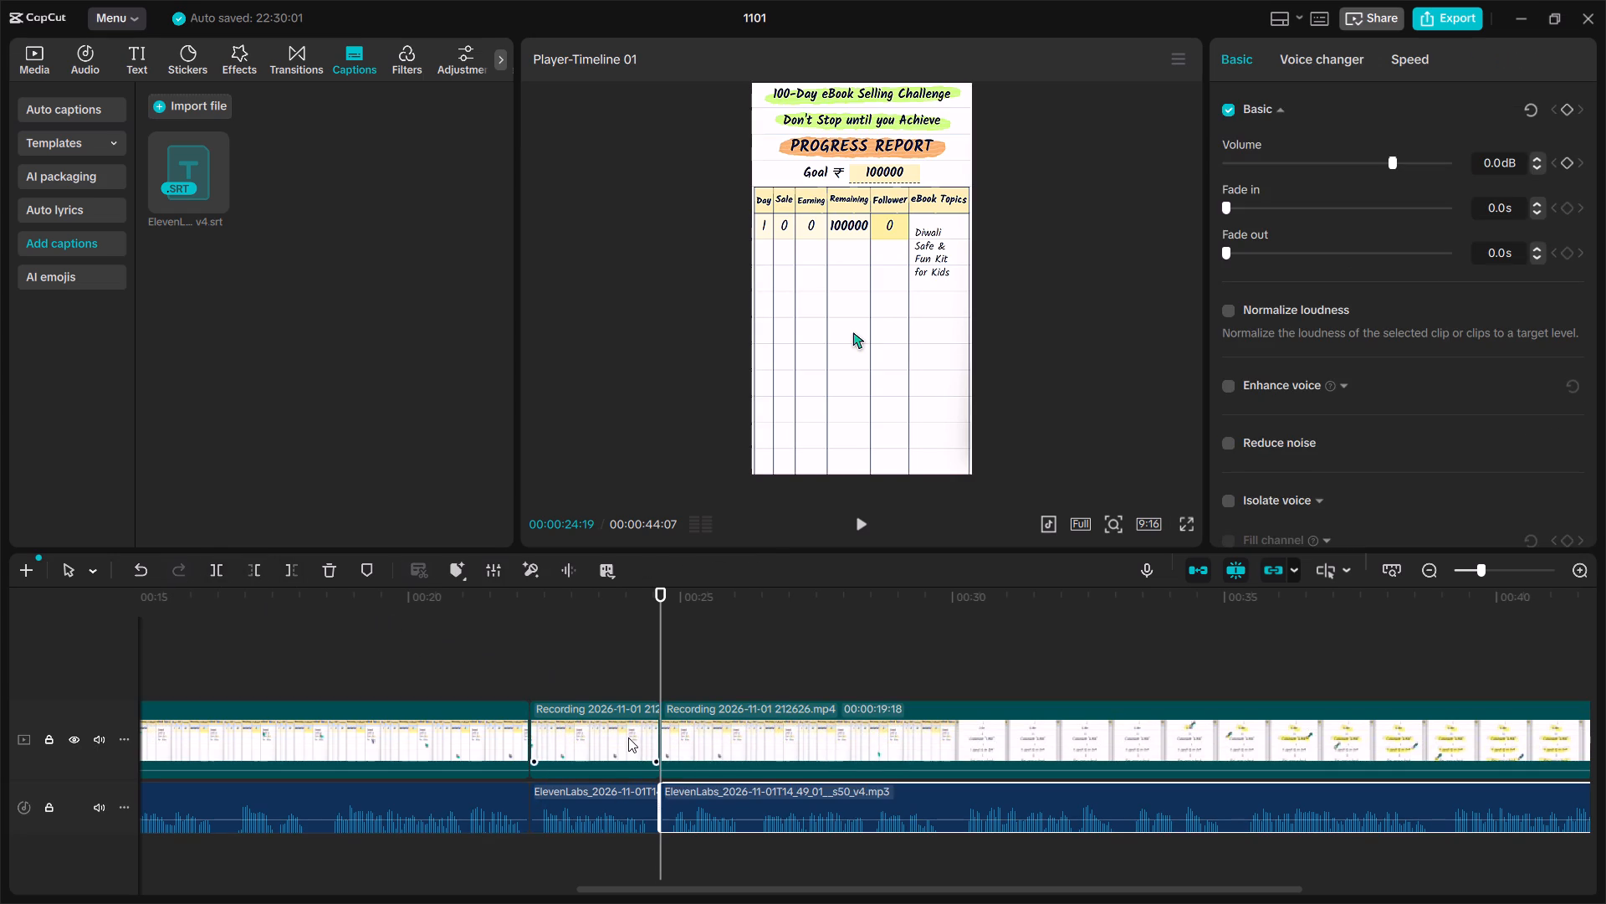
Delete the video and audio segments between the two cuts and move the remaining audio back to close the gap.
click(628, 737)
key(Delete)
click(609, 804)
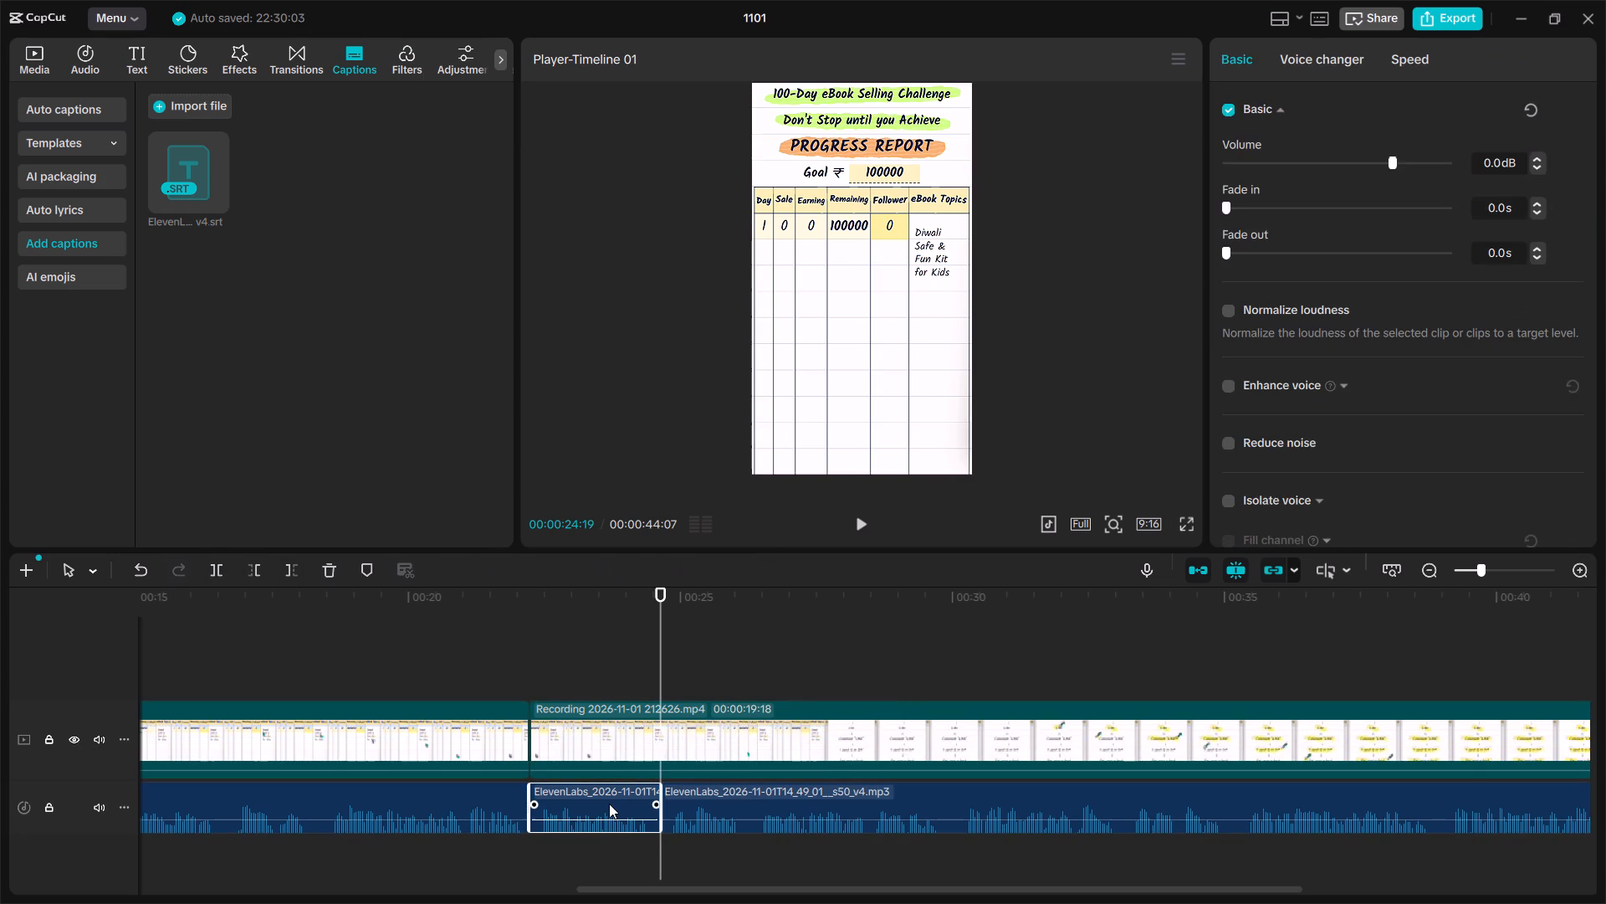
key(Delete)
drag(754, 791, 626, 794)
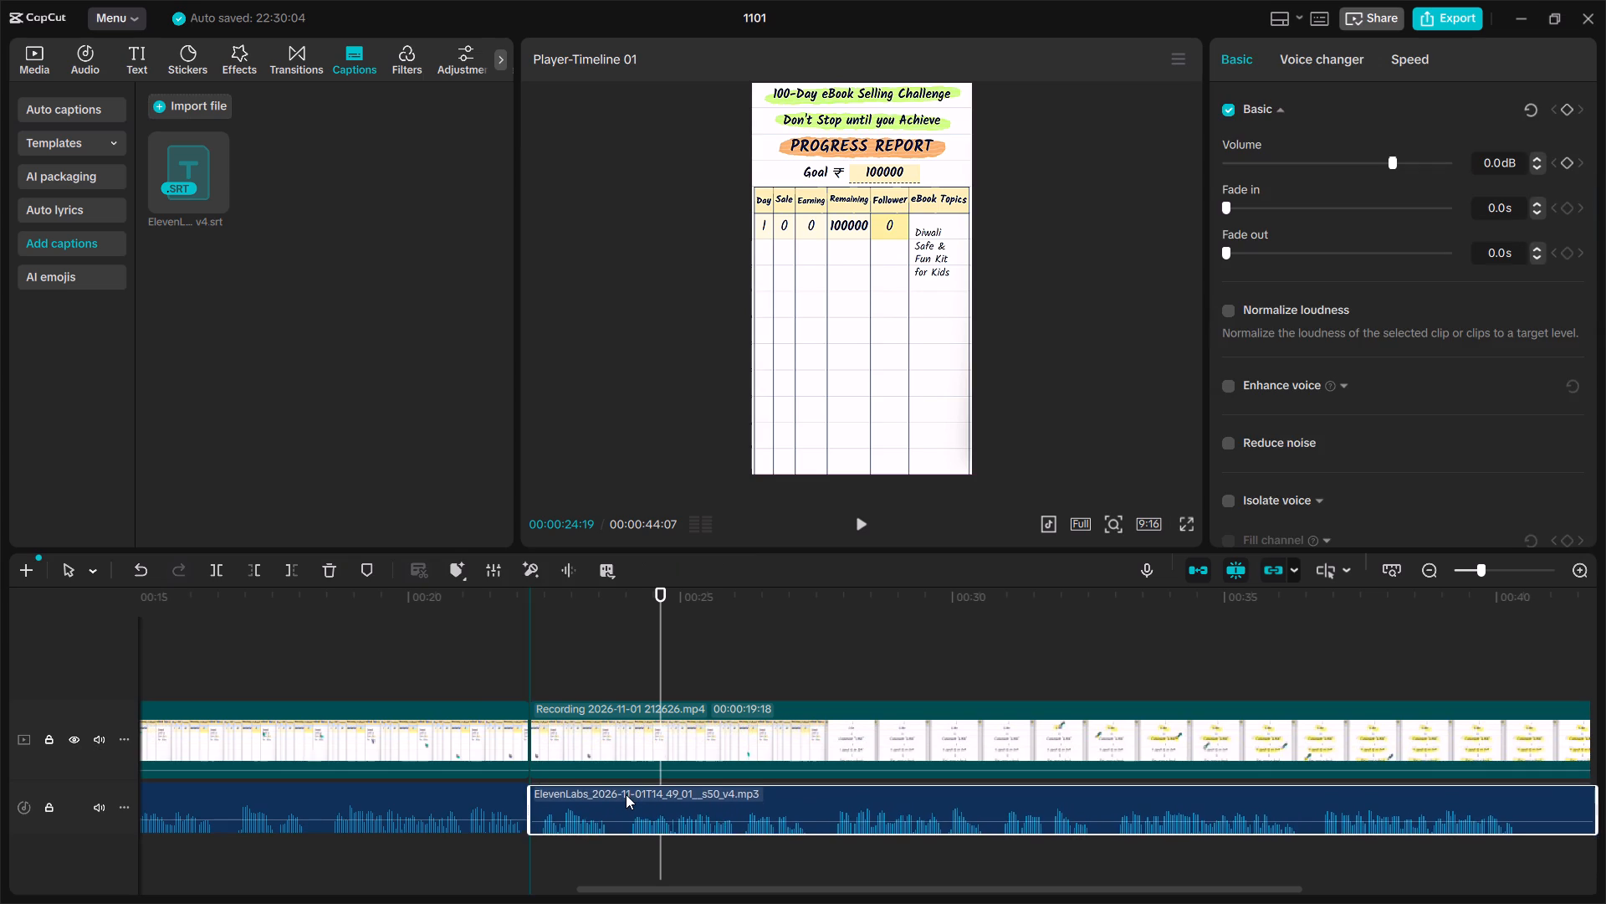
drag(626, 794, 626, 795)
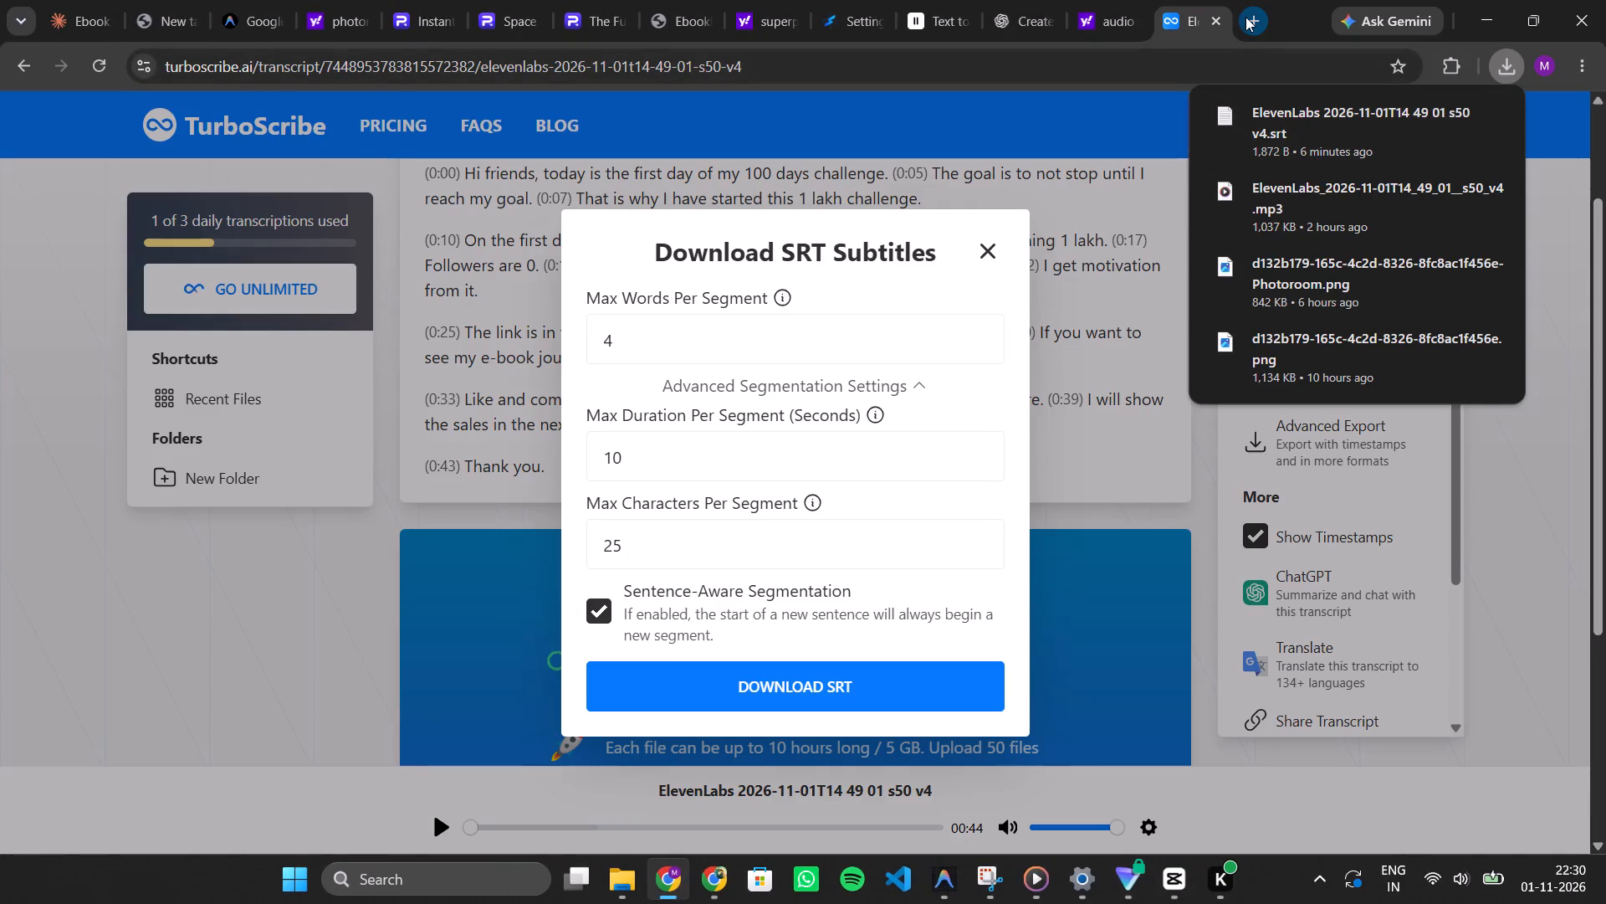
Switch to Chrome and search the web for creatify in a new tab.
click(1245, 17)
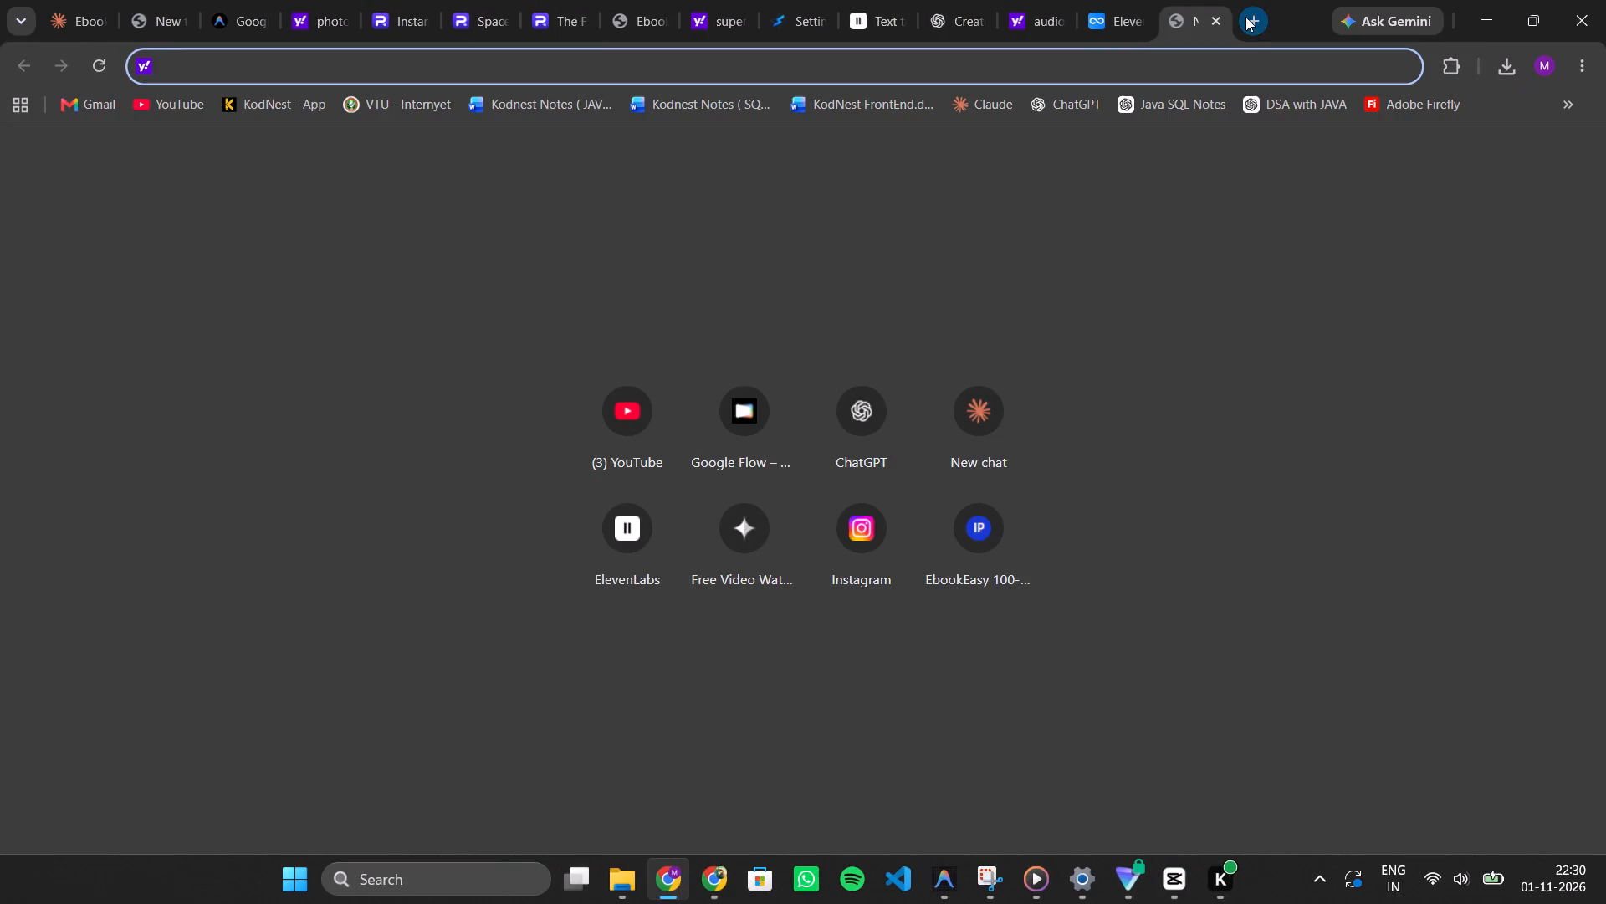
text(crea)
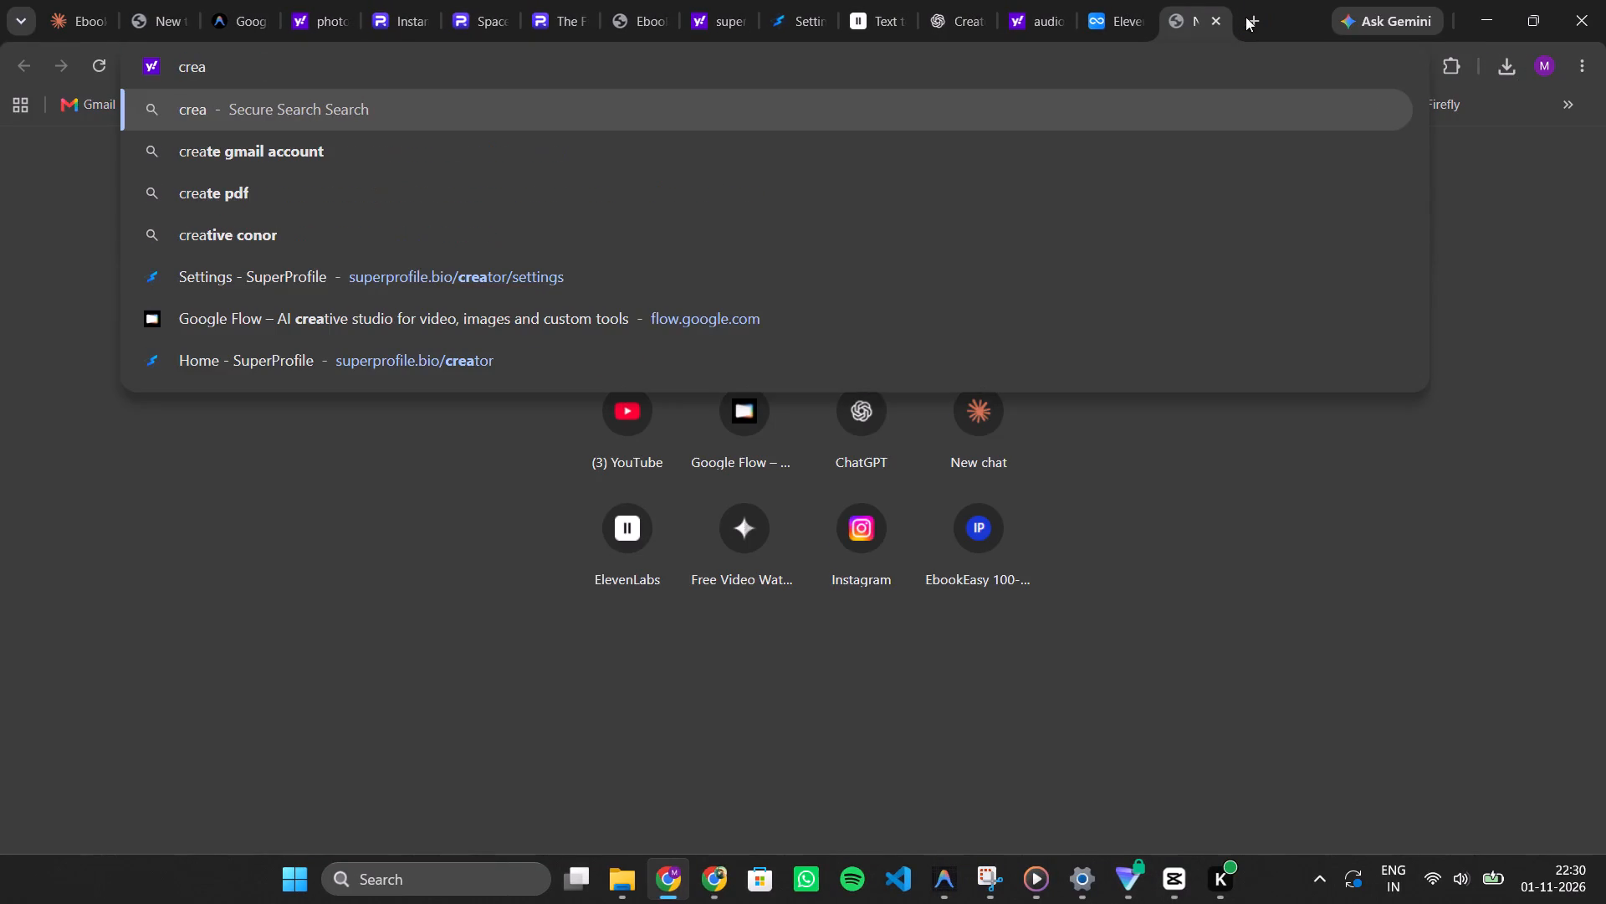
text(tif)
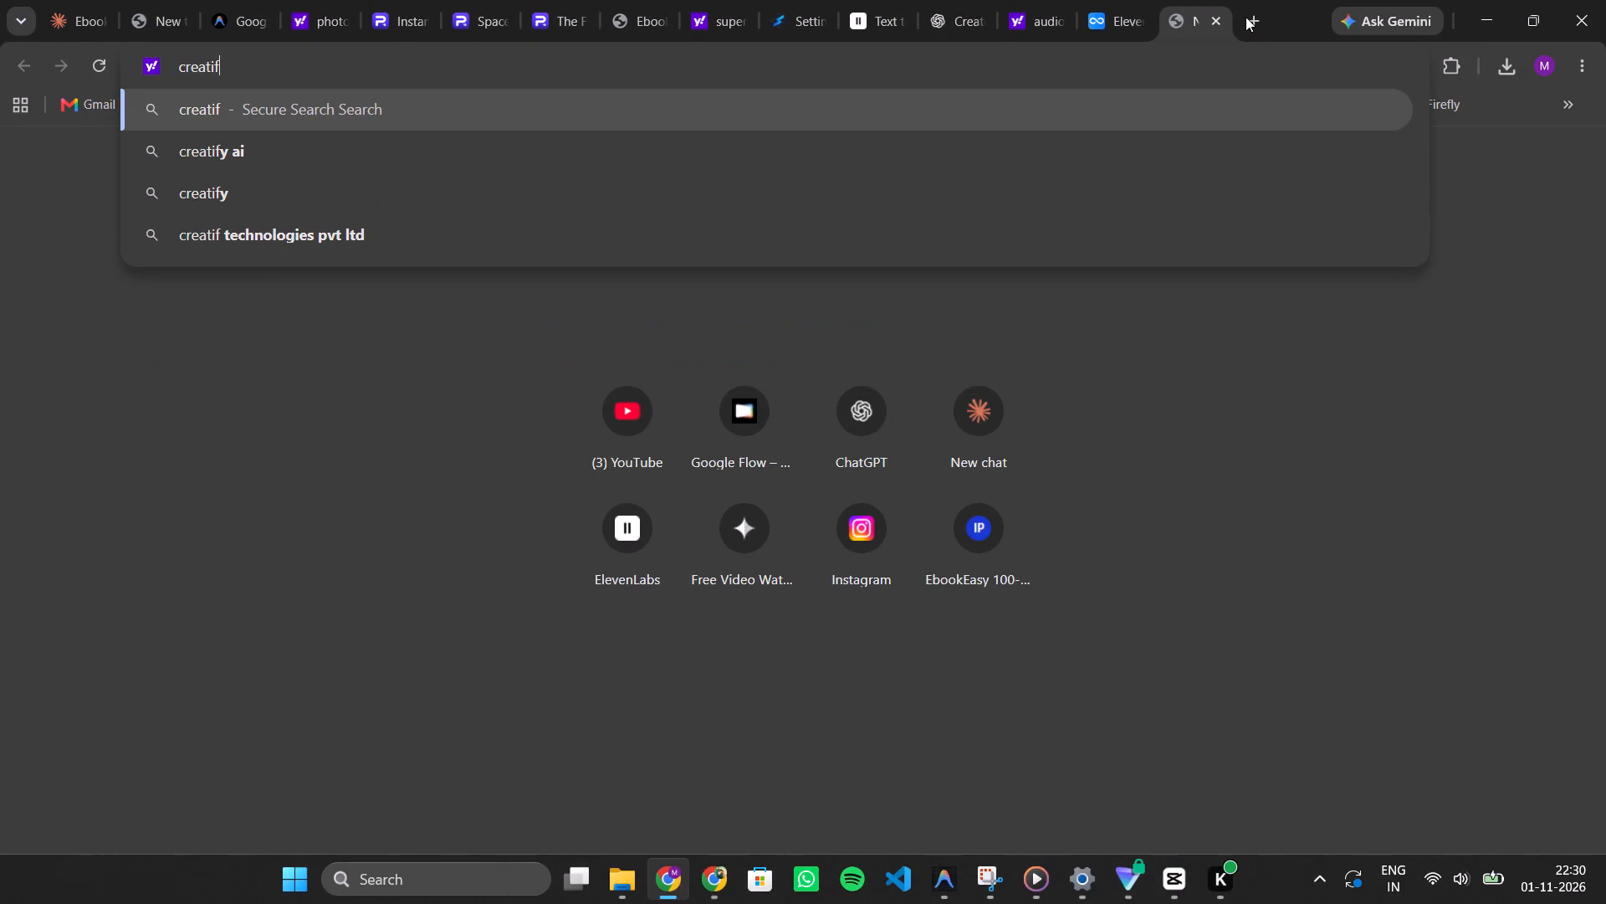
key(y)
key(Return)
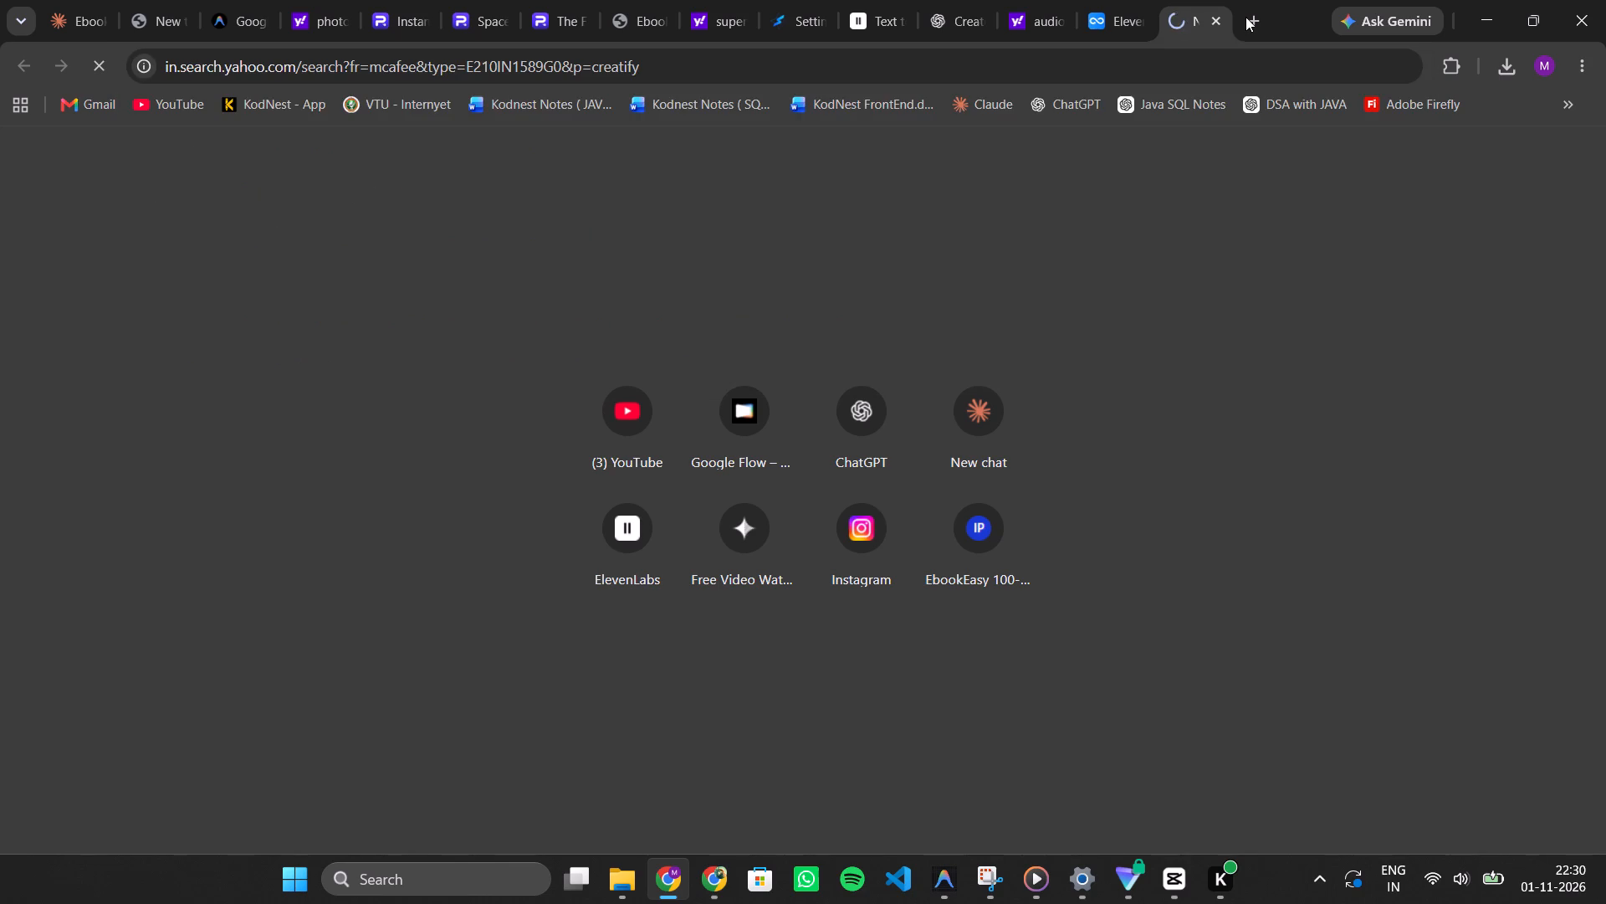
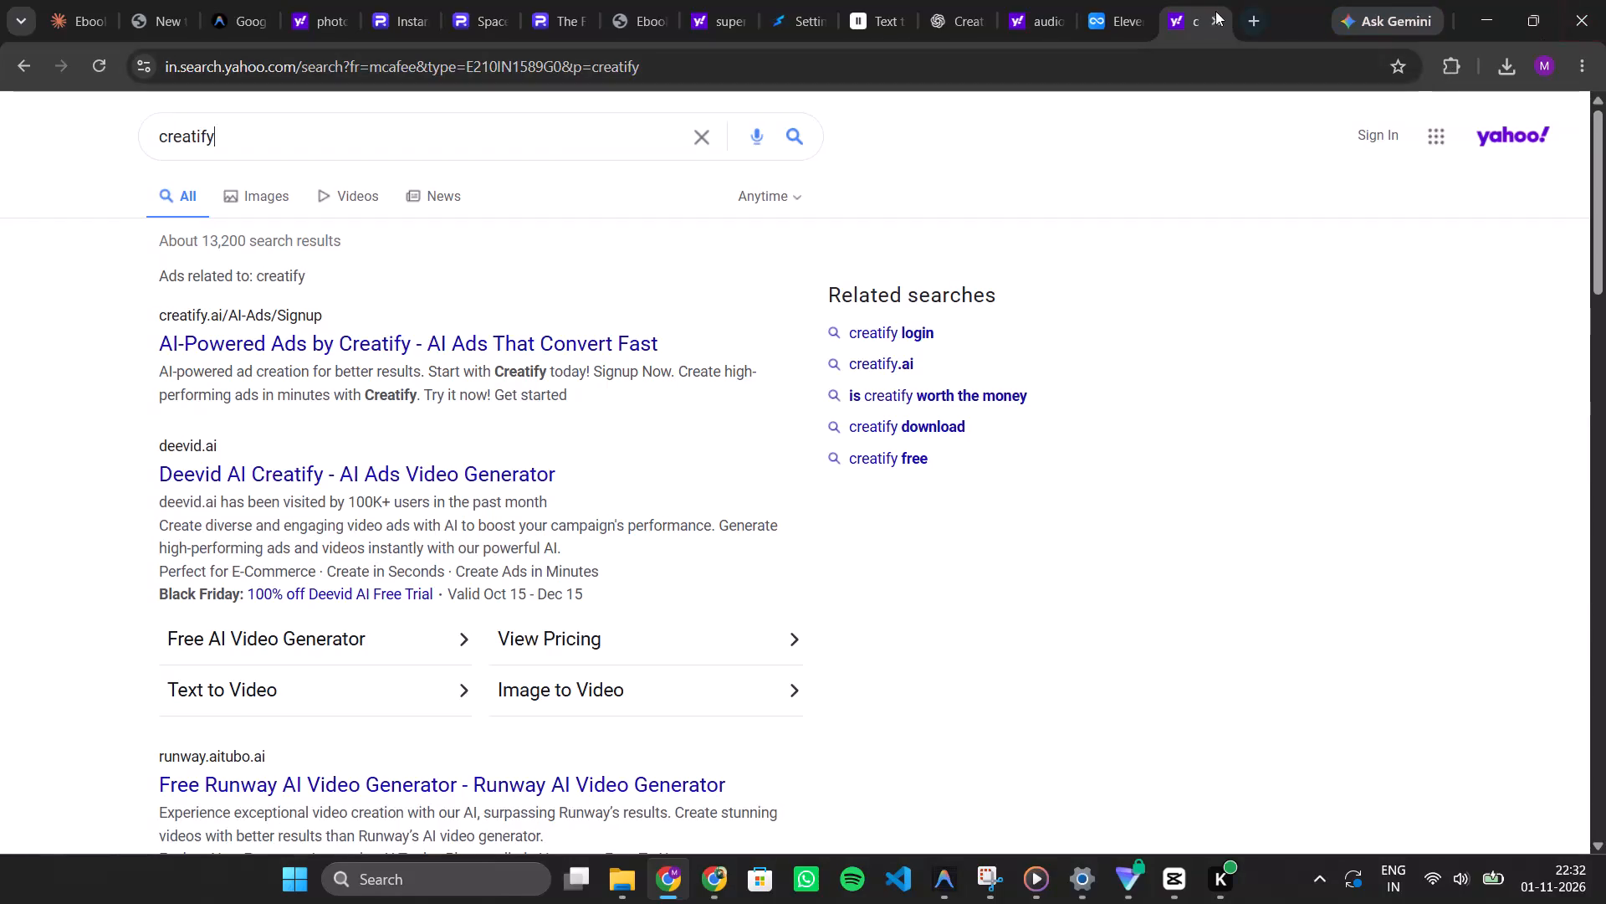
Close the creatify results tab and search the web for creatly in a new tab.
click(1213, 12)
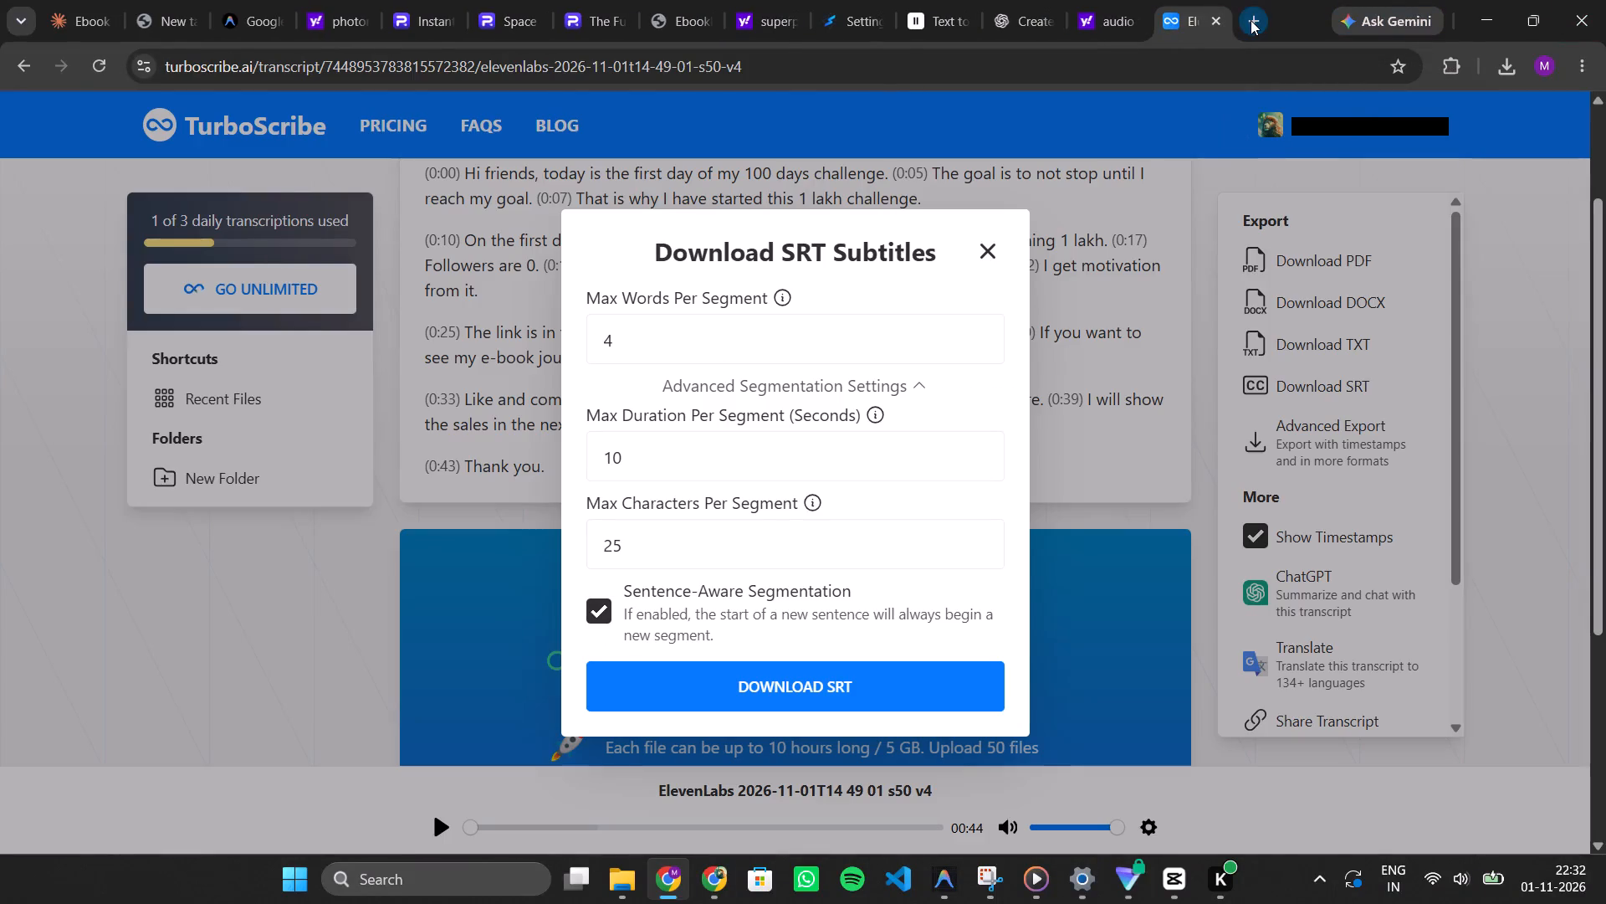
click(1251, 20)
text(ctreat)
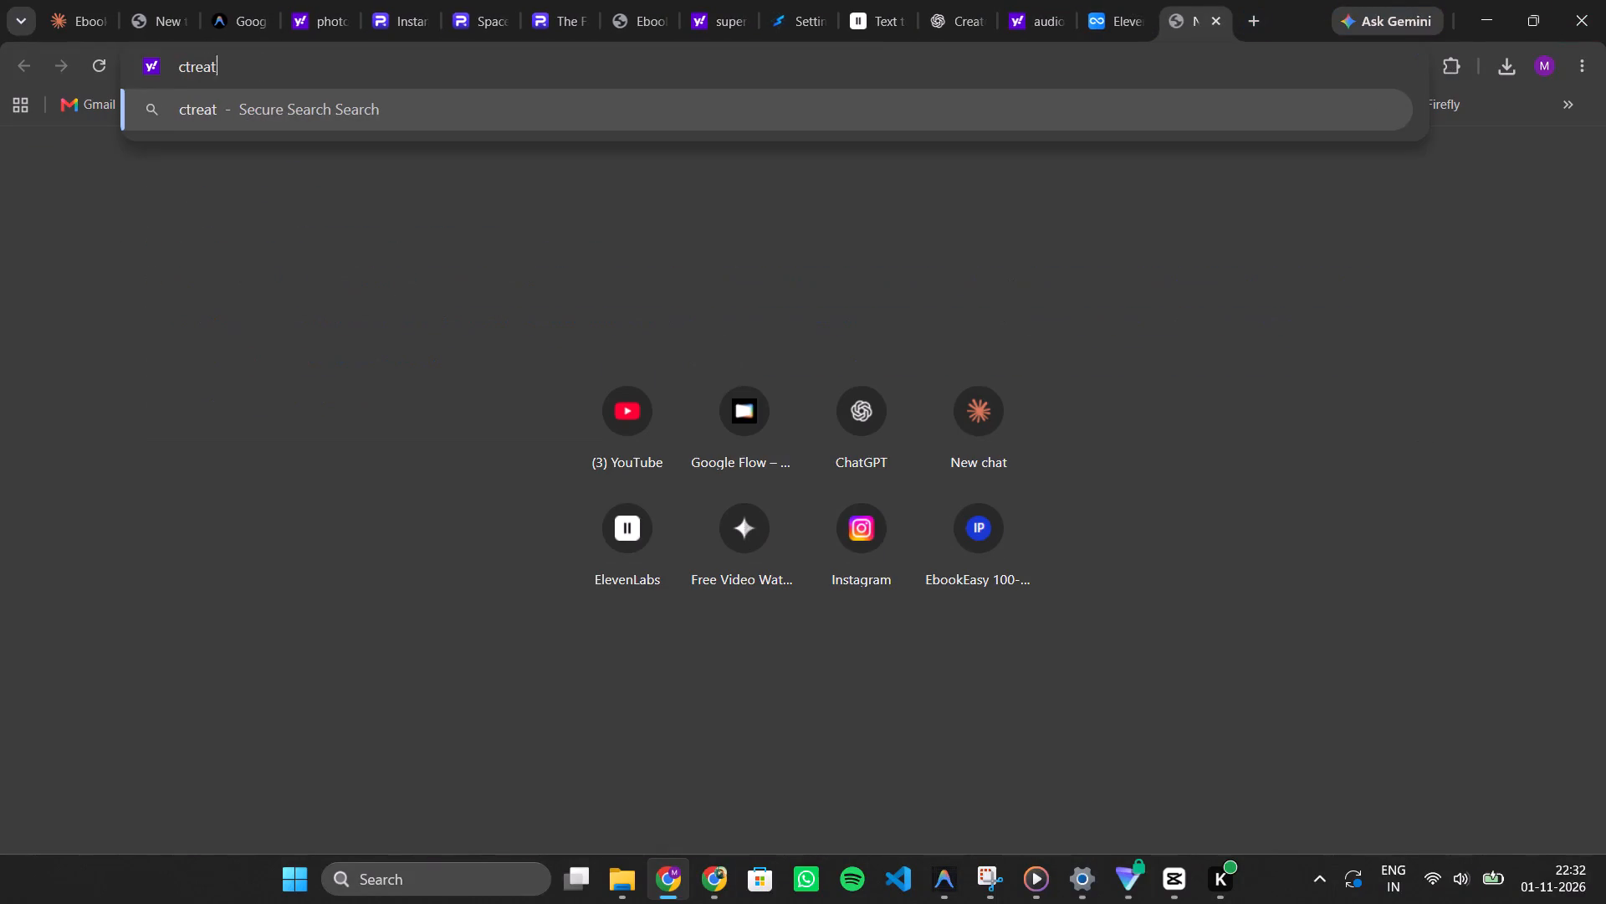
key(equal)
key(BackSpace)
key(BackSpace)
key(BackSpace)
key(BackSpace)
key(BackSpace)
key(BackSpace)
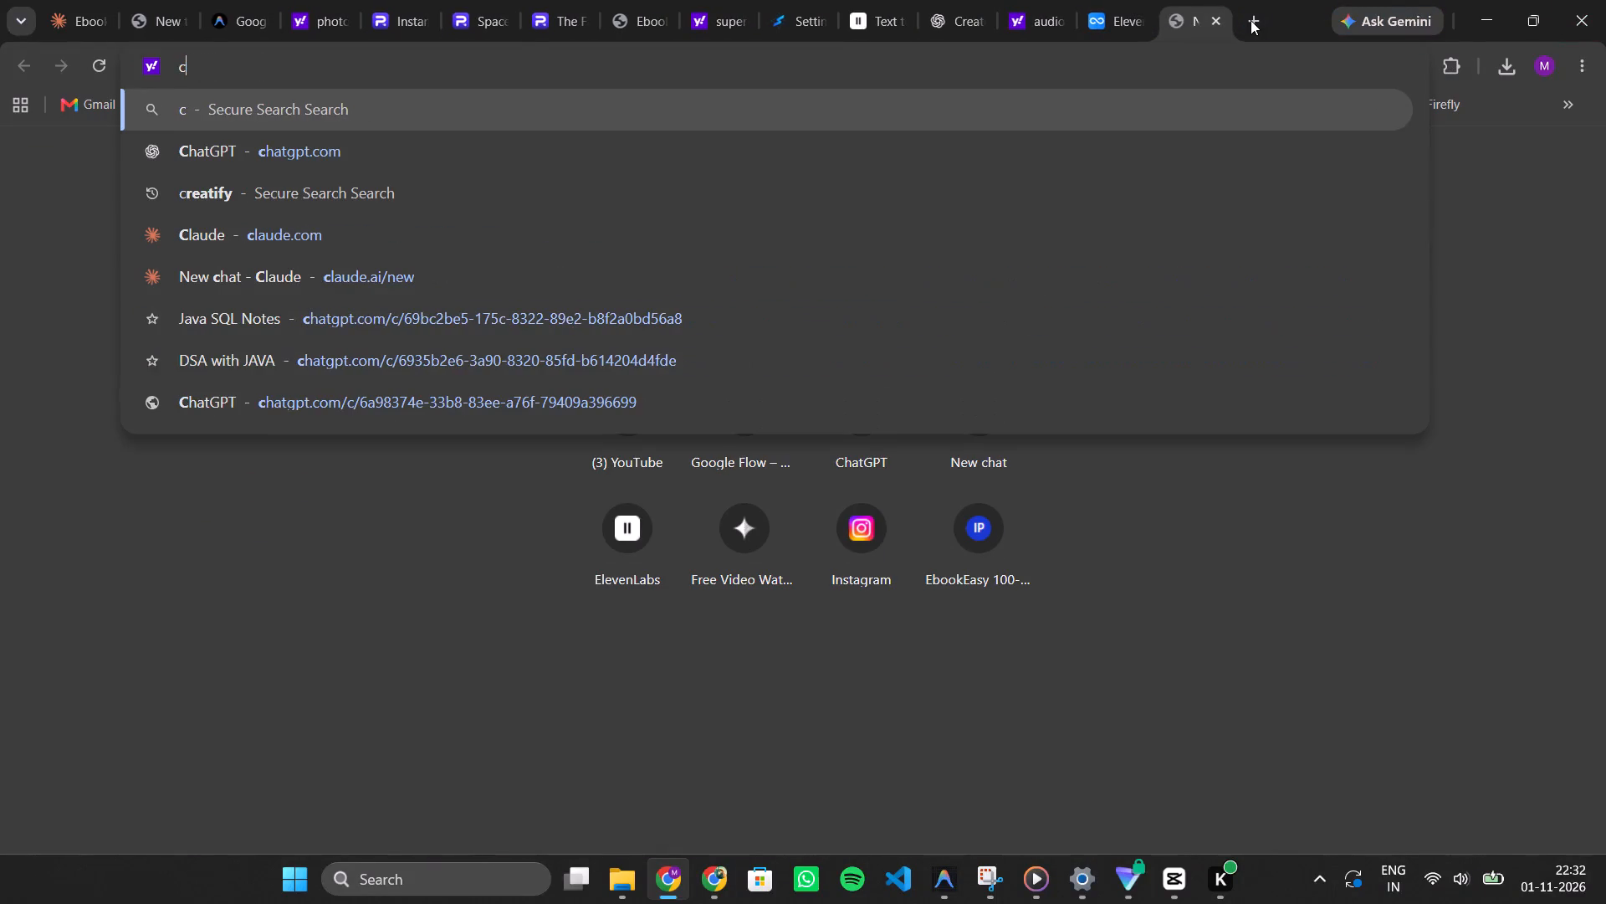
text(reatly)
key(Return)
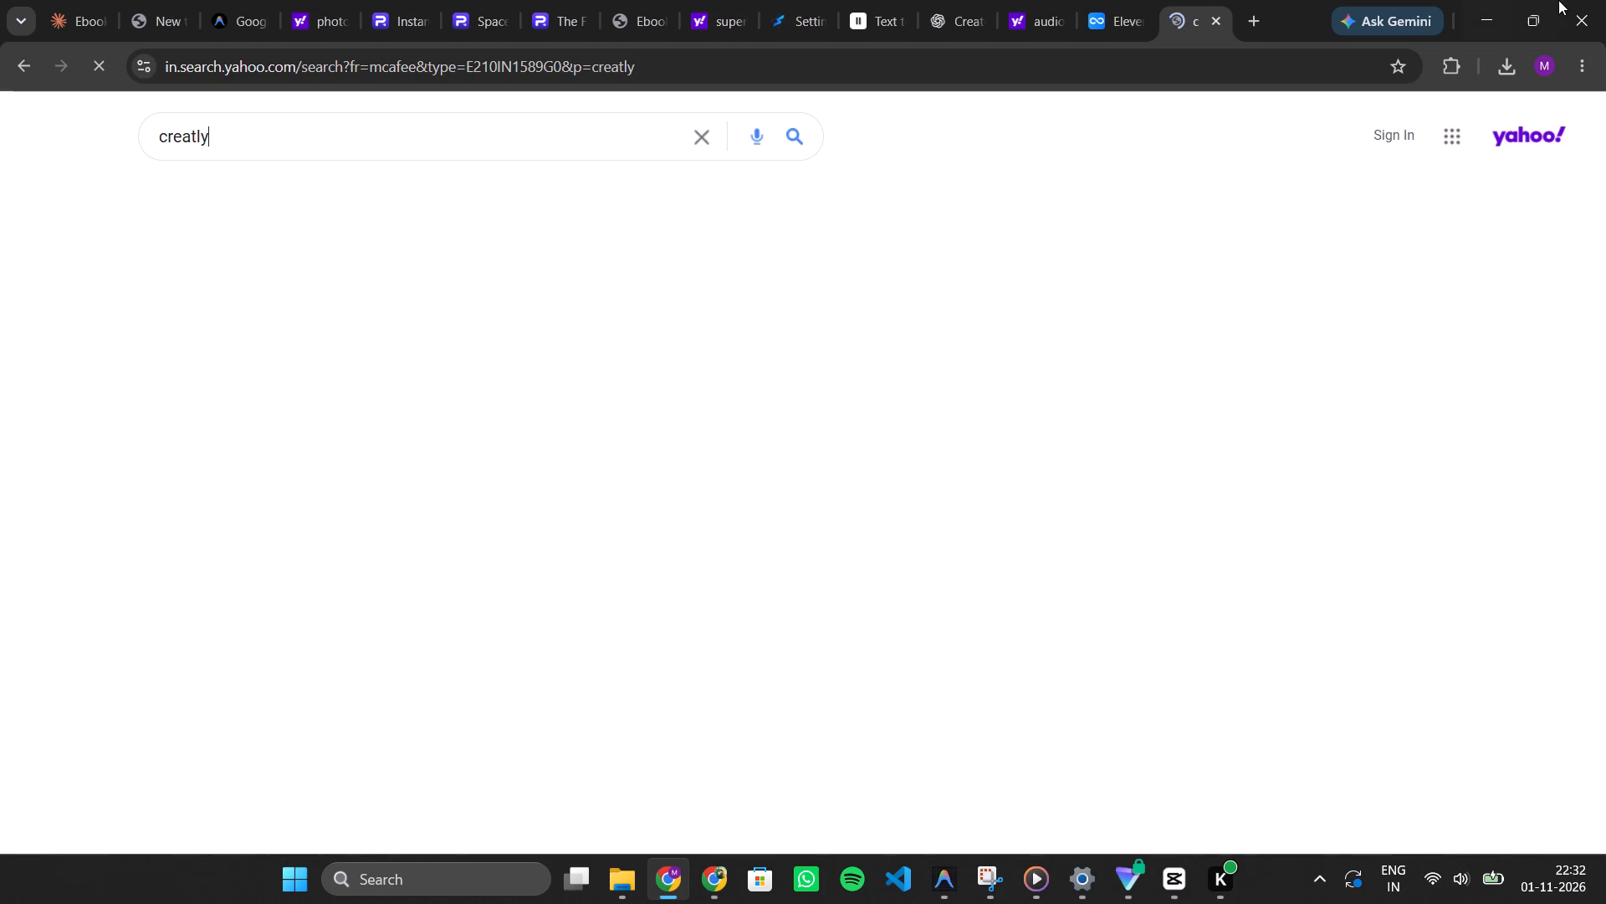